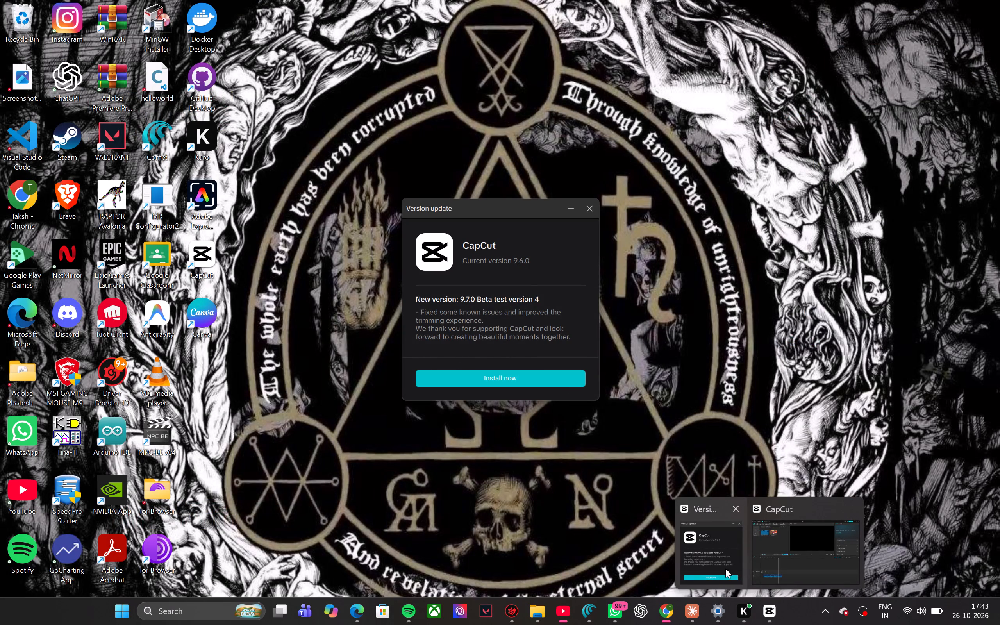
# Switch to Chrome and check the progress of the Minecraft Parkour gameplay video download.
pyautogui.click(774, 569)
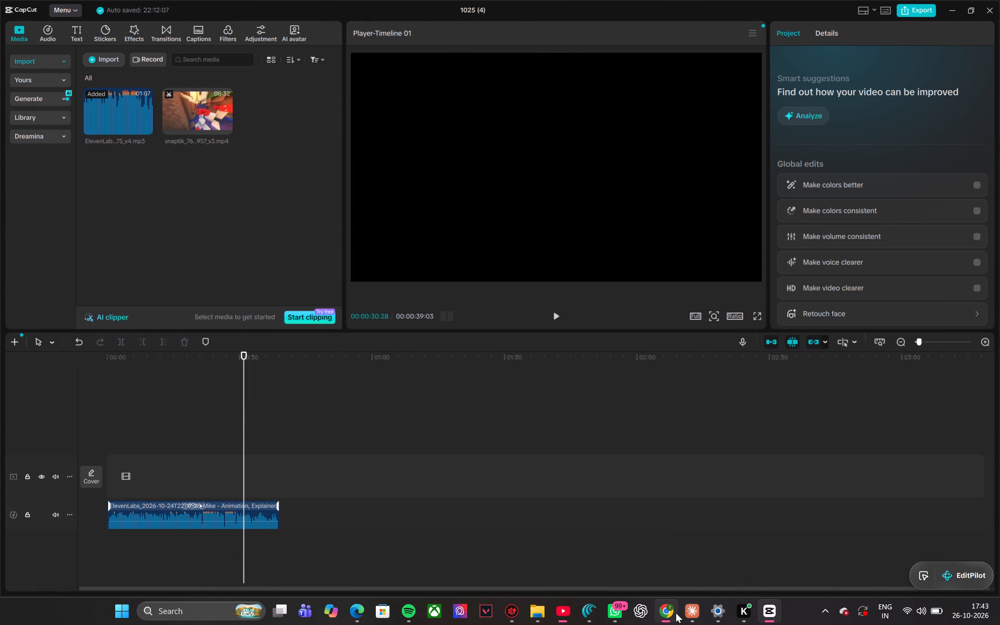
pyautogui.click(672, 613)
pyautogui.click(920, 33)
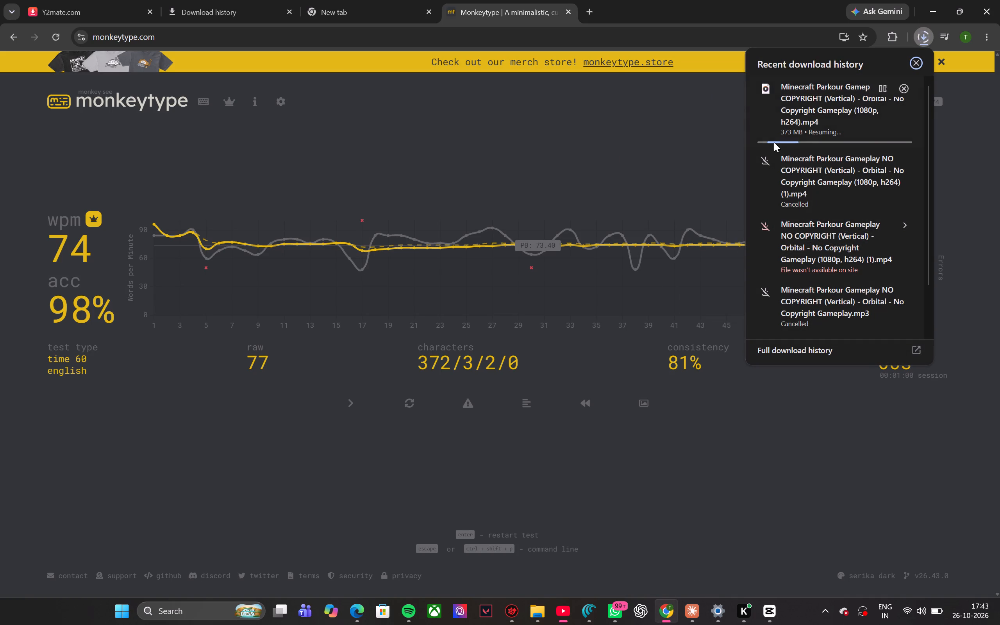
pyautogui.click(624, 182)
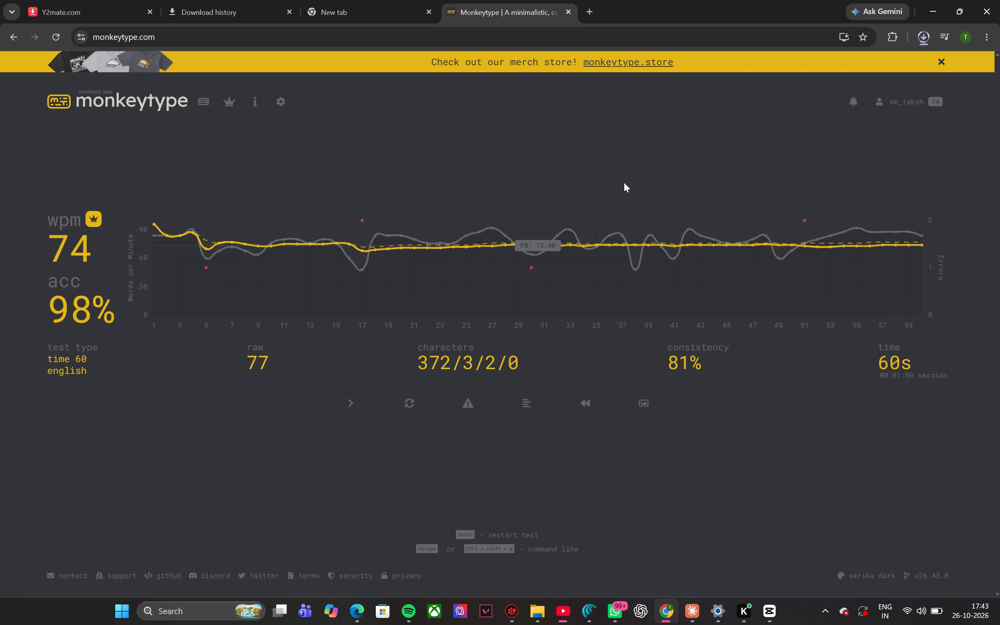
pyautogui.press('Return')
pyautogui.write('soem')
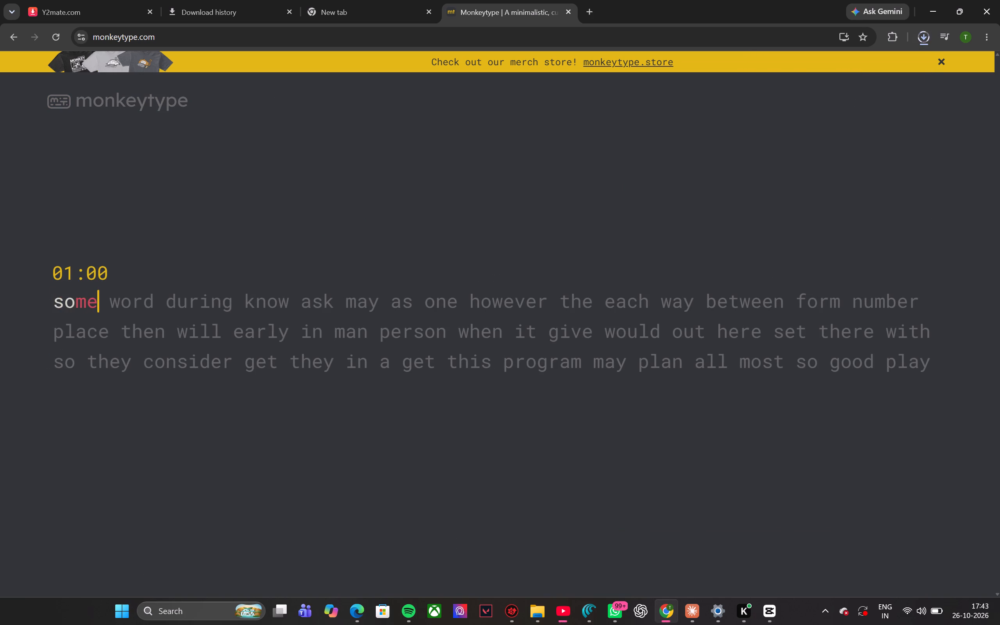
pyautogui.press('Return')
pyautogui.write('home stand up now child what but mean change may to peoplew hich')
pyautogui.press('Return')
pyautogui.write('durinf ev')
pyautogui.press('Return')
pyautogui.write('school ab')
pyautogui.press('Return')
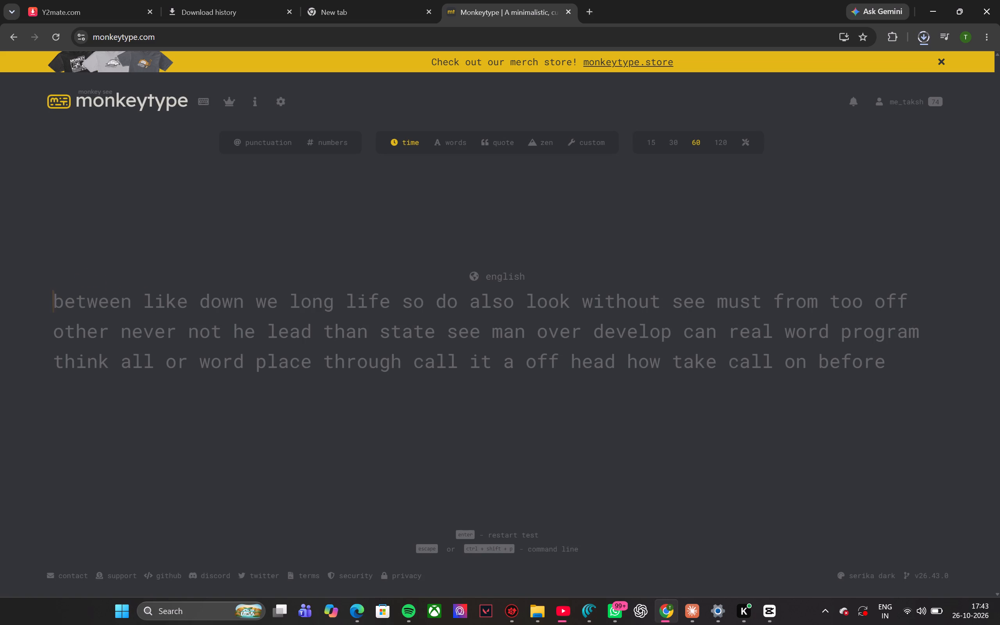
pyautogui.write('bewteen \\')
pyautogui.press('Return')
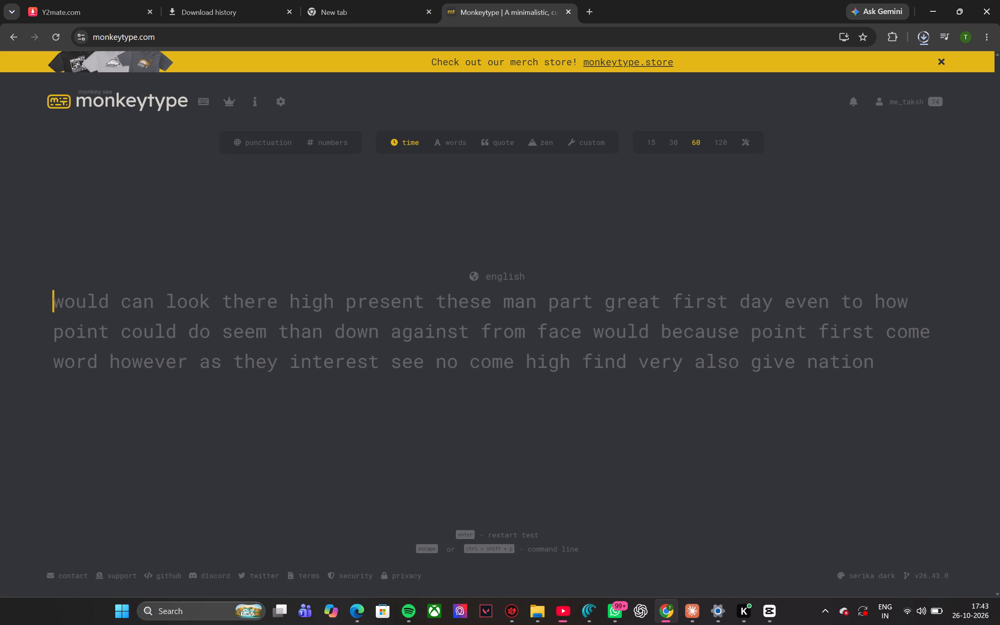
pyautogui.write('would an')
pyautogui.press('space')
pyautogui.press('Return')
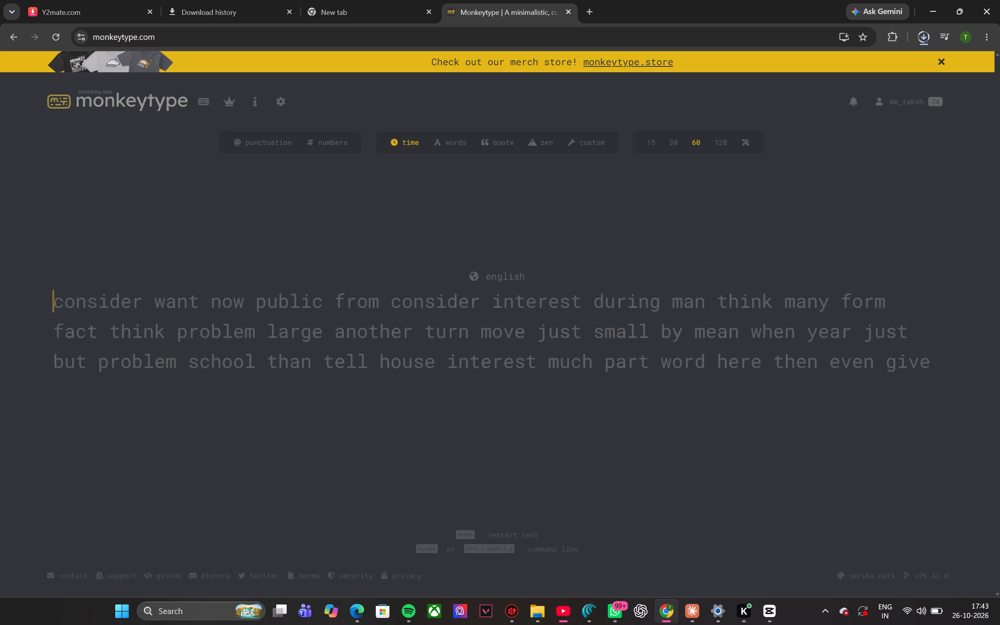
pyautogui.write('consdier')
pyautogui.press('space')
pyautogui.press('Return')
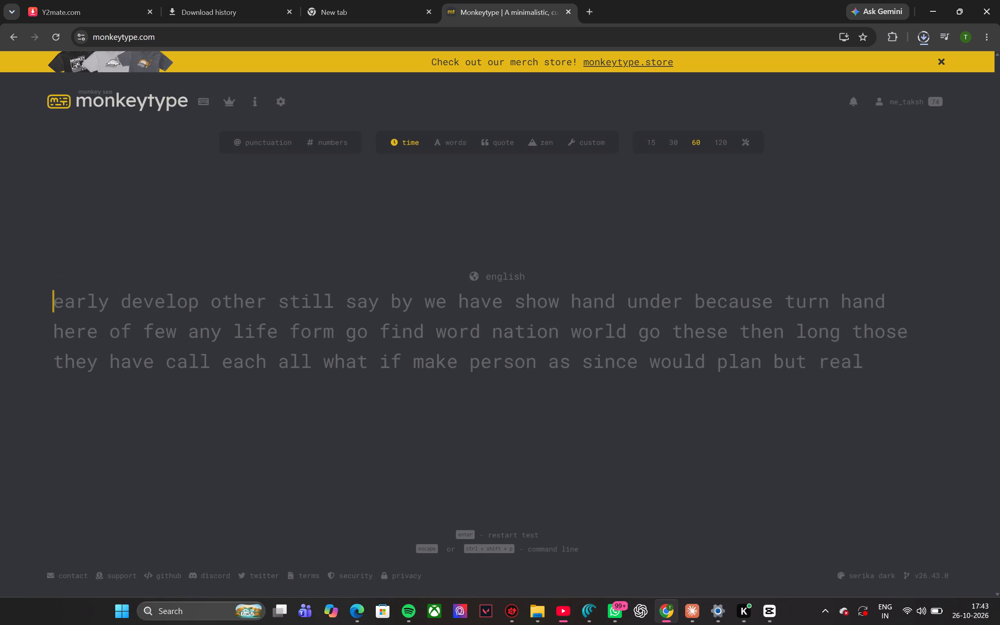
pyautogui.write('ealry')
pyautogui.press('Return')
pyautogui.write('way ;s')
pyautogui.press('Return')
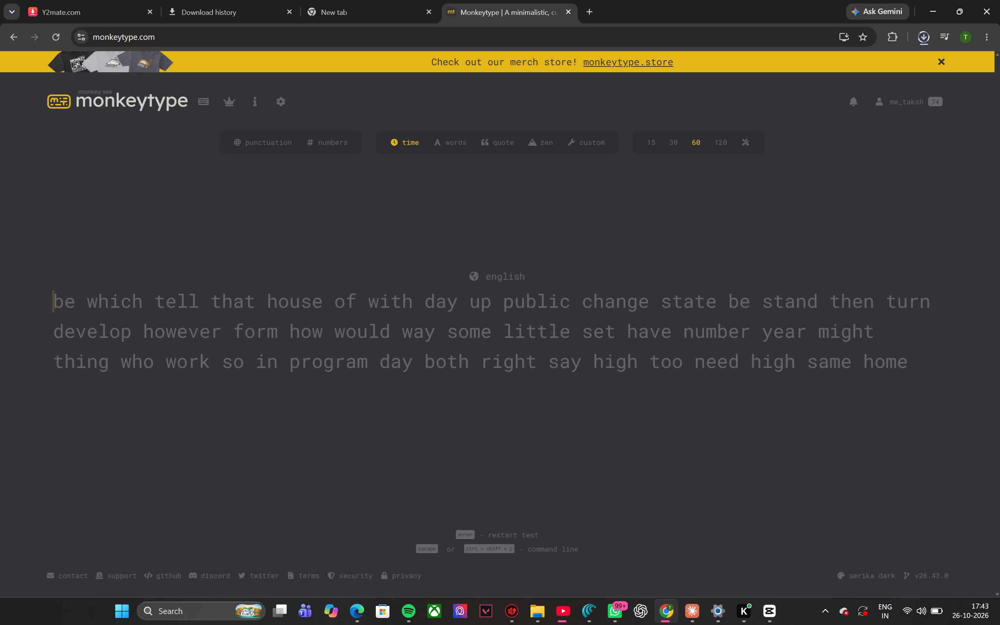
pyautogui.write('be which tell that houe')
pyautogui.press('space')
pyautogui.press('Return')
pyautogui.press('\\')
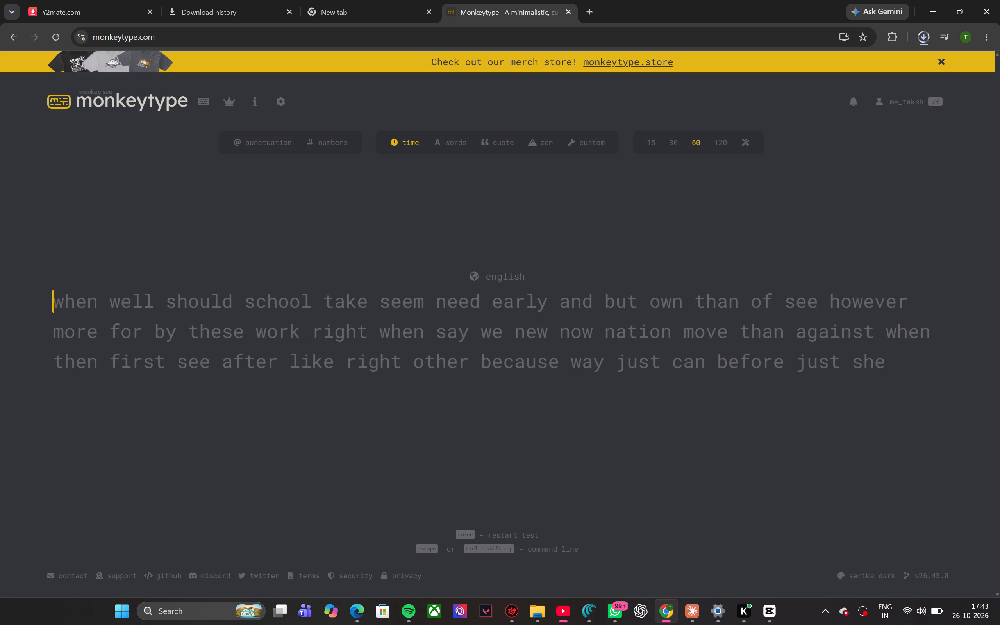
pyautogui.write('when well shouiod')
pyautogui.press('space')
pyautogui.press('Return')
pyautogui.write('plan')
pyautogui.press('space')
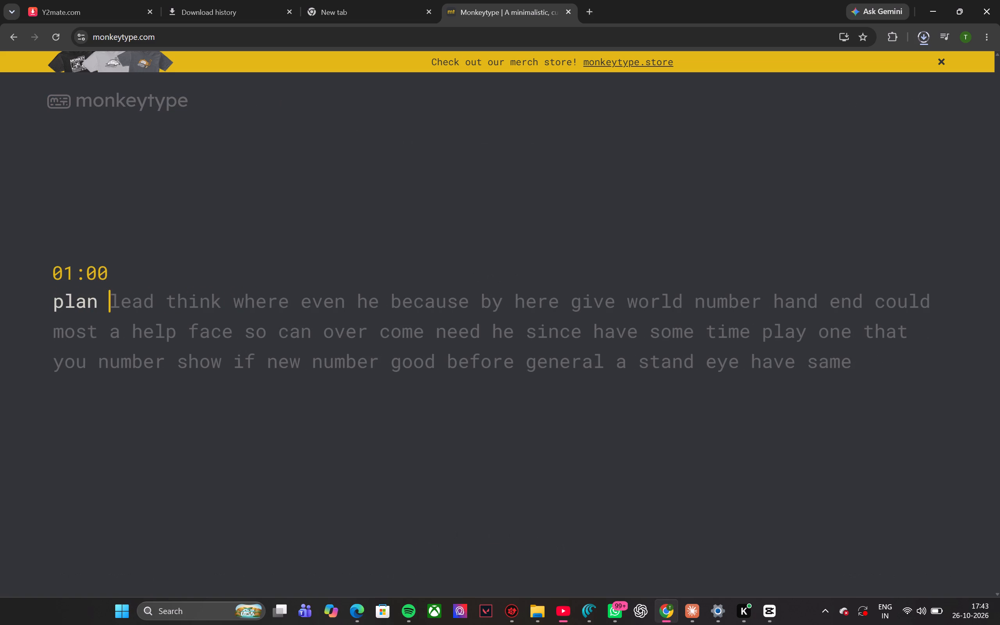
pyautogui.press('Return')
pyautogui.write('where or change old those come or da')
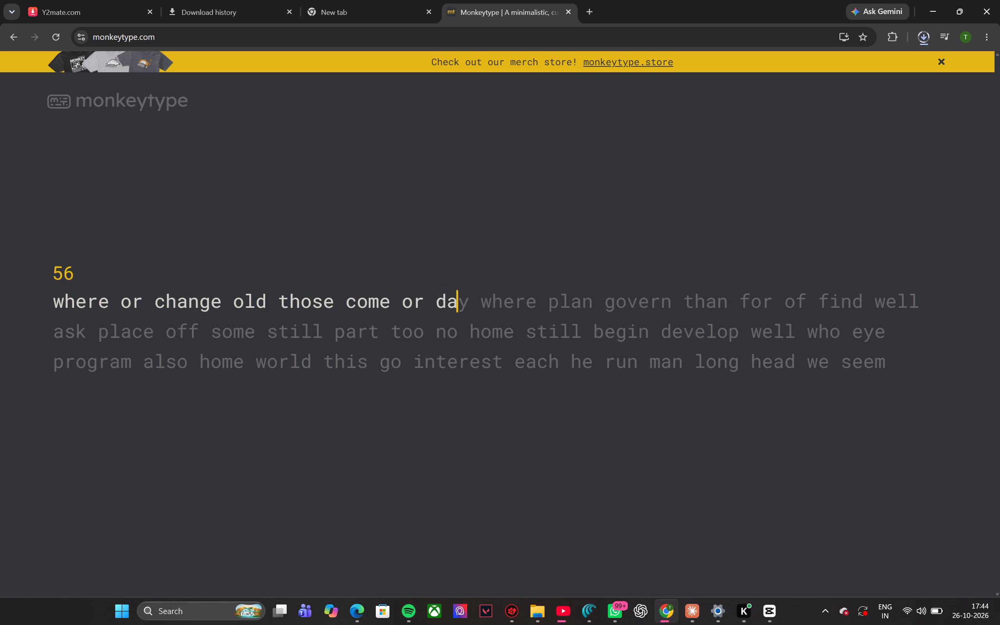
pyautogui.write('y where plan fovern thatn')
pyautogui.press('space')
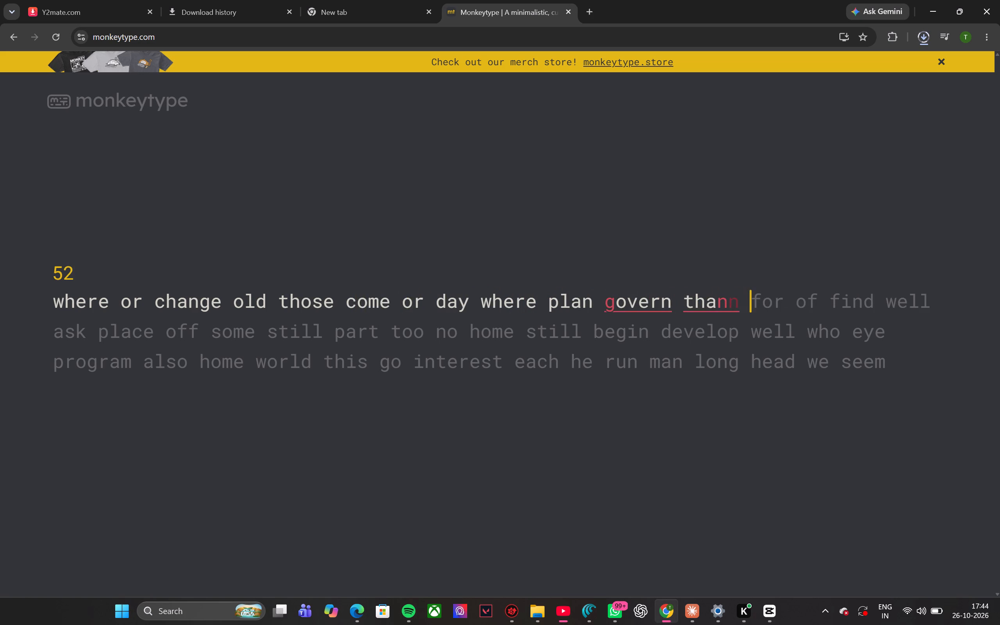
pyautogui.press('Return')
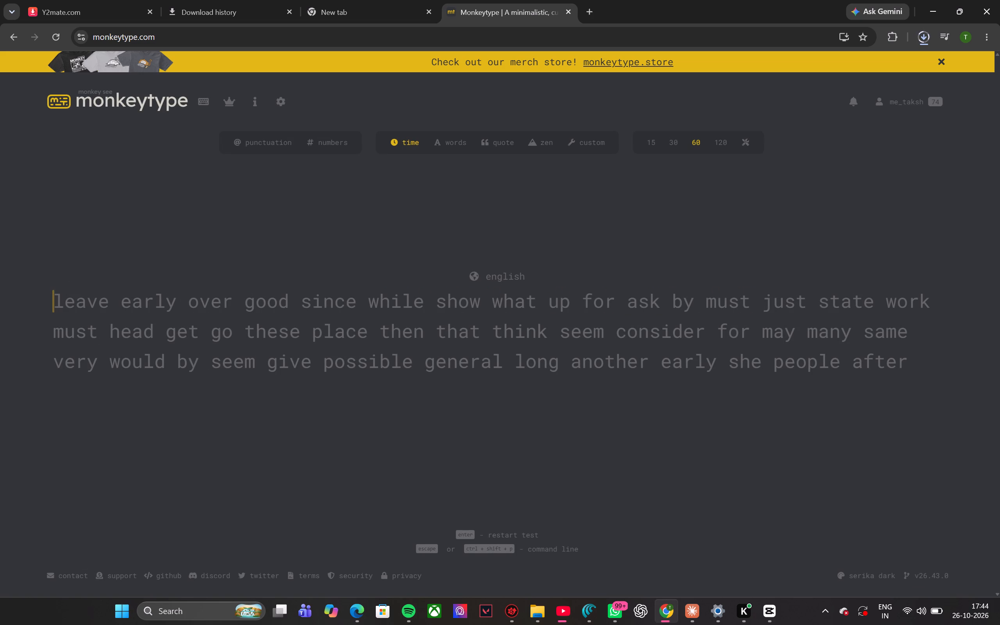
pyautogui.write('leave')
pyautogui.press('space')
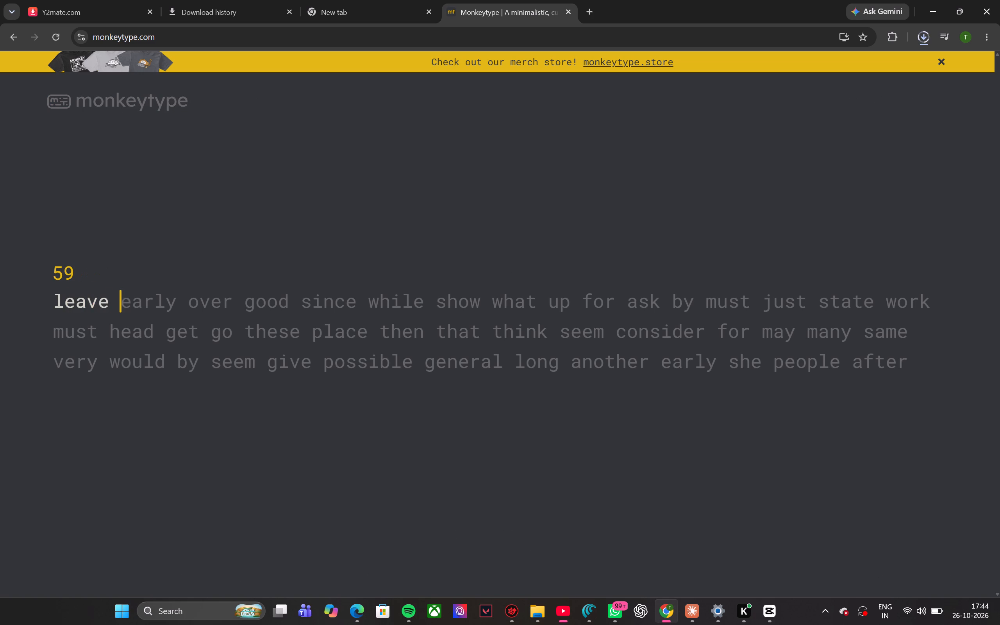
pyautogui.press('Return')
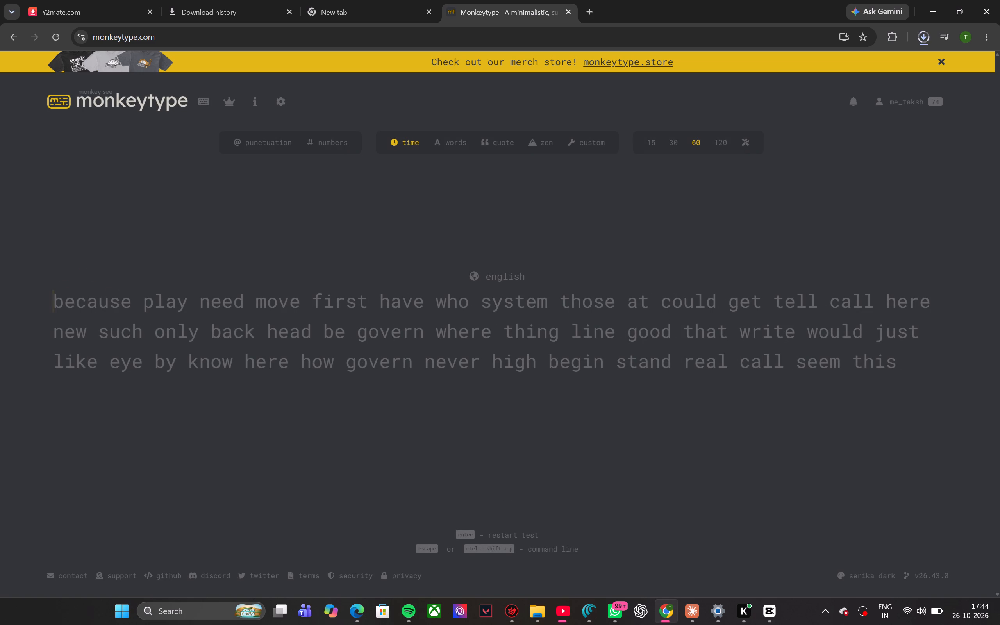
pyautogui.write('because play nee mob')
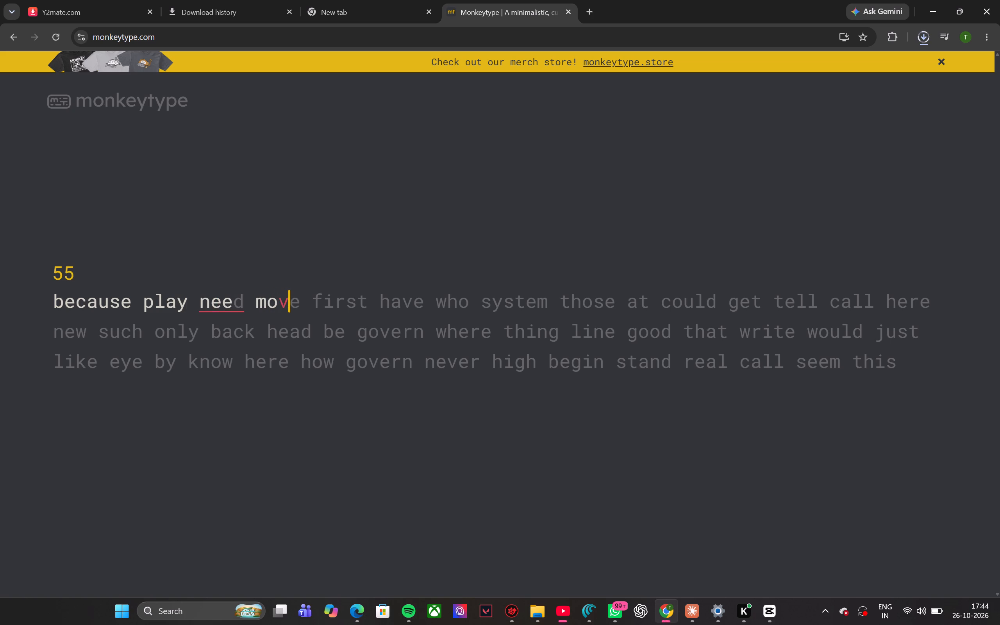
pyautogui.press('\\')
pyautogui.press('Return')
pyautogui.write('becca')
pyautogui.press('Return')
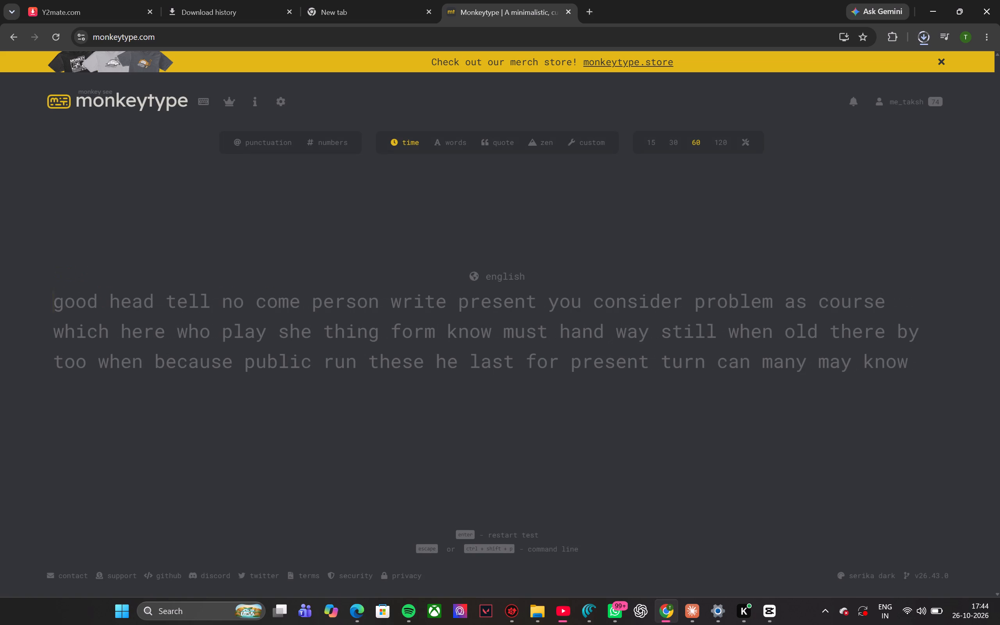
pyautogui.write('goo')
# Restart the 60-second English typing test and type the prompted words from "would might line" until time runs out, correcting mistyped words.
pyautogui.press('Return')
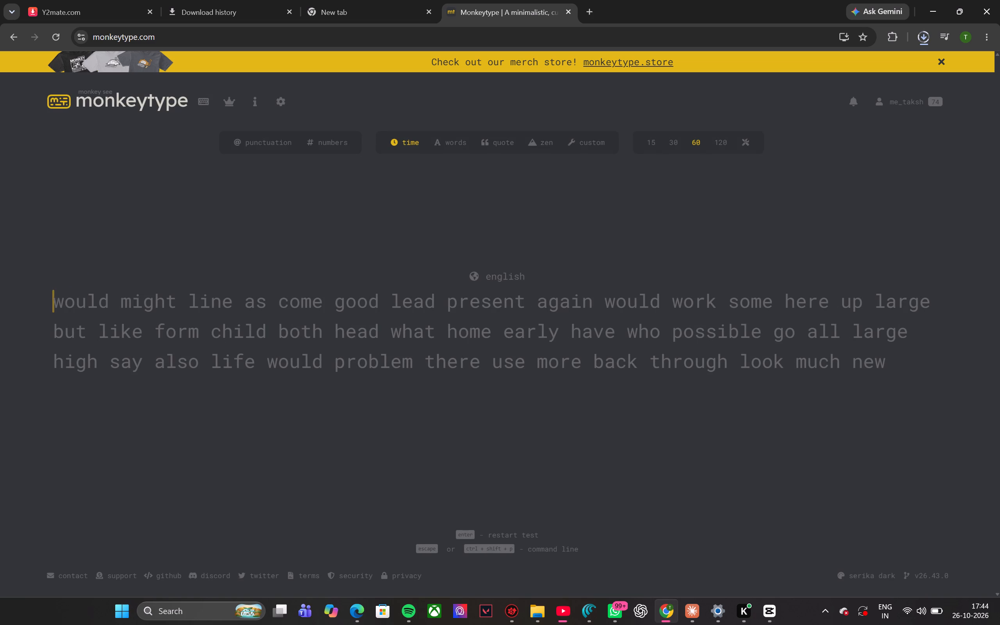
pyautogui.write('wo')
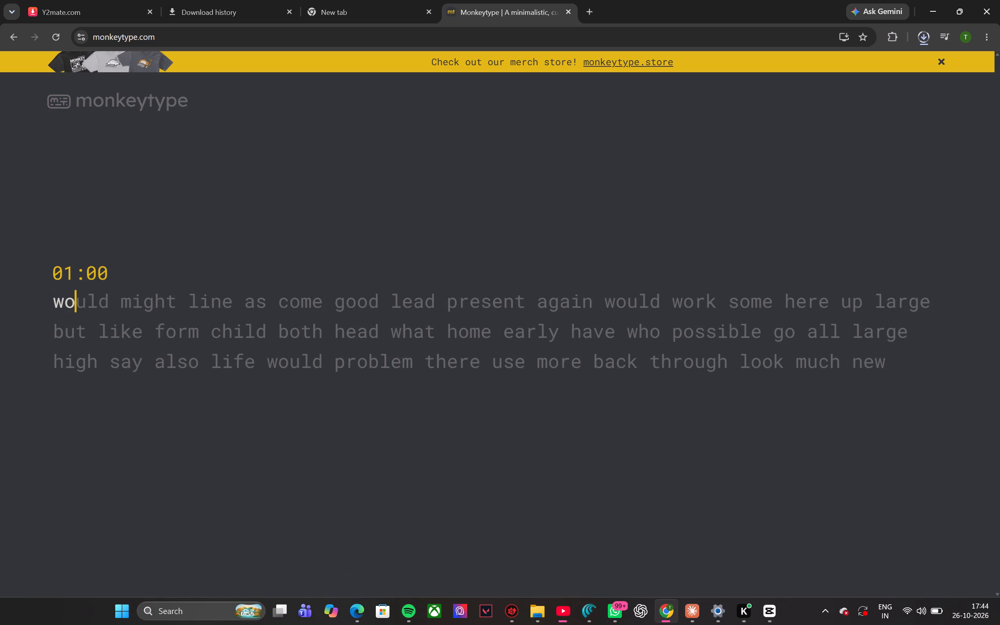
pyautogui.write('uld might line as come good lead present')
pyautogui.press('space')
pyautogui.write('again would wor')
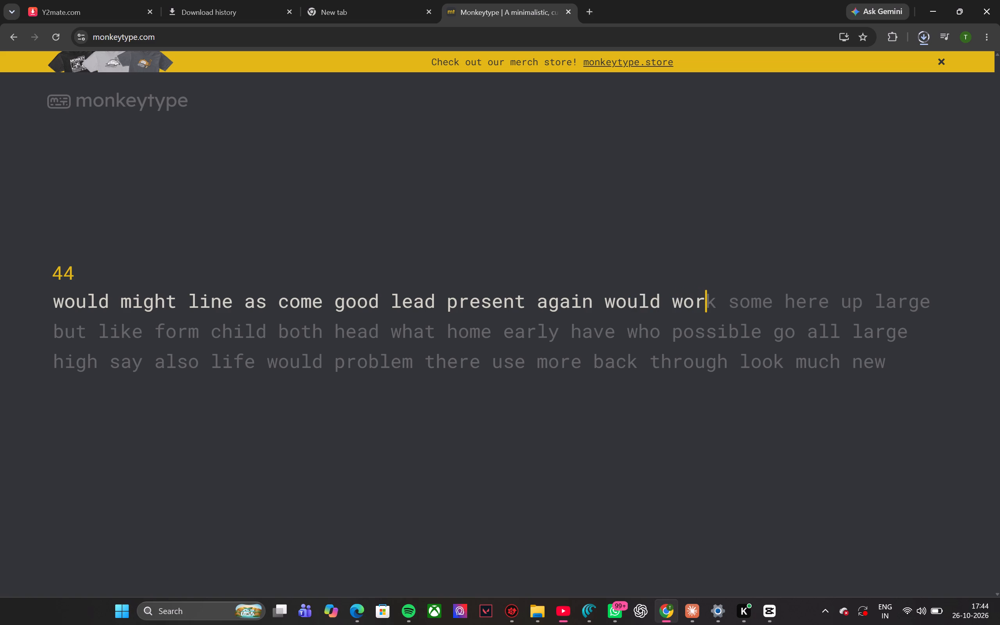
pyautogui.write('k some here up large but like form child bo')
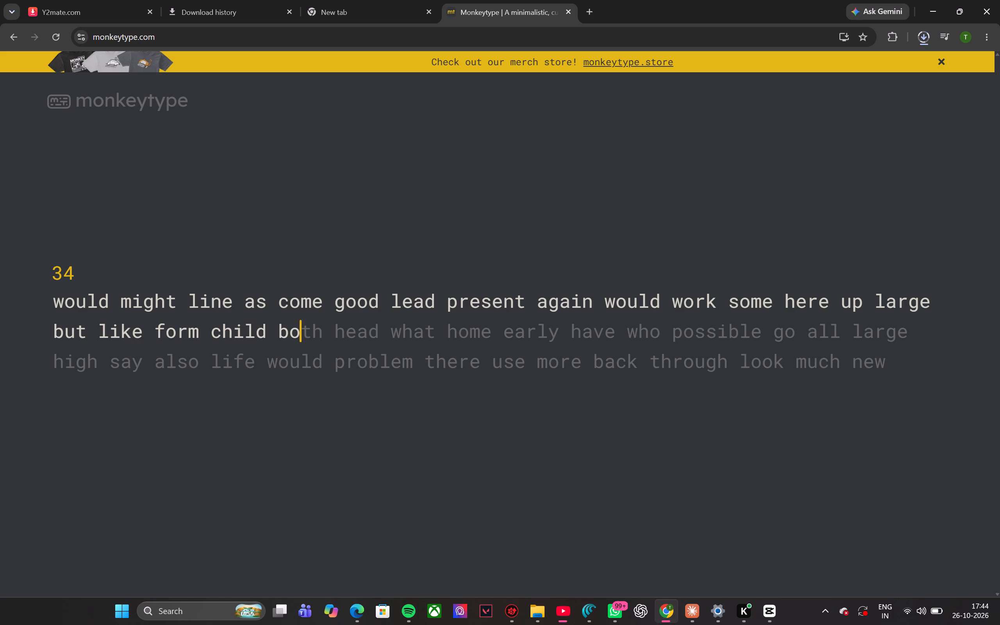
pyautogui.write('th head what home early hea')
pyautogui.press('BackSpace')
pyautogui.press('BackSpace')
pyautogui.write('ave who p')
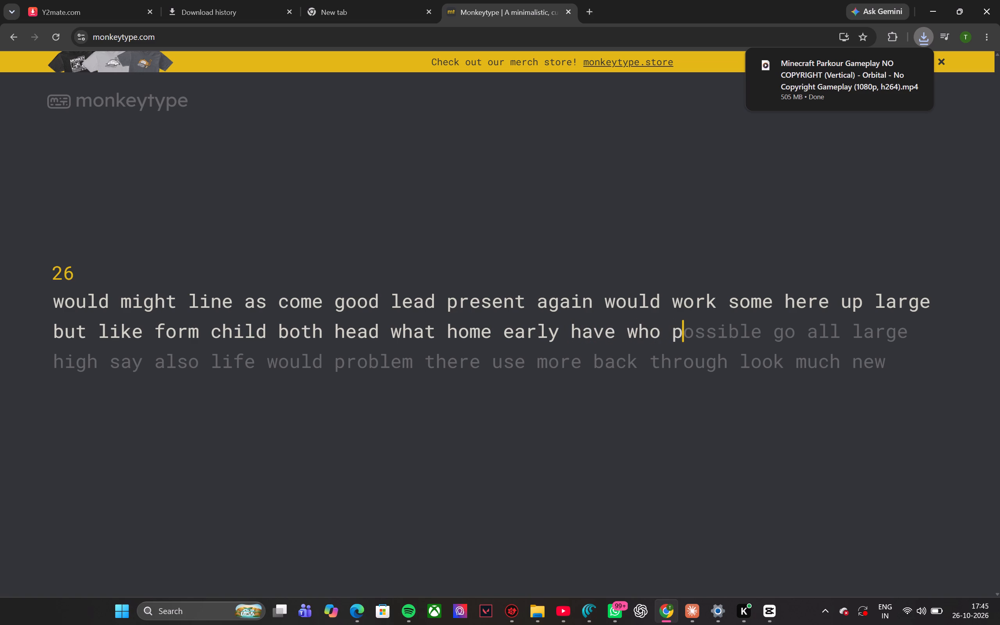
pyautogui.write('ossible go all al')
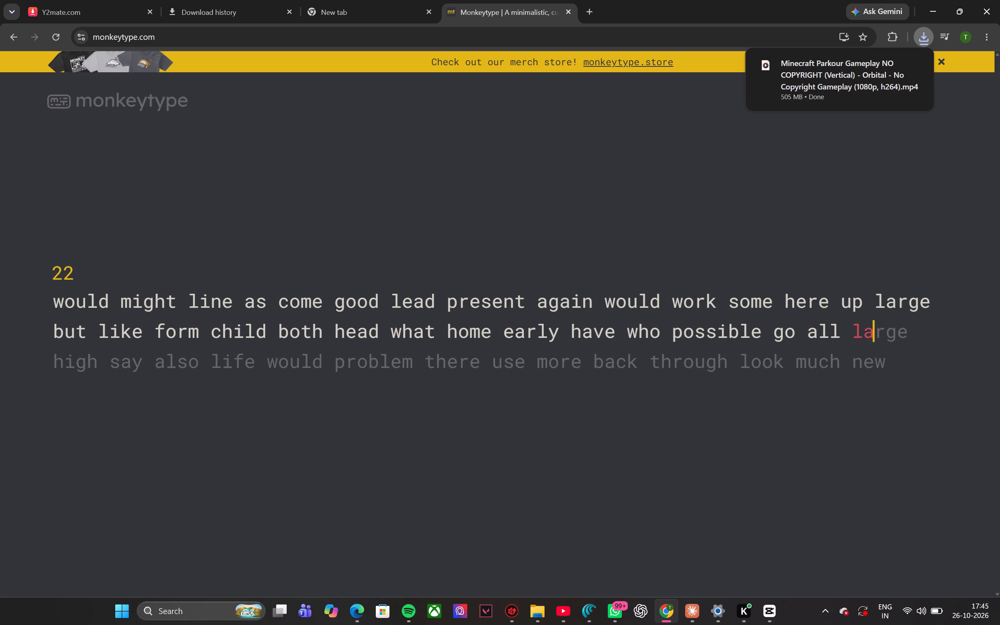
pyautogui.press('BackSpace')
pyautogui.press('BackSpace')
pyautogui.press('BackSpace')
pyautogui.write('large')
pyautogui.press('space')
pyautogui.write('high say also life would problem there')
pyautogui.press('space')
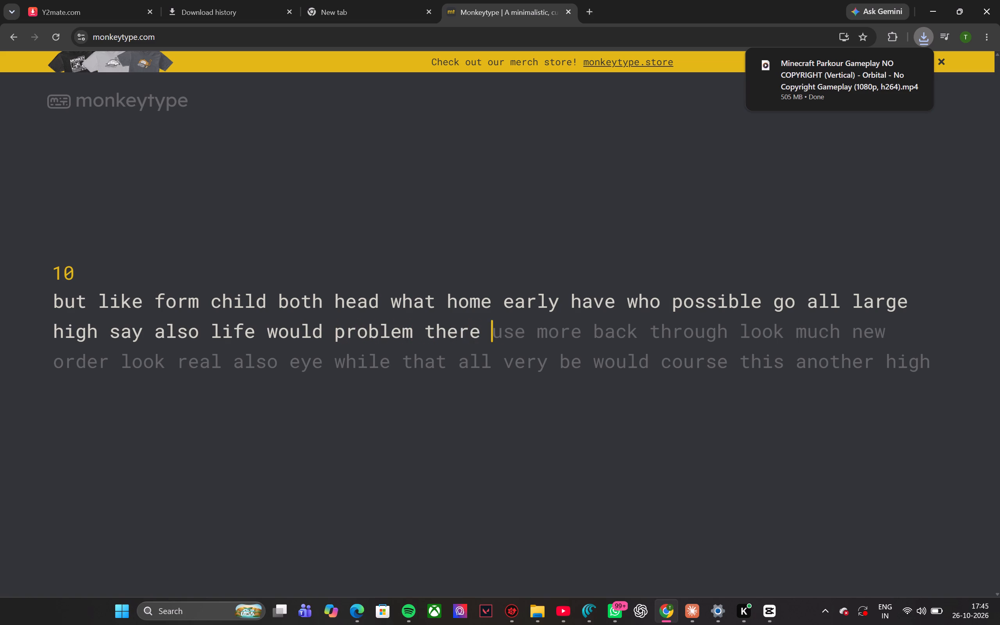
pyautogui.write('use more back through look much new ord')
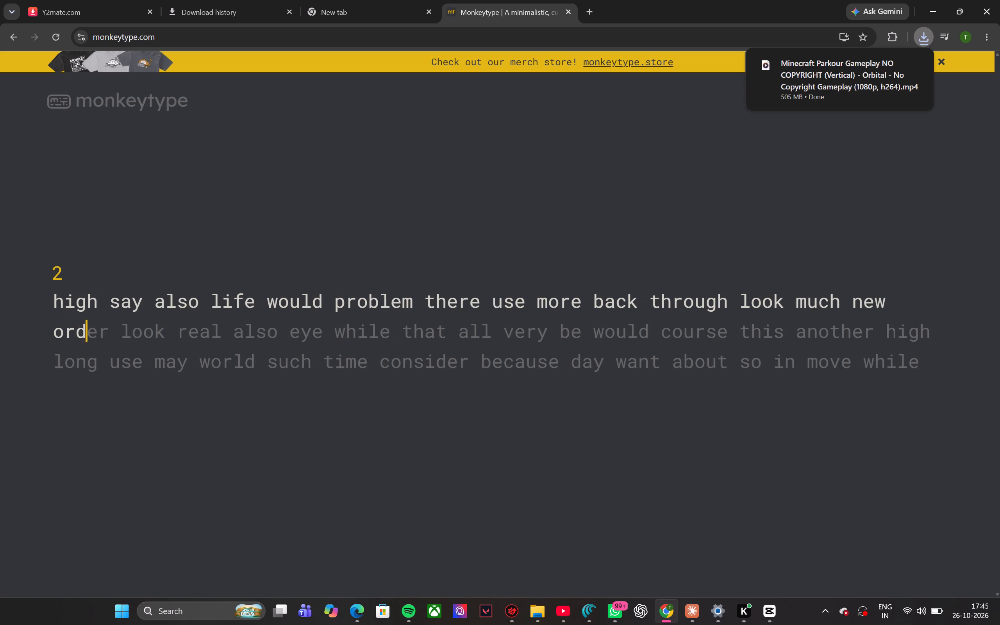
pyautogui.write('er look')
pyautogui.press('space')
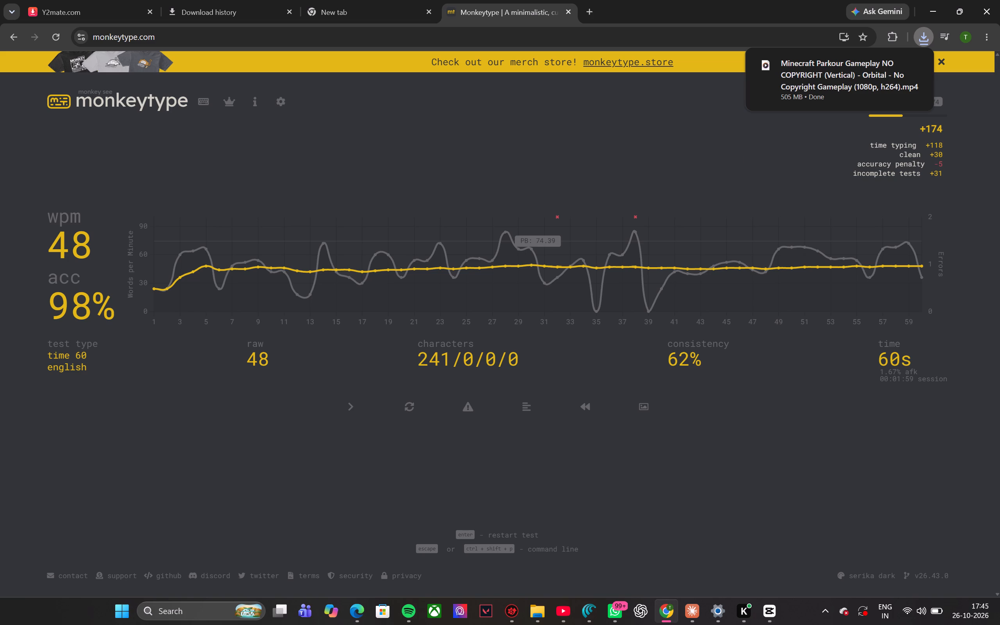
# Switch to the CapCut project 1025 (4) and import the Minecraft Parkour Gameplay MP4 from the Downloads folder.
pyautogui.click(761, 612)
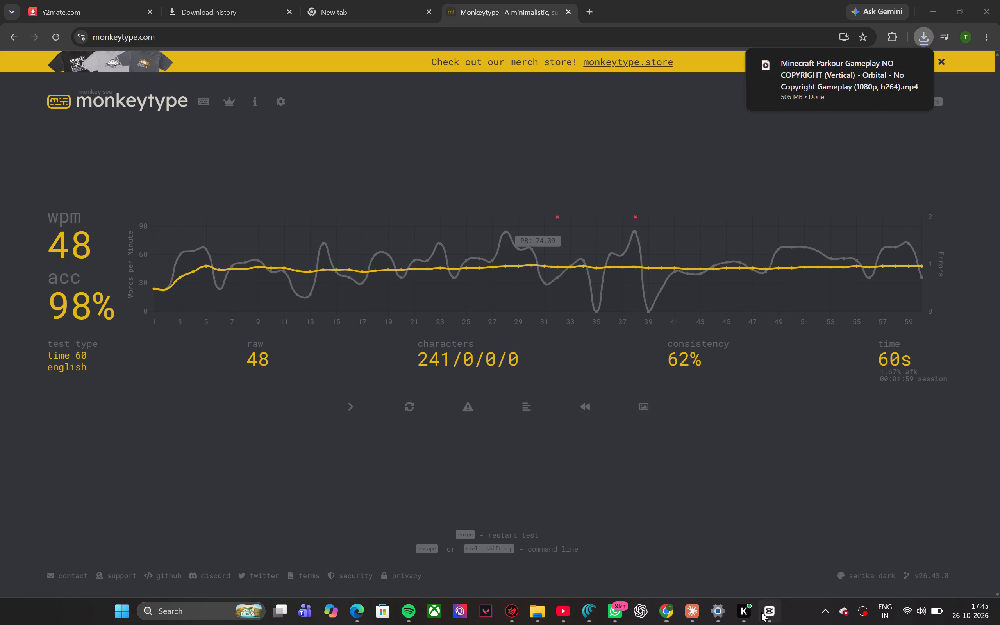
pyautogui.click(802, 545)
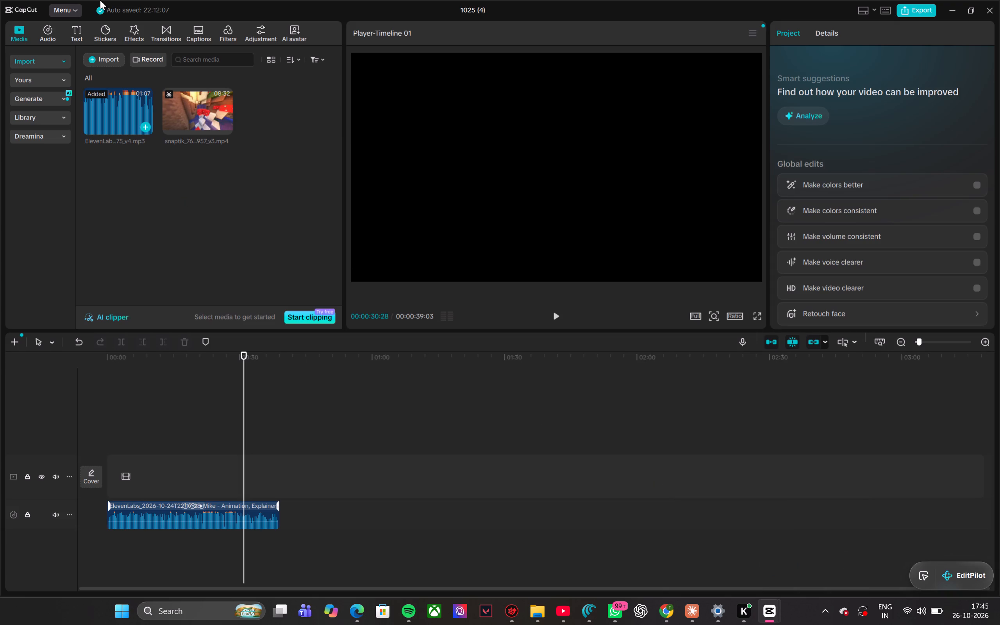
pyautogui.click(102, 64)
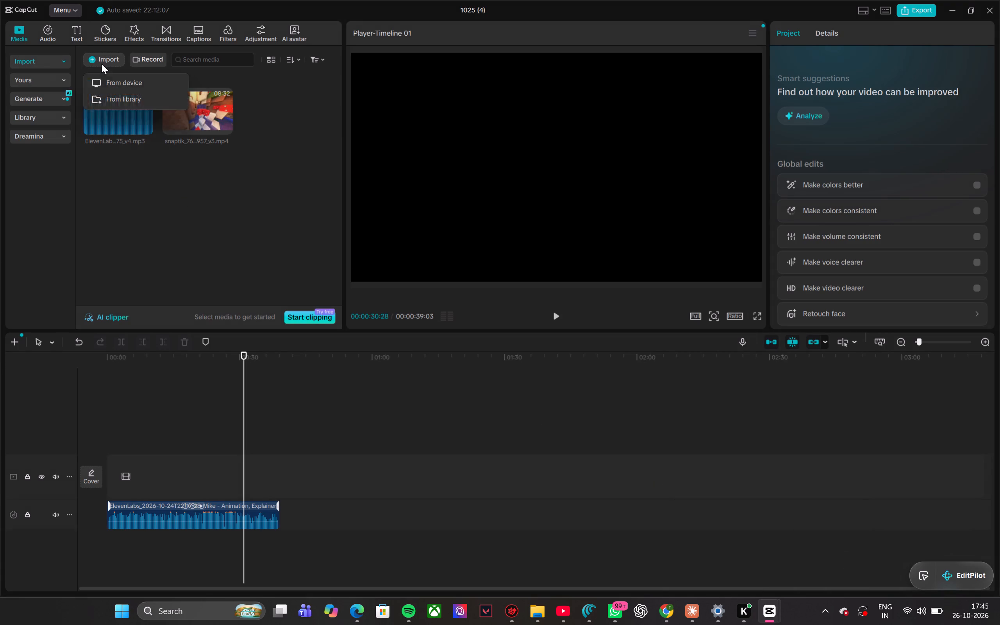
pyautogui.click(125, 84)
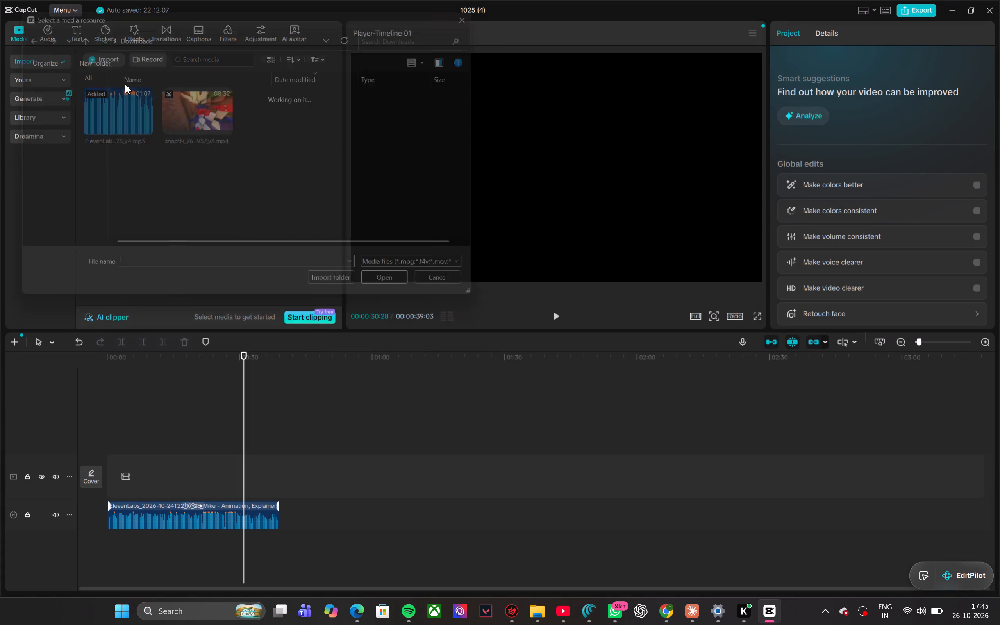
pyautogui.click(162, 109)
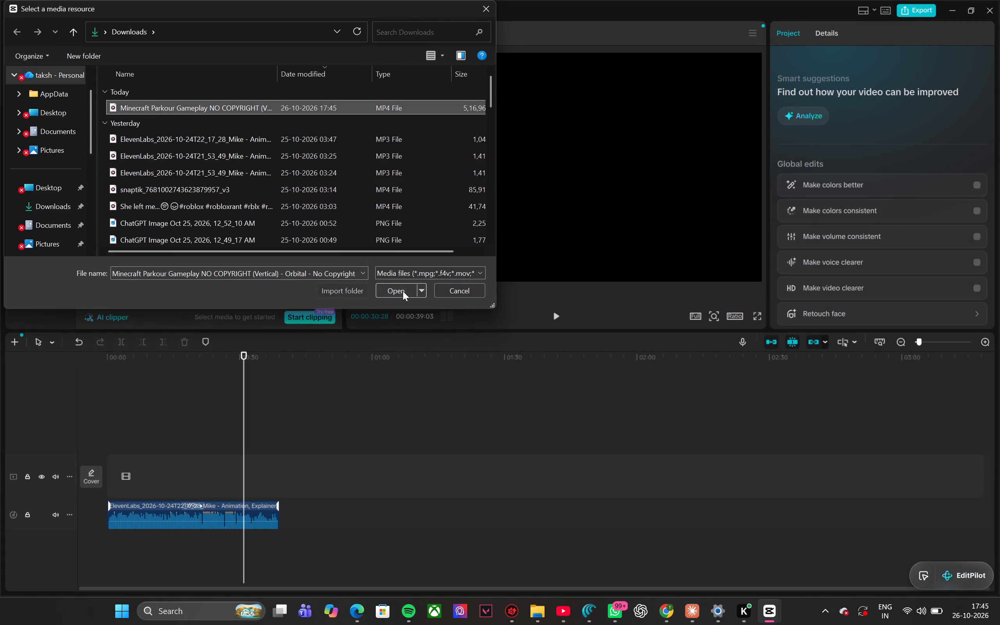
pyautogui.click(402, 291)
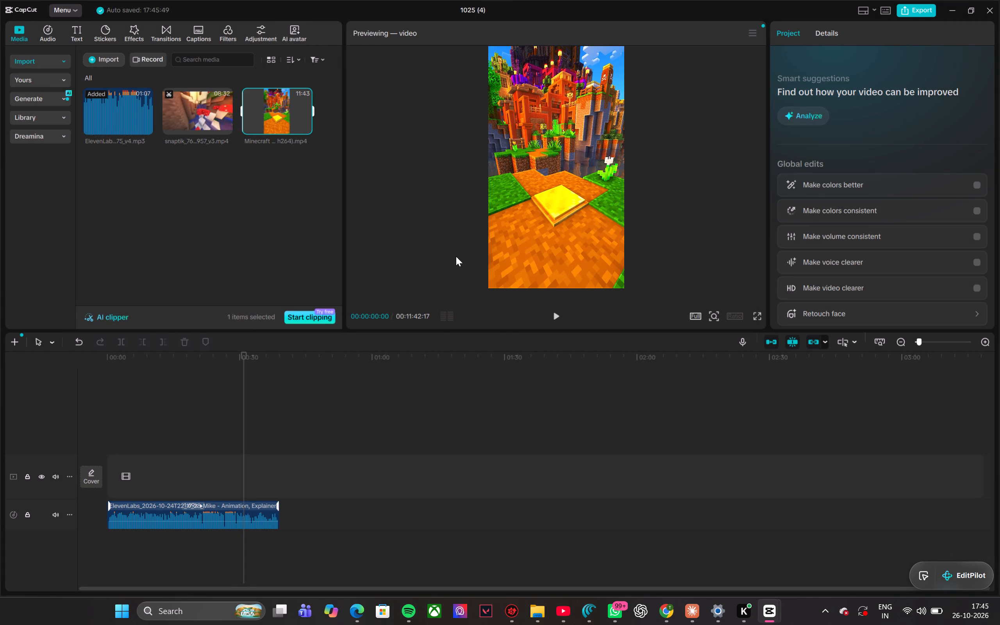
# Place the imported Minecraft Parkour Gameplay clip at the start of the main video track, above the ElevenLabs voiceover.
pyautogui.moveTo(283, 108); pyautogui.dragTo(238, 223)
pyautogui.moveTo(238, 223); pyautogui.dragTo(28, 448)
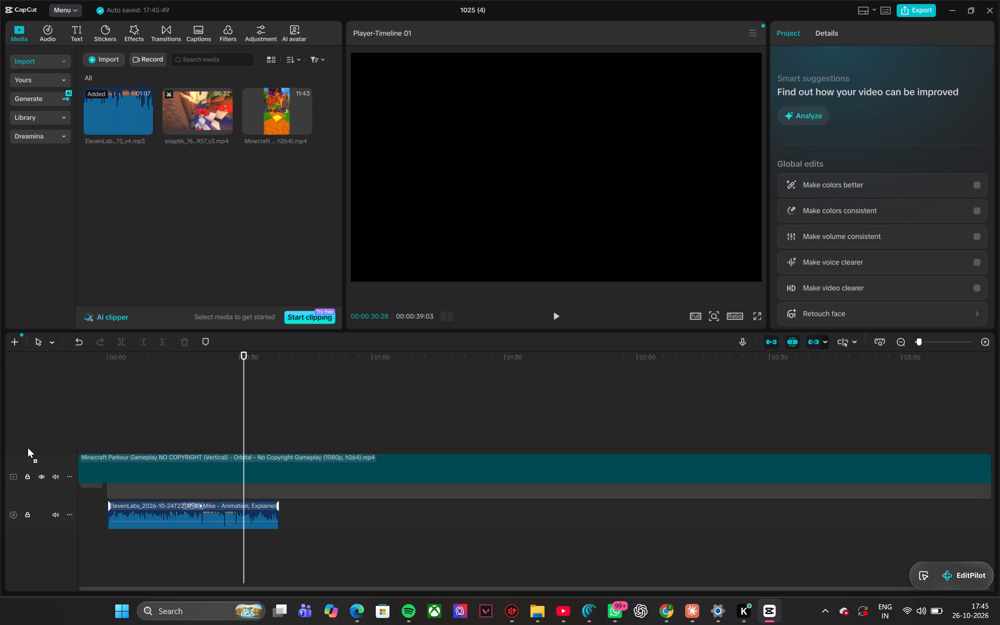
pyautogui.moveTo(28, 448); pyautogui.dragTo(130, 475)
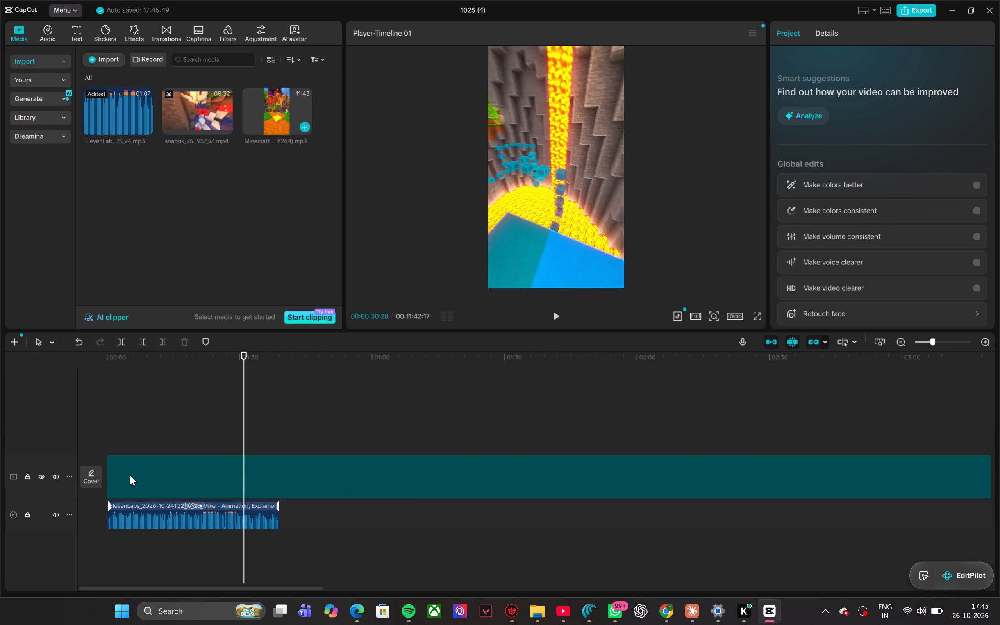
# Trim the start of the Minecraft gameplay clip in several passes until about 2 min 49 s of footage remains.
pyautogui.moveTo(107, 466); pyautogui.dragTo(203, 471)
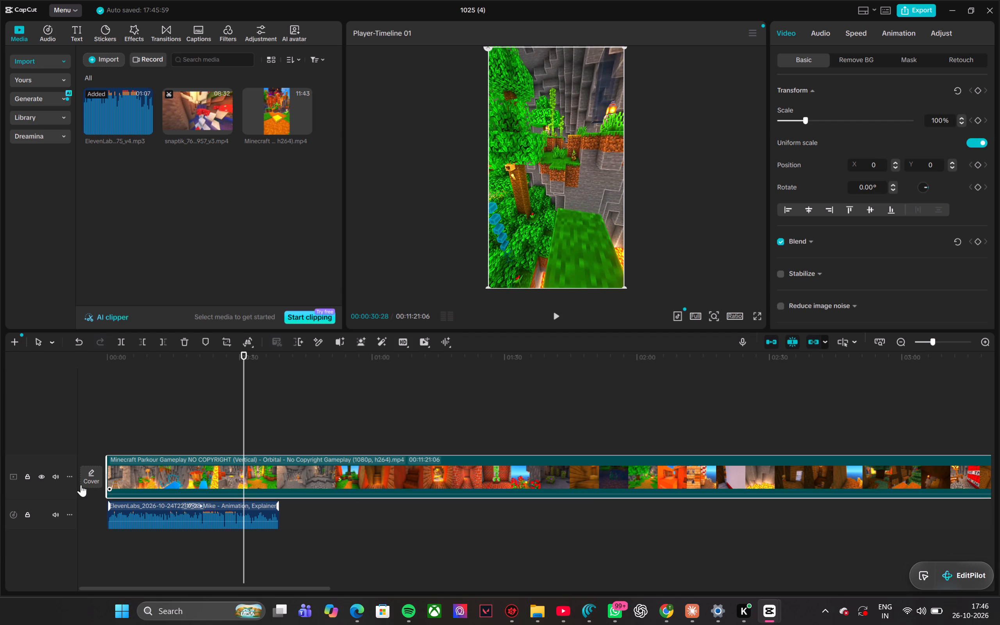
pyautogui.moveTo(109, 457); pyautogui.dragTo(331, 466)
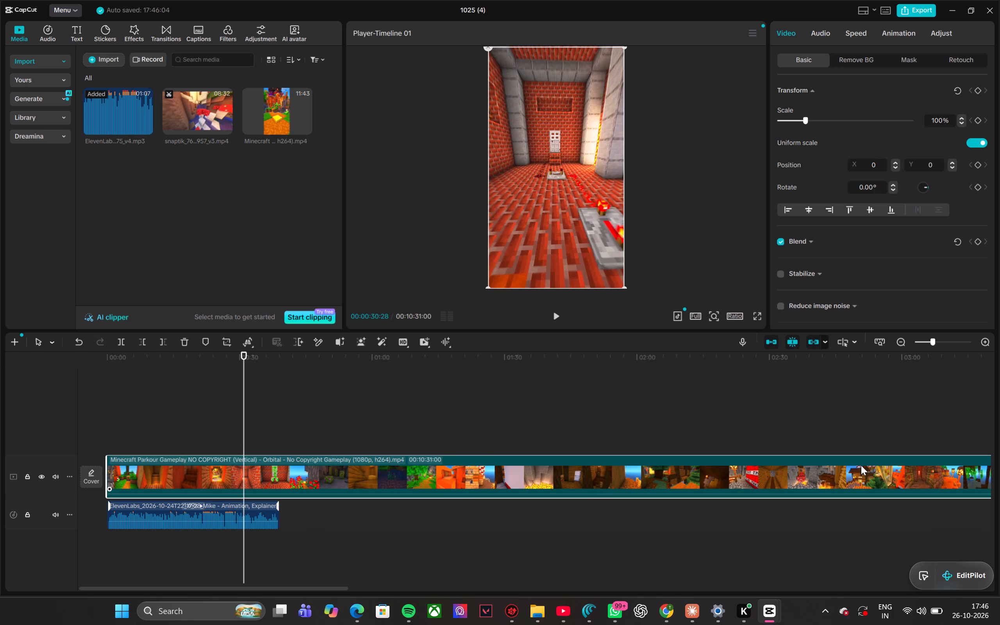
pyautogui.moveTo(108, 460); pyautogui.dragTo(472, 462)
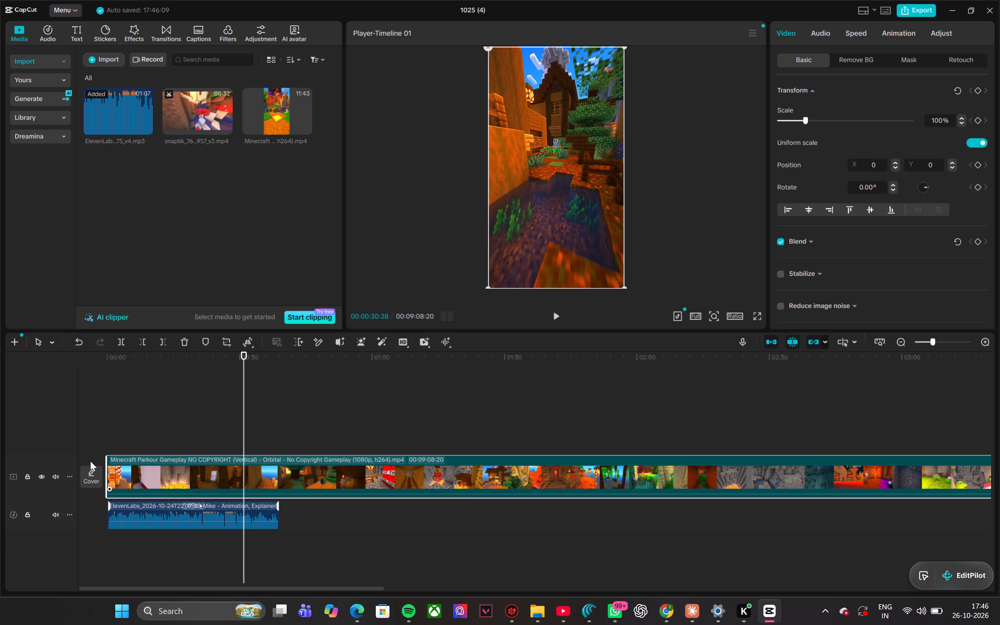
pyautogui.moveTo(106, 466); pyautogui.dragTo(584, 509)
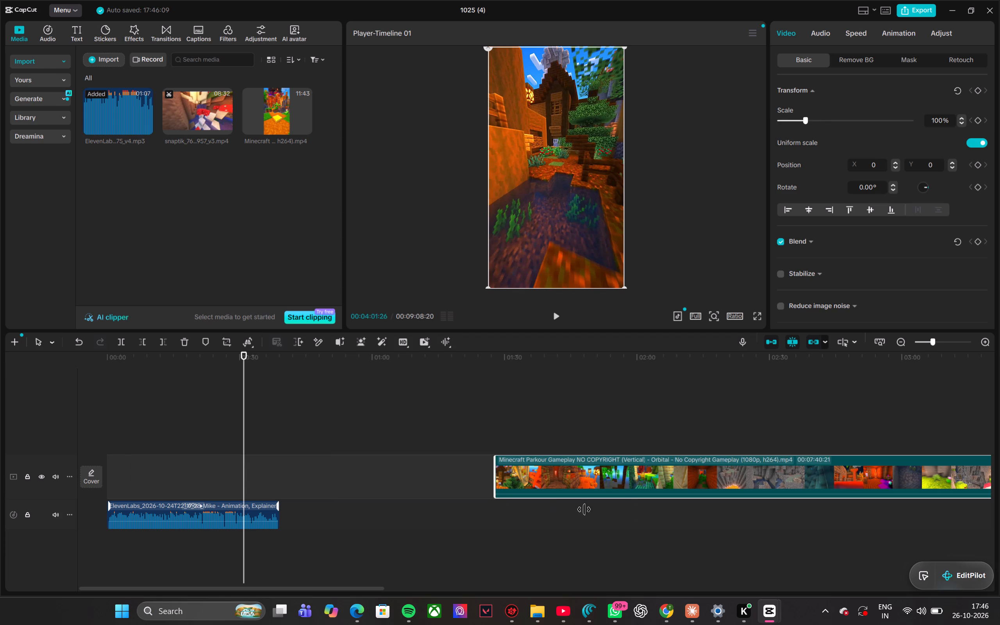
pyautogui.moveTo(584, 509); pyautogui.dragTo(634, 512)
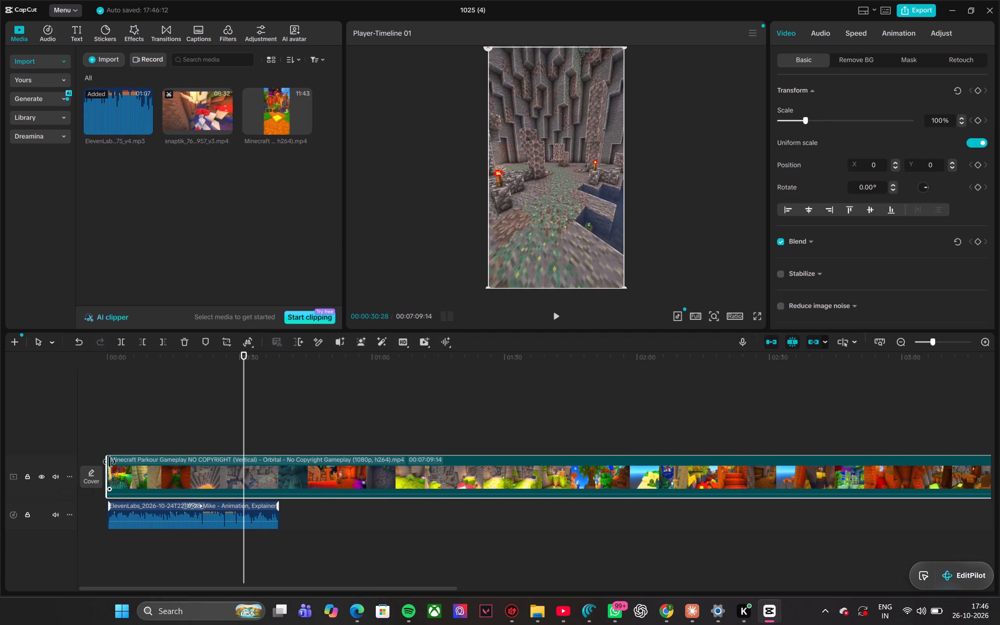
pyautogui.moveTo(109, 462); pyautogui.dragTo(700, 503)
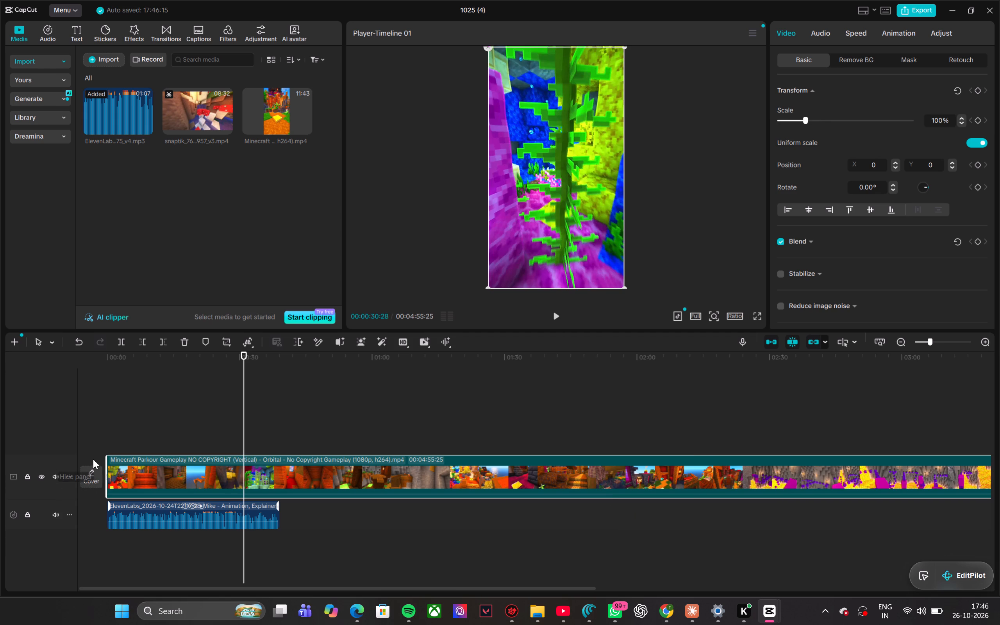
pyautogui.moveTo(108, 465); pyautogui.dragTo(666, 475)
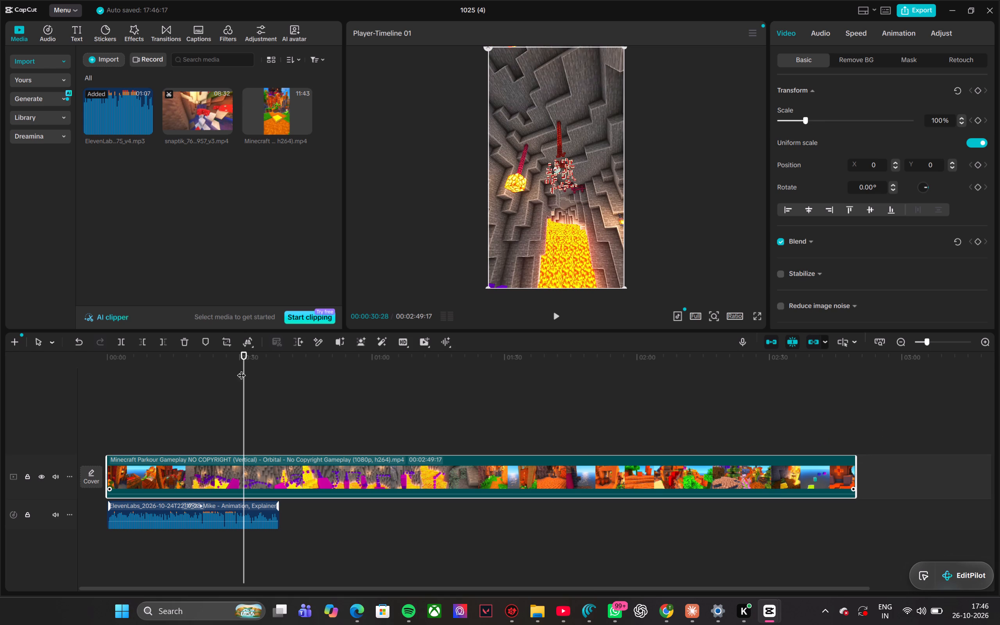
# Preview the gameplay clip's opening seconds and trim its end to about 39 seconds to match the end of the voiceover.
pyautogui.moveTo(240, 407); pyautogui.dragTo(33, 443)
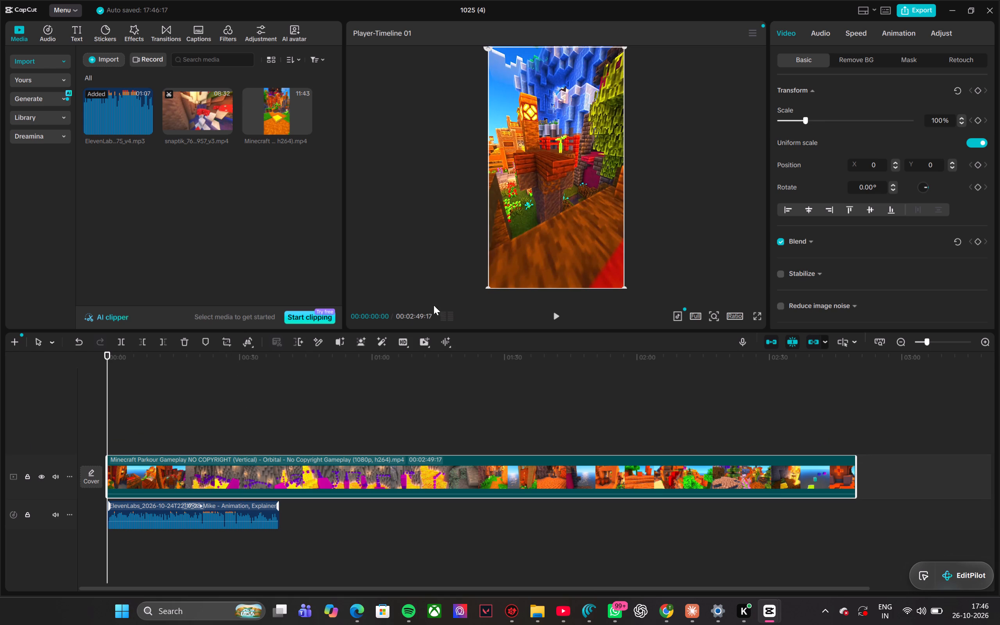
pyautogui.click(554, 317)
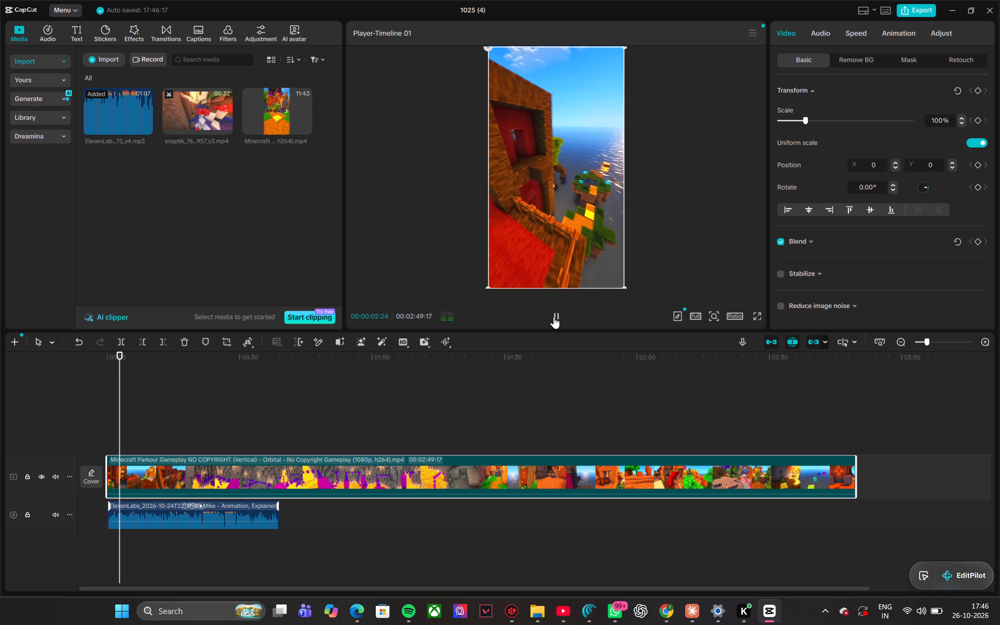
pyautogui.click(554, 317)
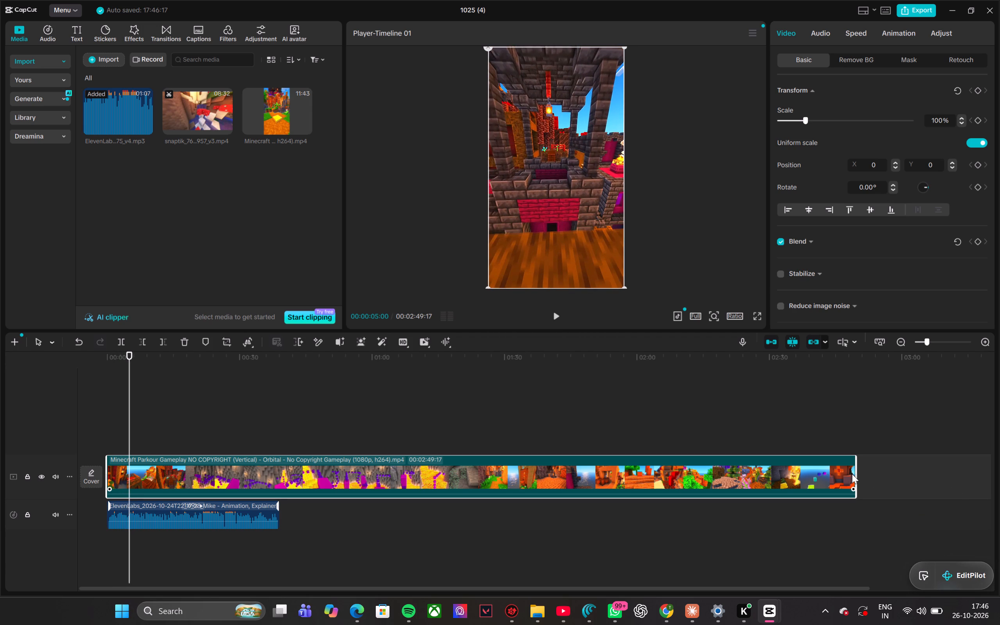
pyautogui.moveTo(857, 476); pyautogui.dragTo(277, 457)
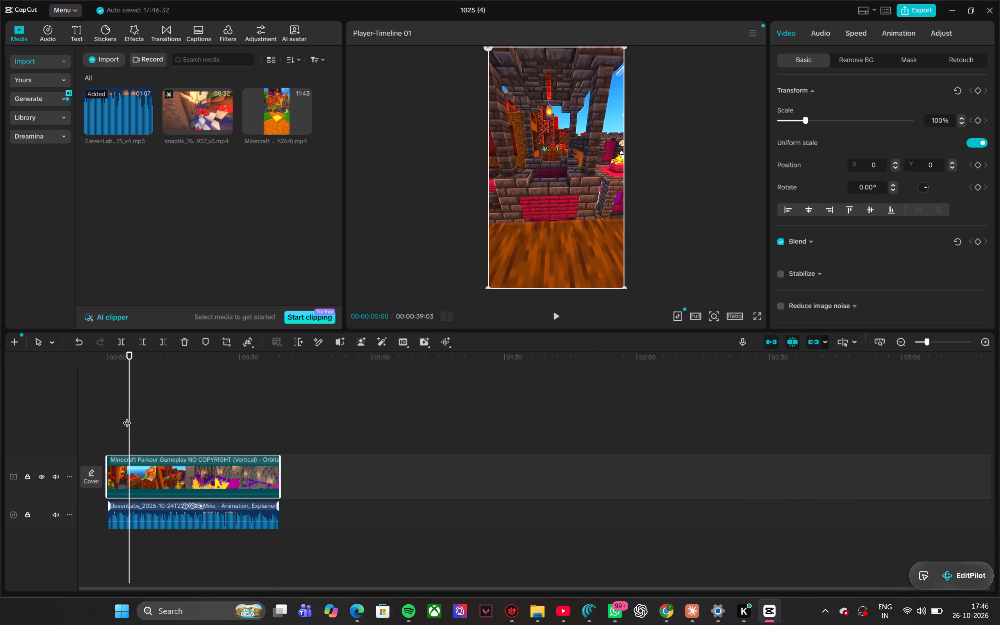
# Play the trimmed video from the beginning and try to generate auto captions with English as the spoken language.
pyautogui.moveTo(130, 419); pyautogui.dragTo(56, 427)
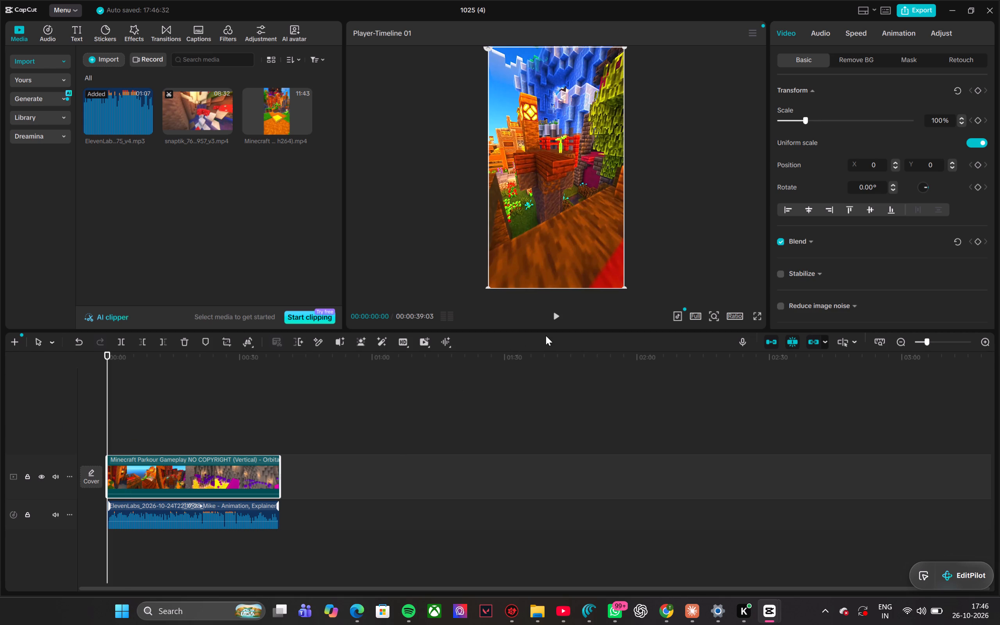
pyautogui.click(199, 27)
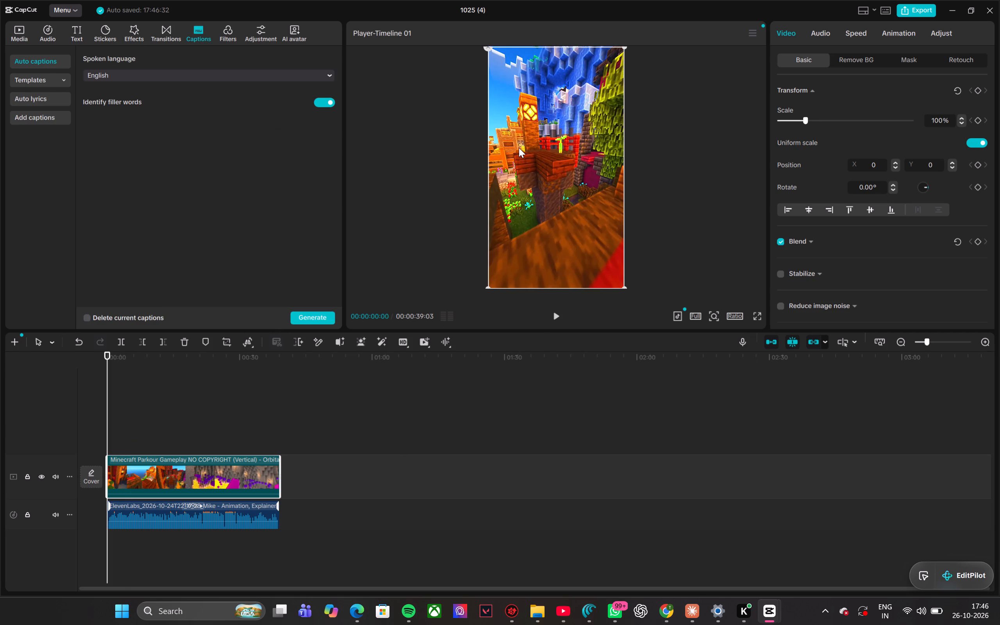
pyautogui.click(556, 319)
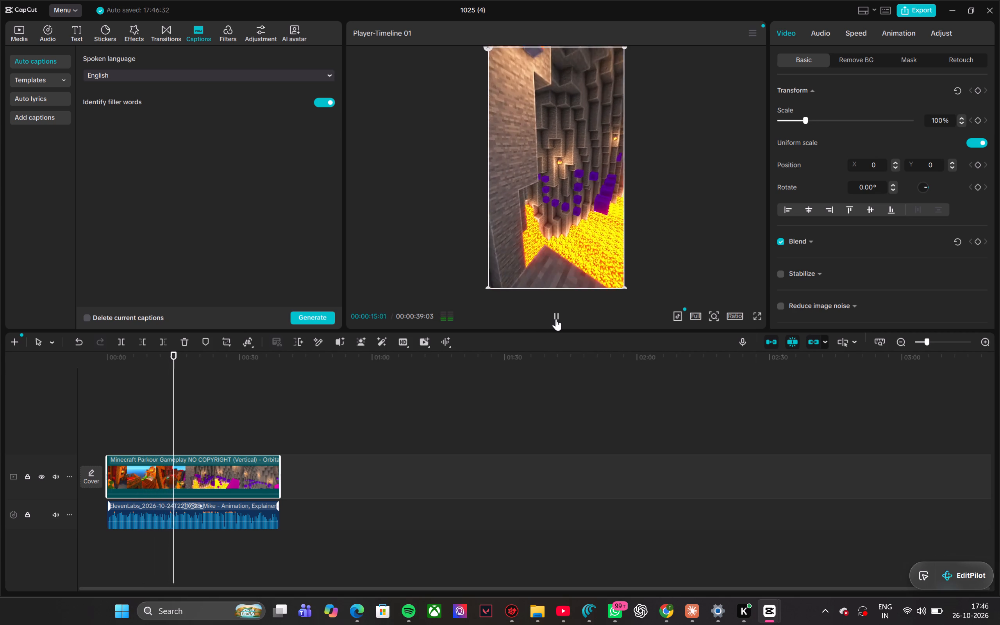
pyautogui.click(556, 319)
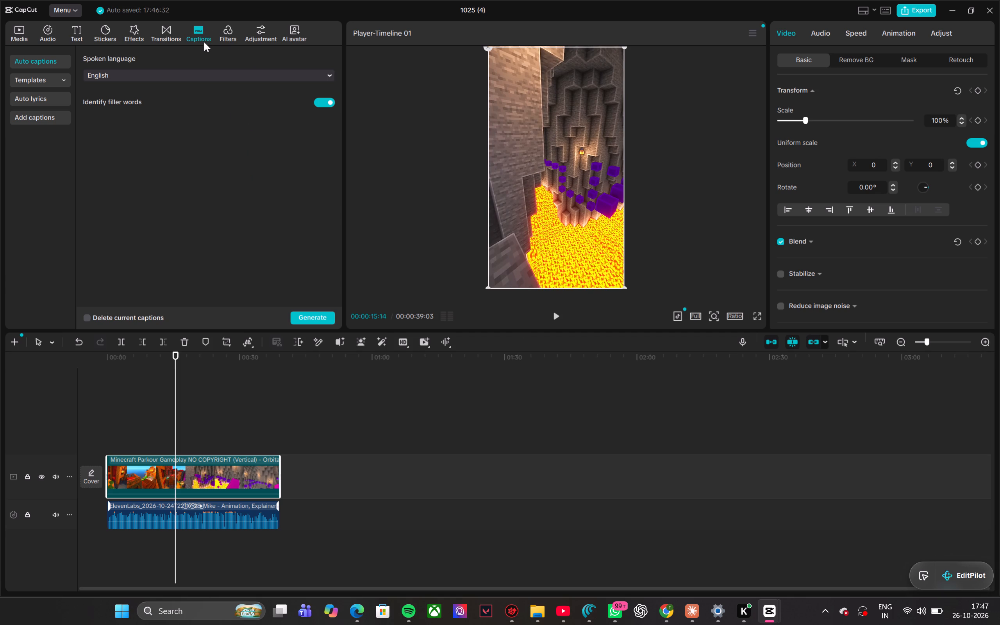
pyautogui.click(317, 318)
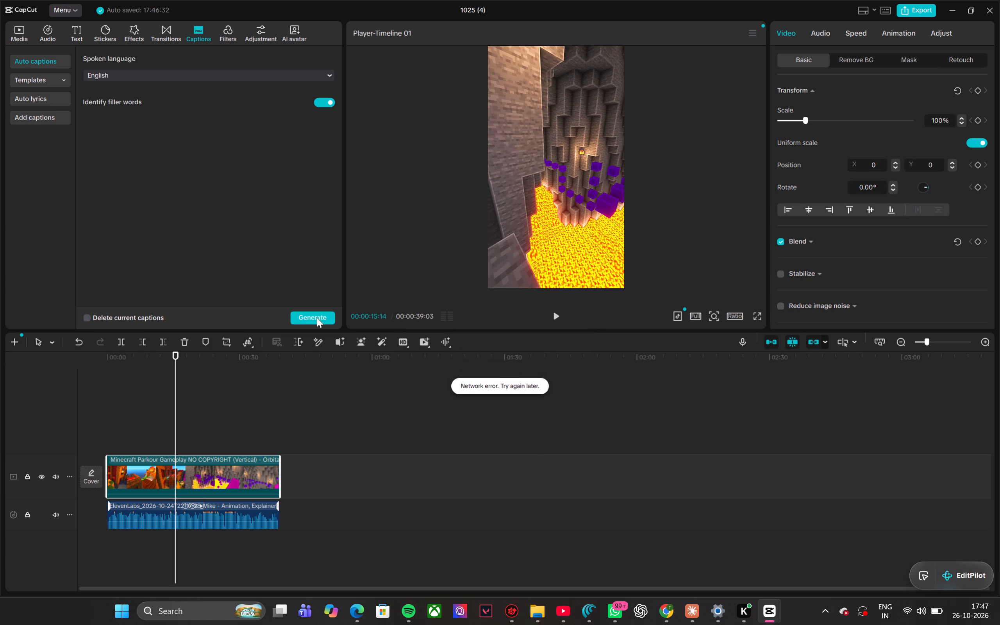
# Switch on the VPN in the Windows quick settings and return to the CapCut project.
pyautogui.click(905, 613)
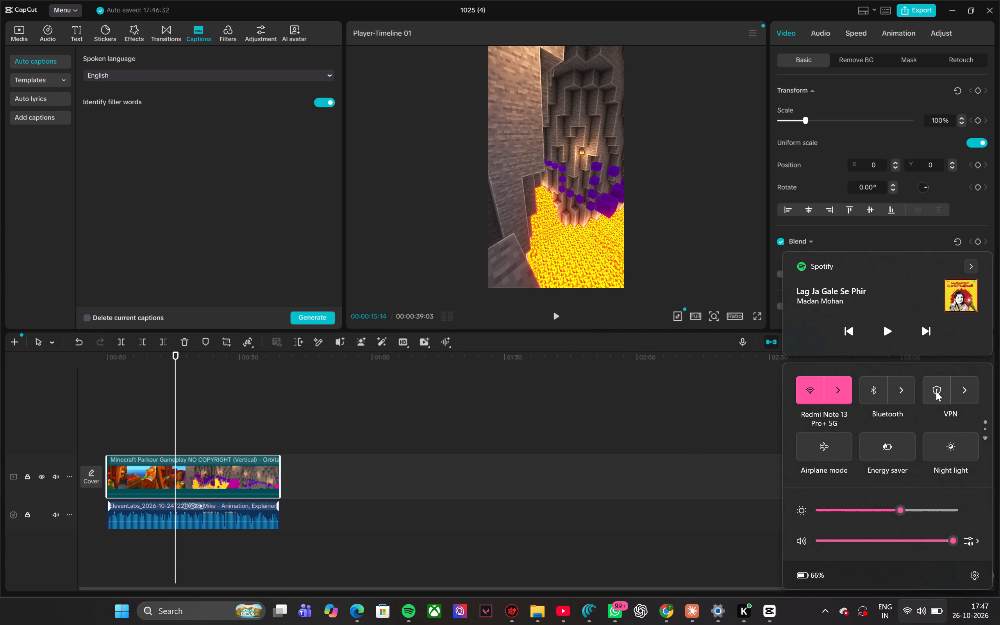
pyautogui.click(936, 391)
pyautogui.click(596, 336)
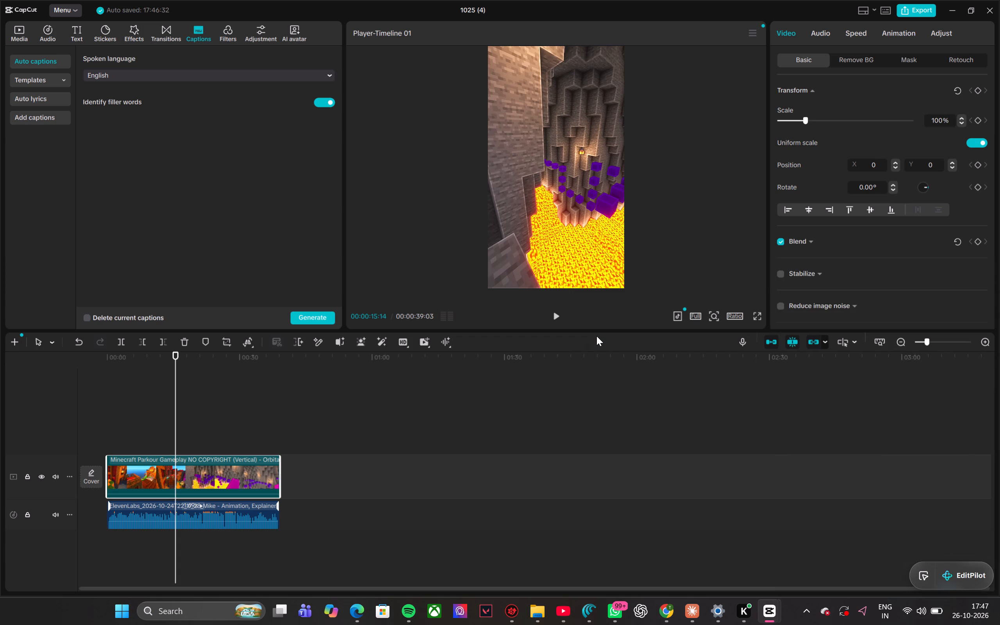
# Preview the video with the YouTube Shorts interface overlay, and switch the social media preview to Instagram Reels.
pyautogui.click(677, 317)
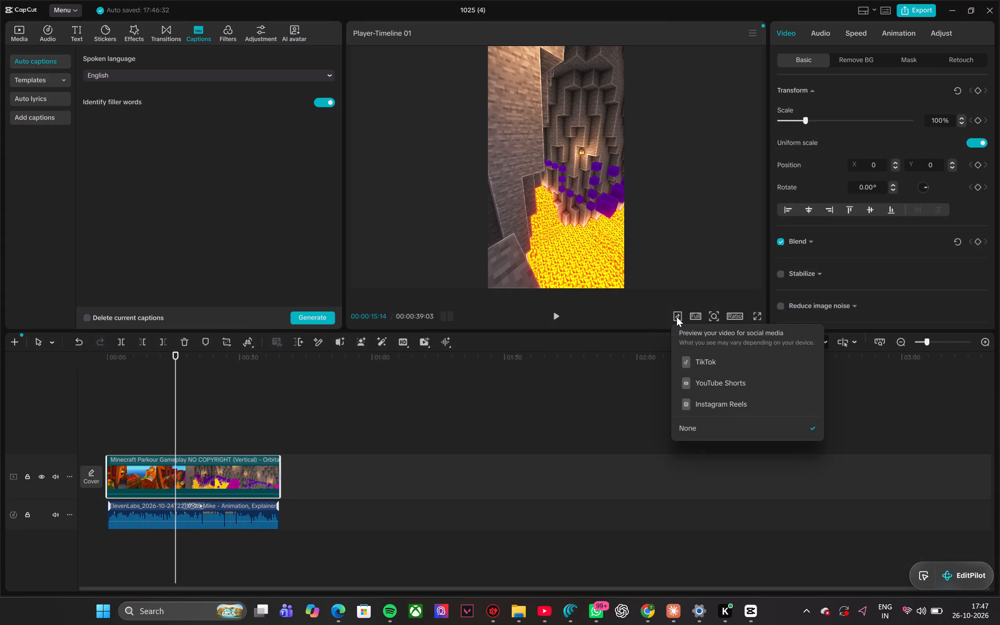
pyautogui.click(714, 380)
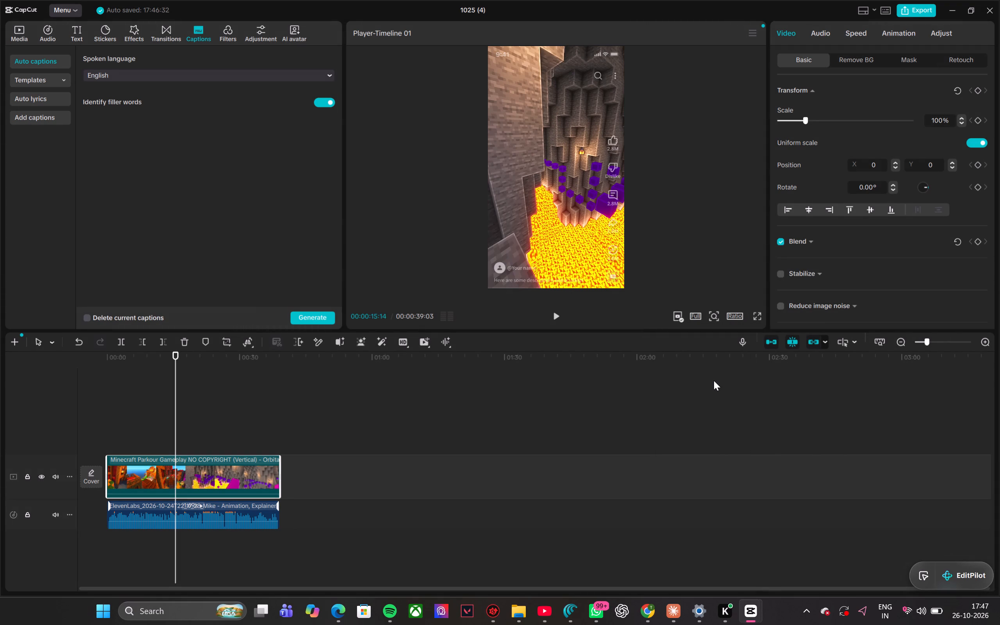
pyautogui.click(678, 318)
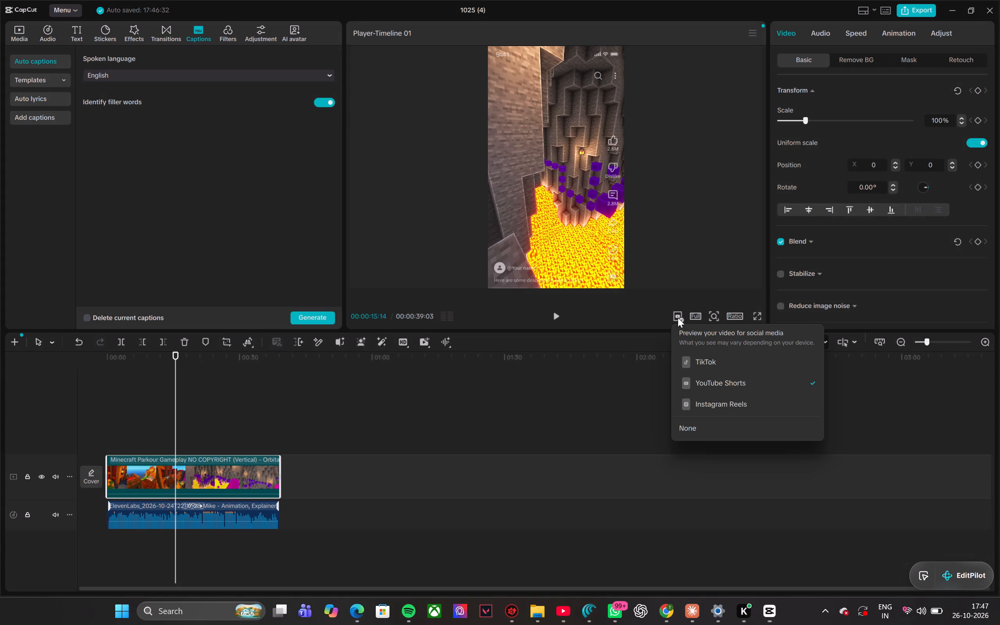
pyautogui.click(714, 386)
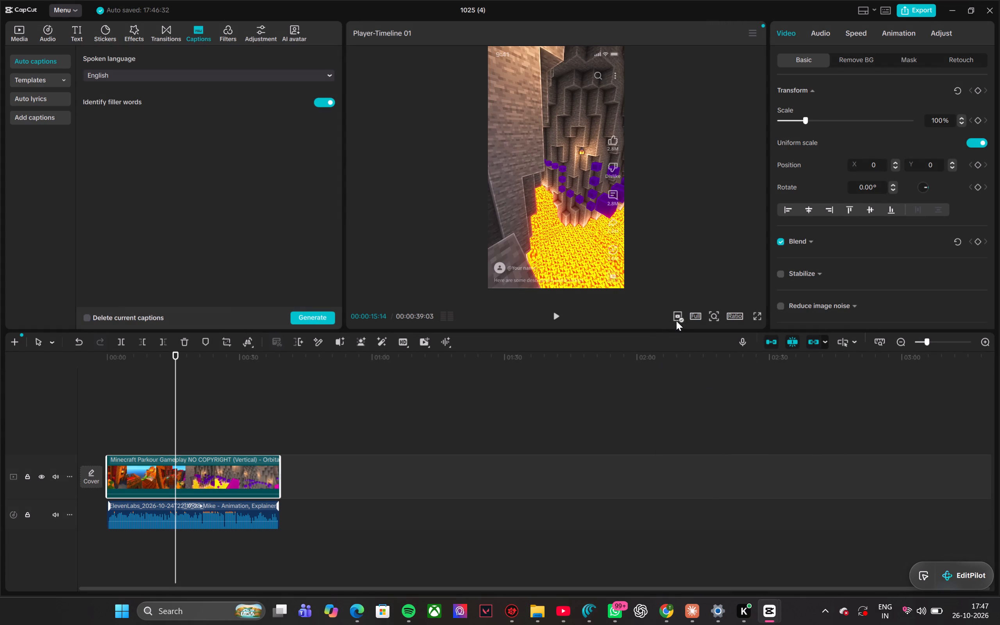
pyautogui.click(677, 320)
pyautogui.click(715, 407)
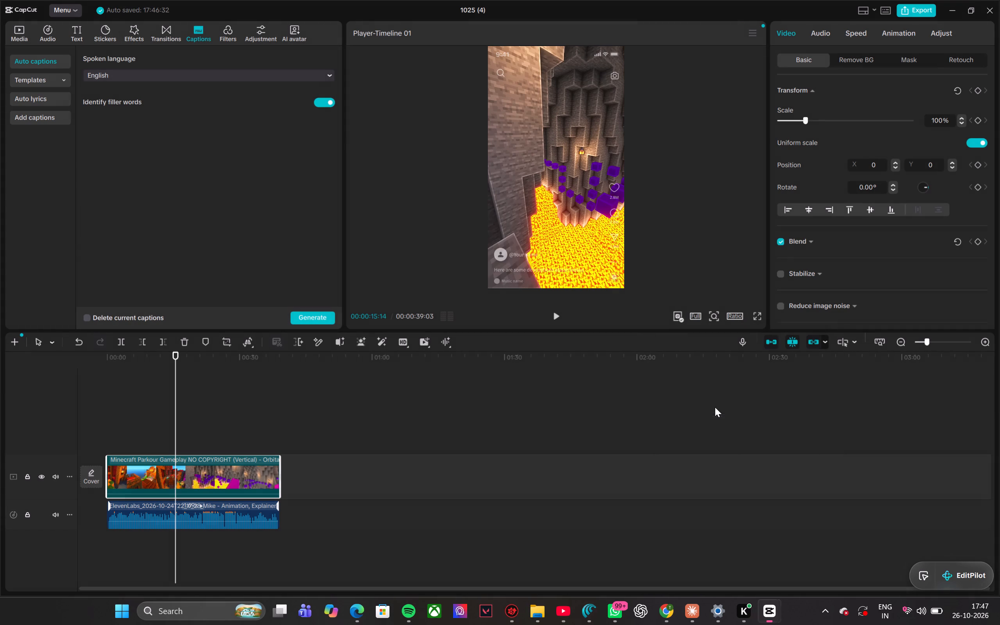
# Set the social media preview overlay to None instead of Instagram Reels.
pyautogui.click(685, 319)
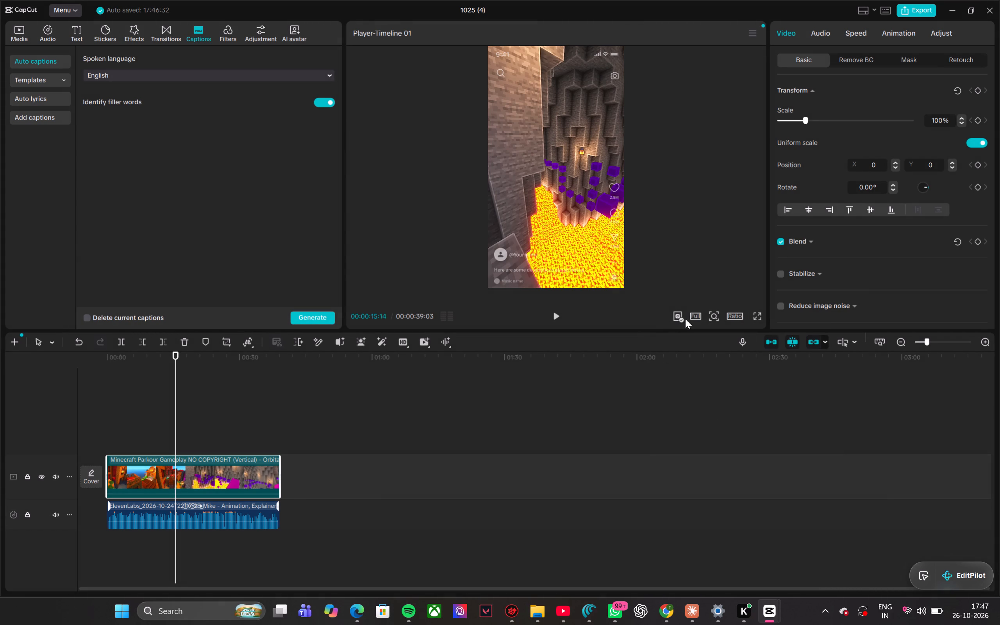
pyautogui.click(685, 318)
pyautogui.click(683, 318)
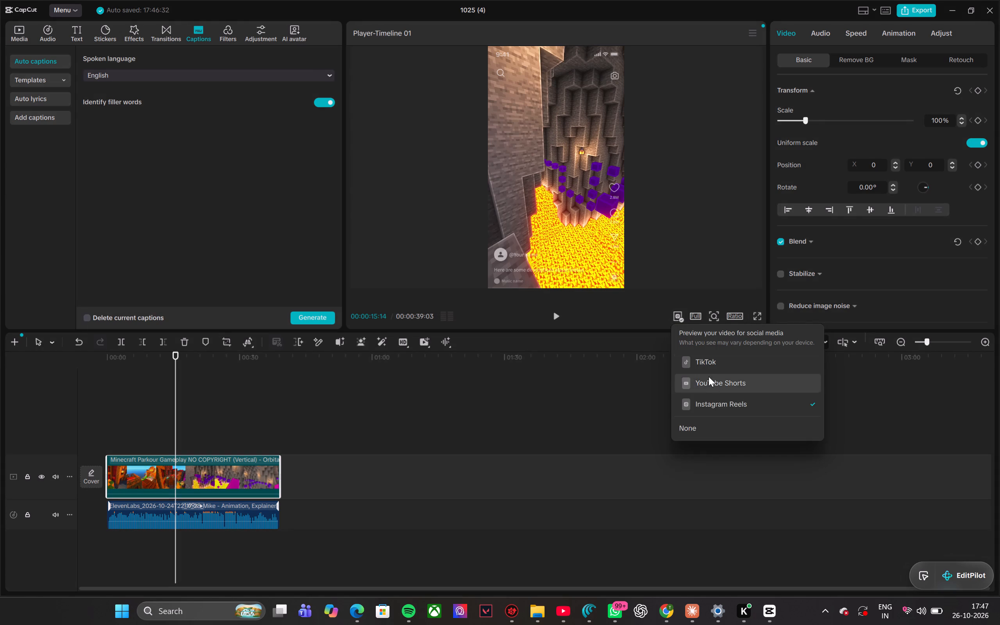
pyautogui.click(701, 424)
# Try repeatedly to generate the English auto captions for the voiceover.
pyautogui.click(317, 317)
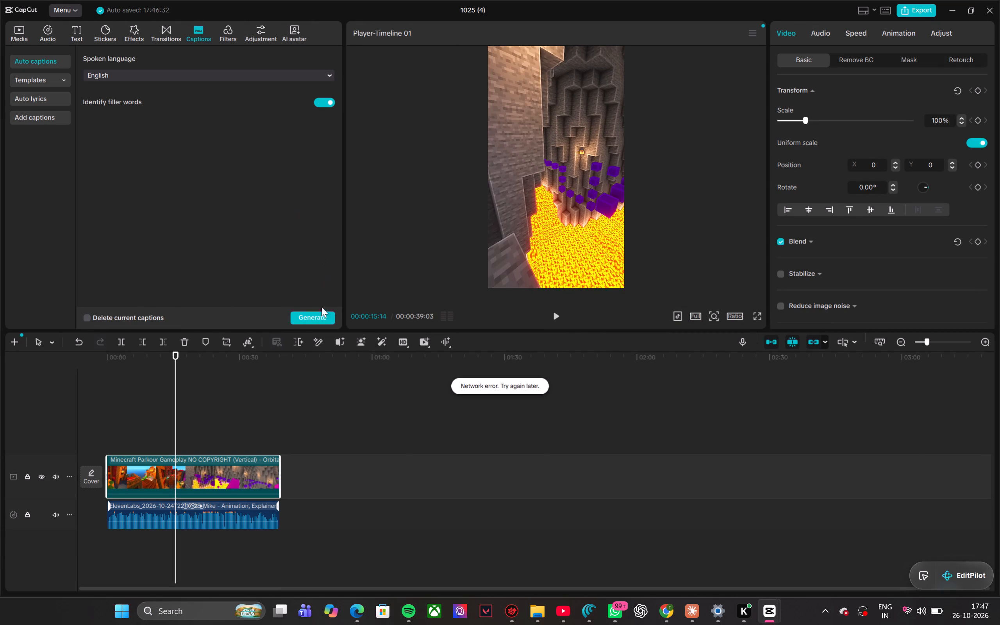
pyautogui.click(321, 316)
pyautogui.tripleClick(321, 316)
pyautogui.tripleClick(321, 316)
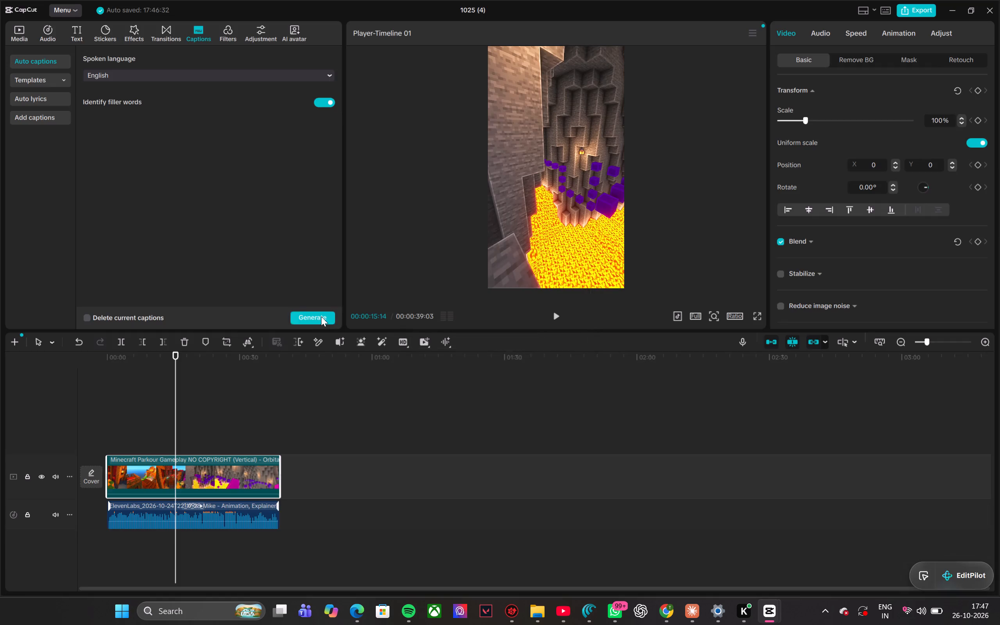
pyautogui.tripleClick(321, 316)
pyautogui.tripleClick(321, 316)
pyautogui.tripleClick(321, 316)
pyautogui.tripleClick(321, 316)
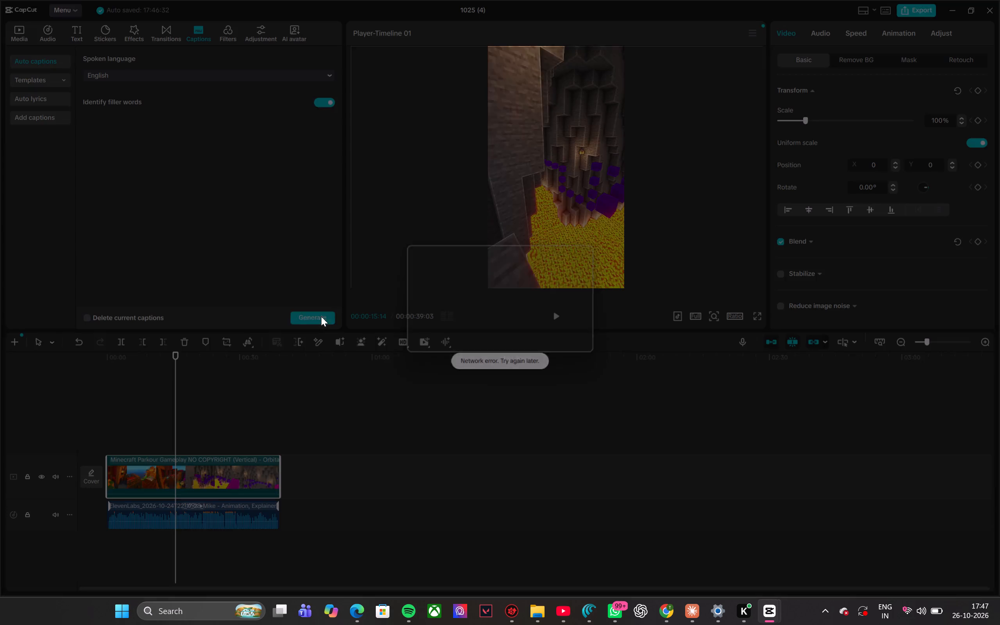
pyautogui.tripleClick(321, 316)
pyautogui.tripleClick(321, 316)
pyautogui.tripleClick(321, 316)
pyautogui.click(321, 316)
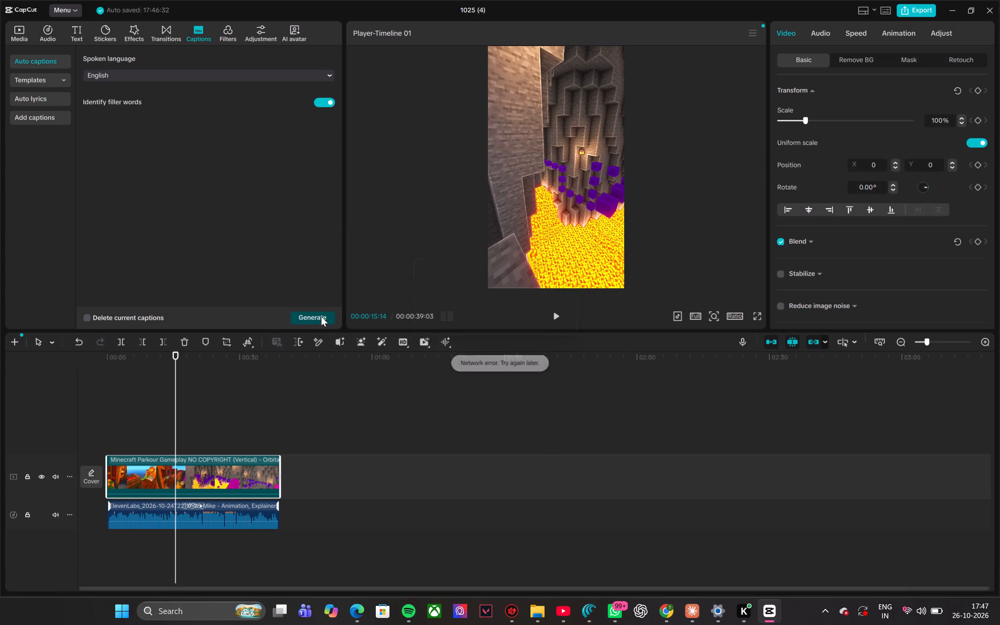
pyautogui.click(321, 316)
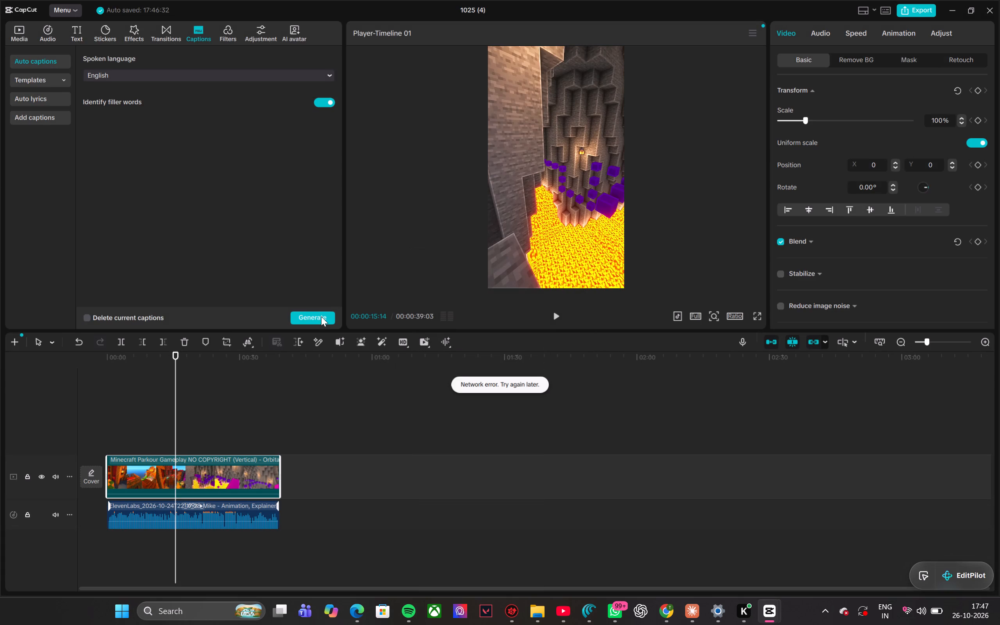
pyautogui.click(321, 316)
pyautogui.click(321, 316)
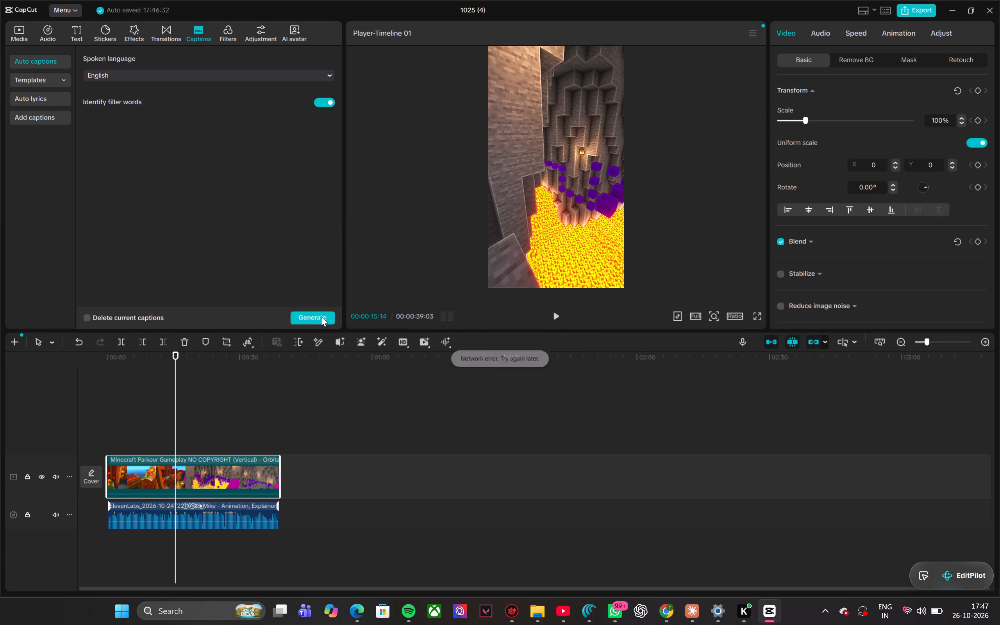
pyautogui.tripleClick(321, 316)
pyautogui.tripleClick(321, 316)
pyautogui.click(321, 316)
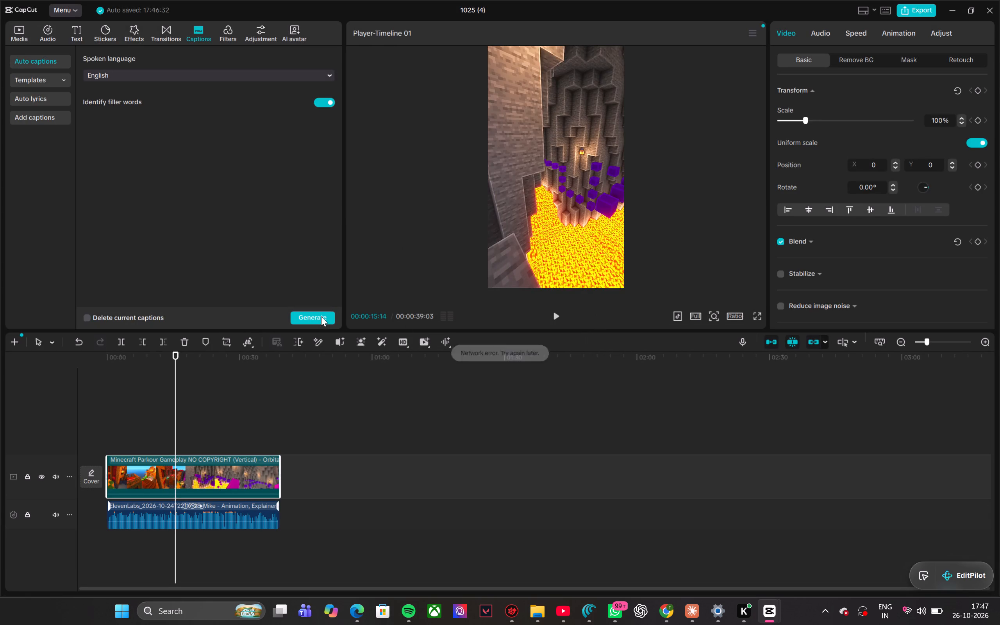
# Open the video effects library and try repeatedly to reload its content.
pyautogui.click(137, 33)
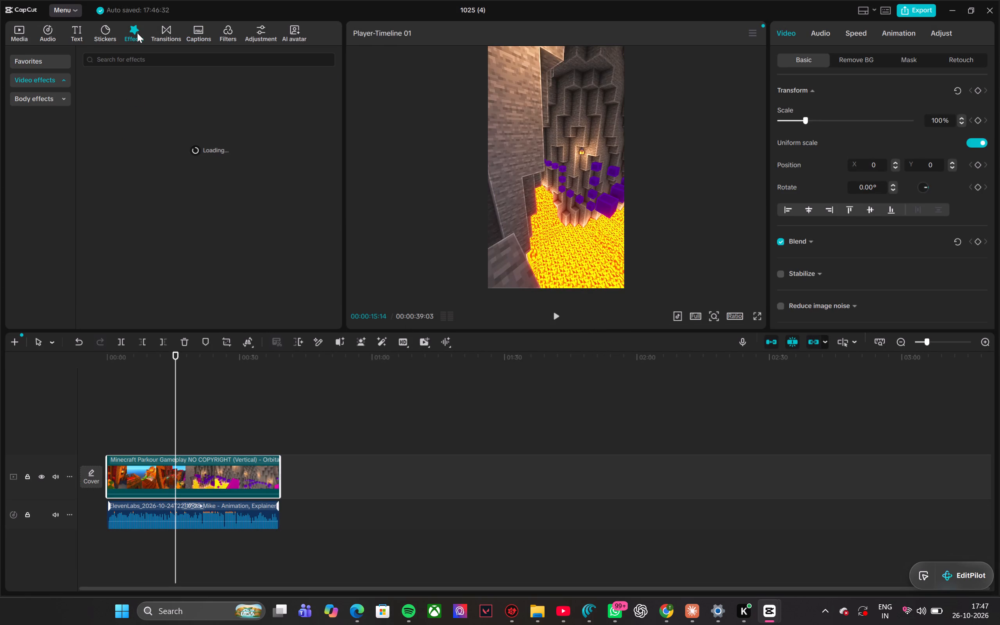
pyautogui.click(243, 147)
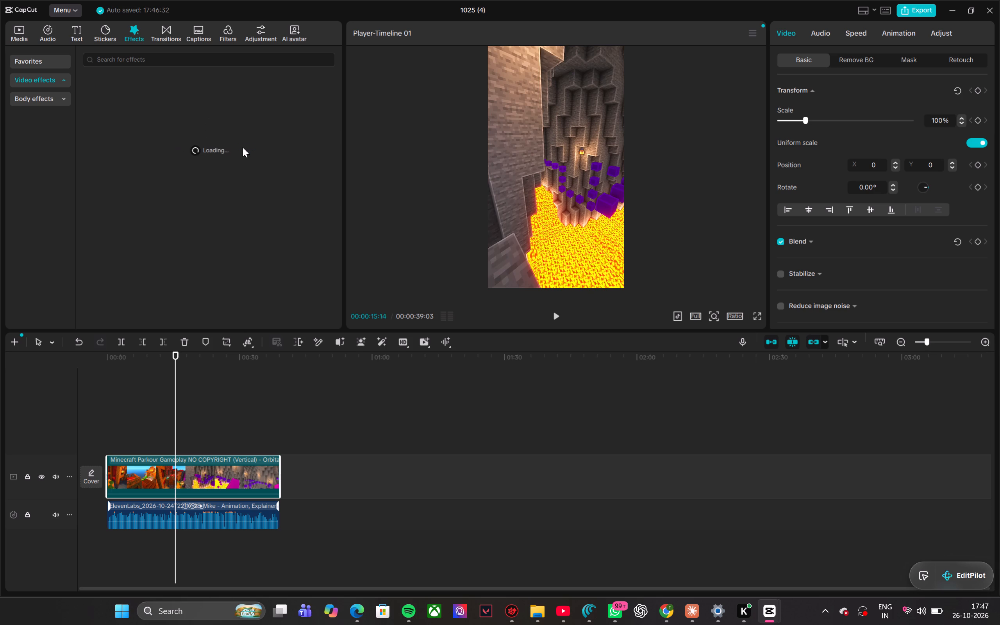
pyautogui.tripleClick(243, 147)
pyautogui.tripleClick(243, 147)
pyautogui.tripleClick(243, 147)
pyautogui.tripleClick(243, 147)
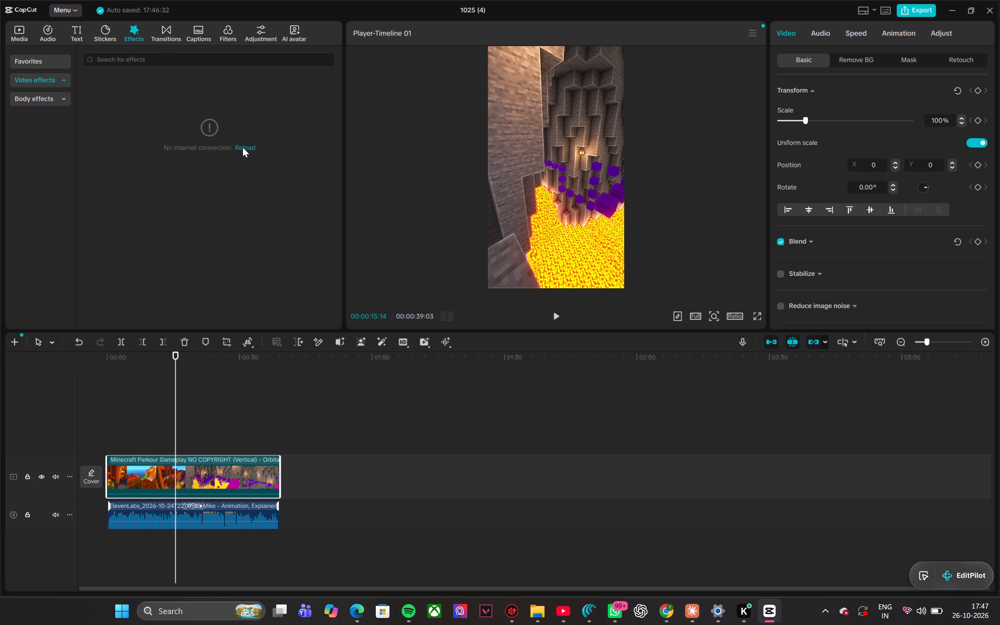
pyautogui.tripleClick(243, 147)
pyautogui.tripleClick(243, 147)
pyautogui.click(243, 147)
# Close the 1025 (4) project and return to the CapCut home screen.
pyautogui.click(999, 12)
pyautogui.click(993, 9)
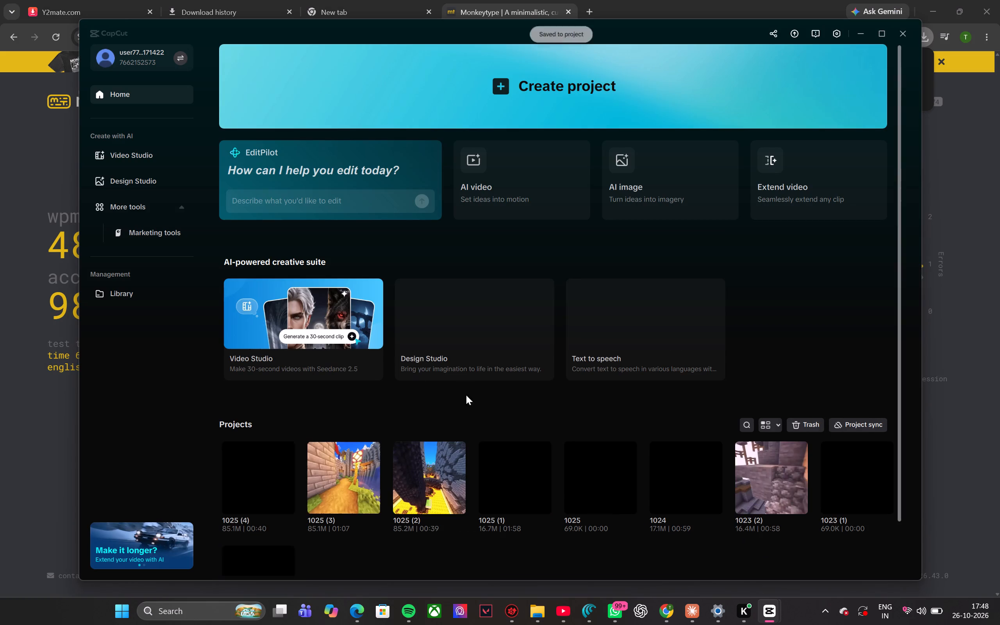
pyautogui.click(733, 555)
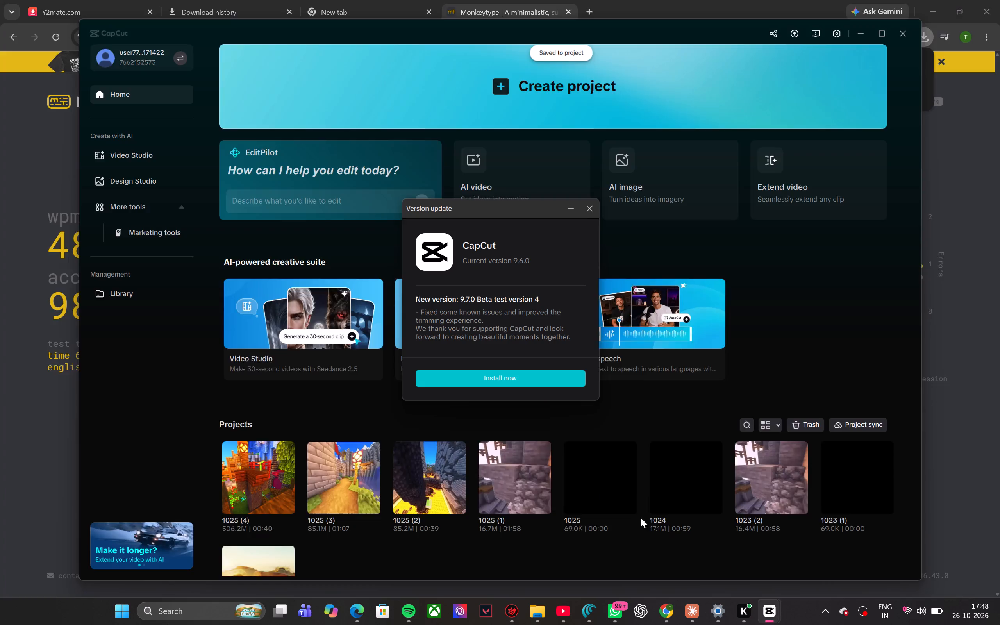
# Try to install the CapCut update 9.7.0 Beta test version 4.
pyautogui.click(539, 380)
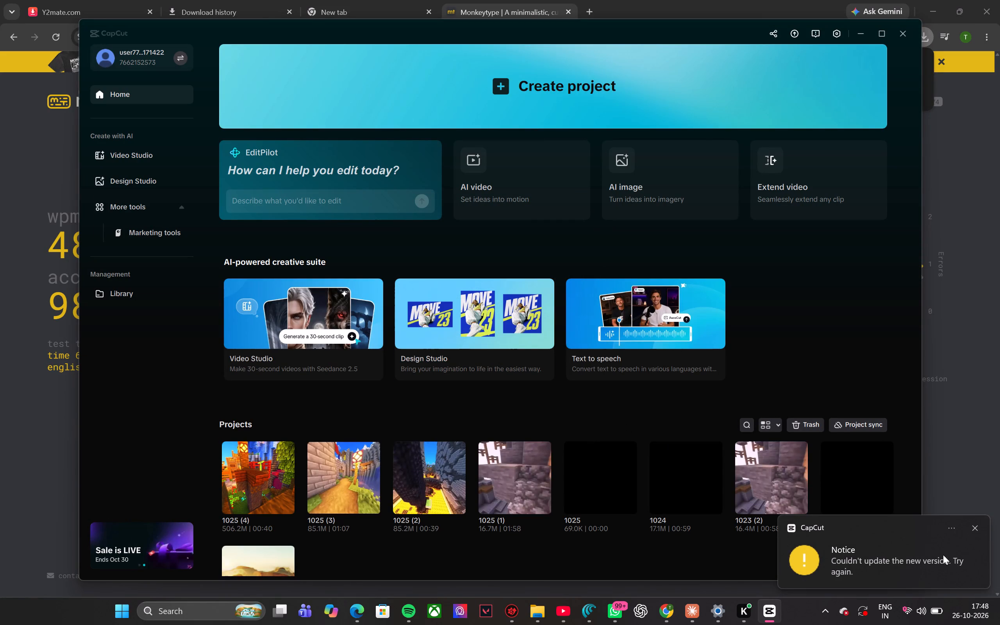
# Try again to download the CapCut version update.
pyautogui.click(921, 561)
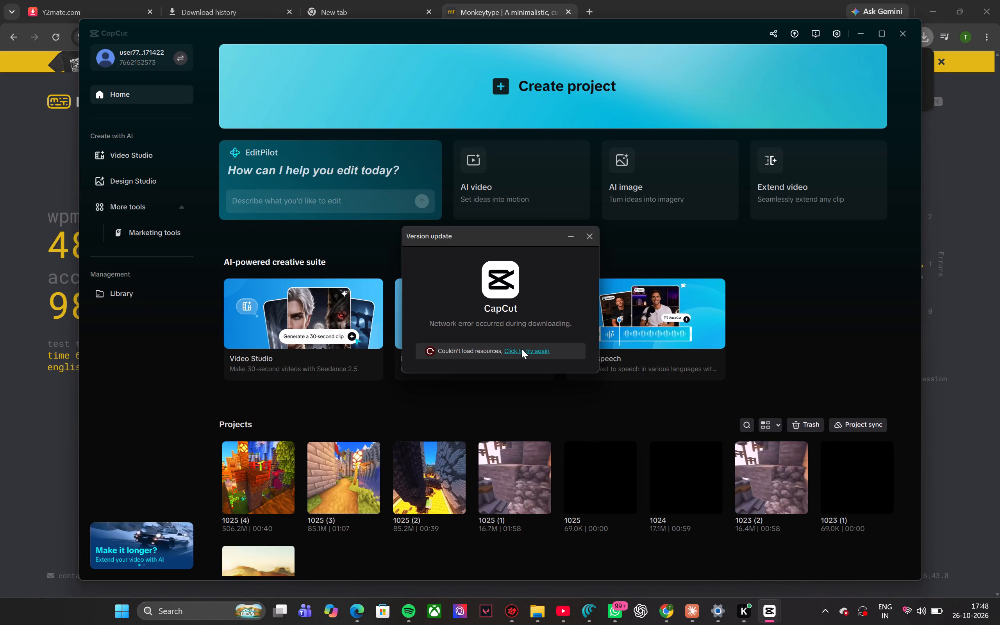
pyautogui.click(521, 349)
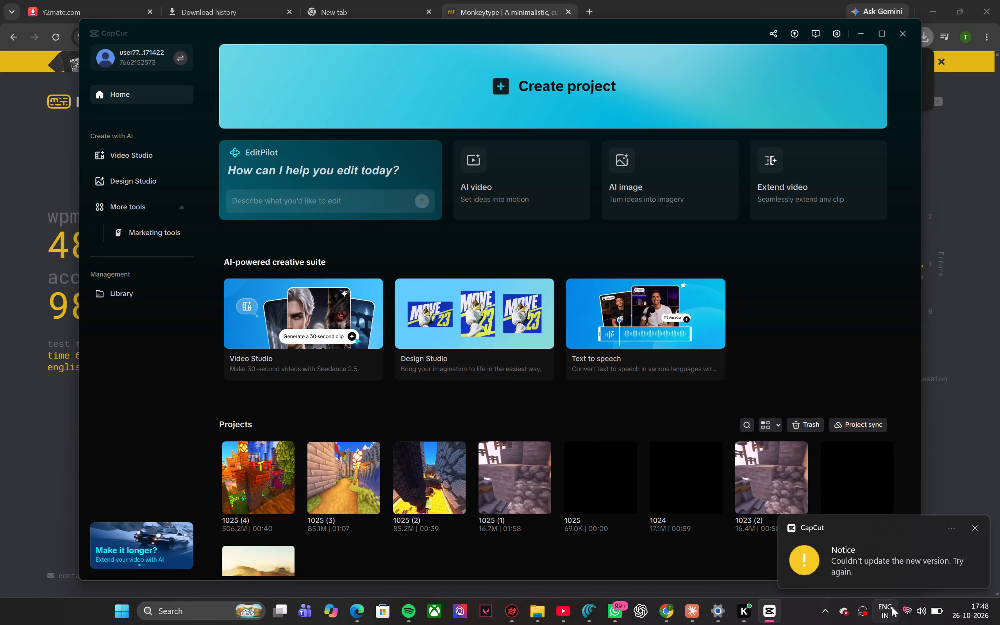
# Turn off the computer's VPN connection and return to CapCut.
pyautogui.click(911, 608)
pyautogui.click(934, 386)
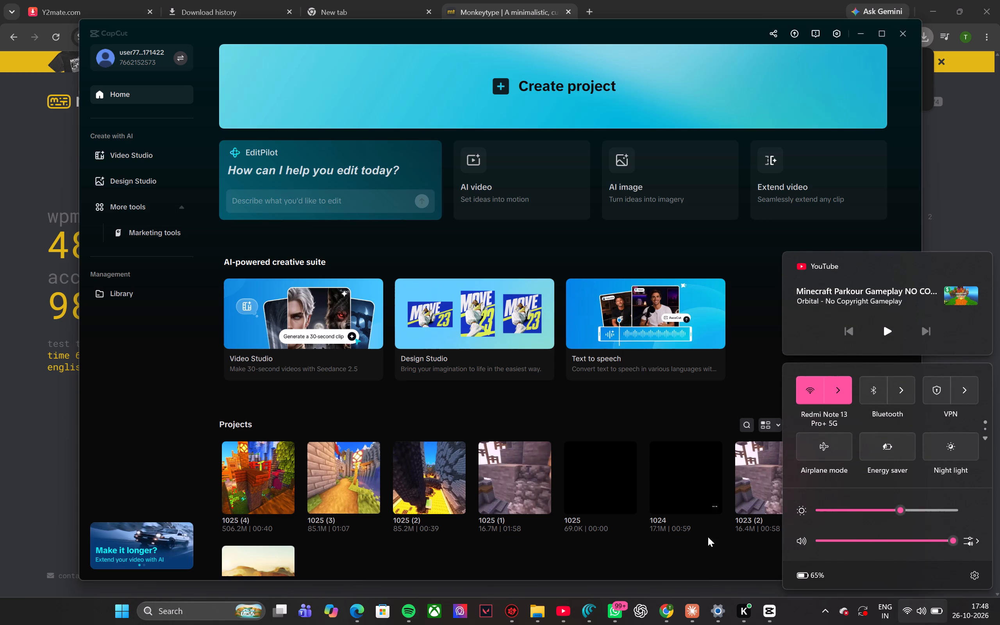
pyautogui.click(750, 610)
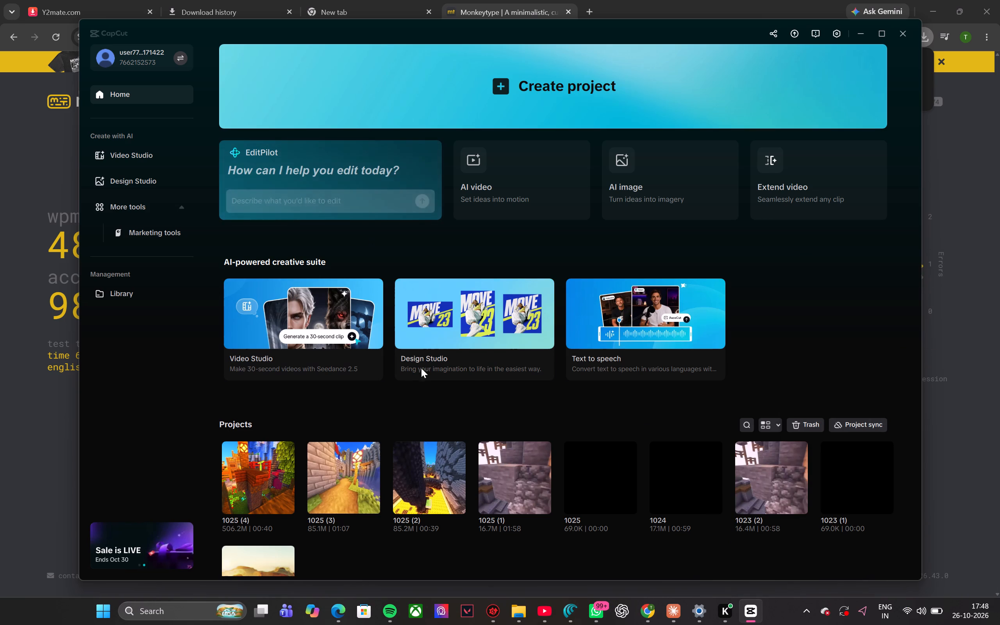
# Restart CapCut by closing it and launching it again from the Windows app search.
pyautogui.click(152, 59)
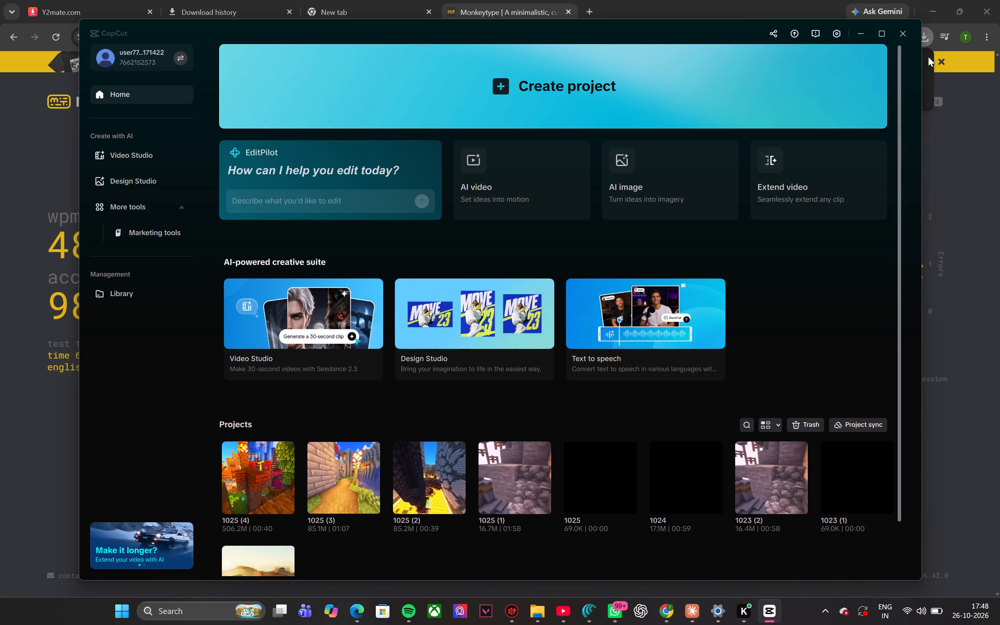
pyautogui.click(899, 29)
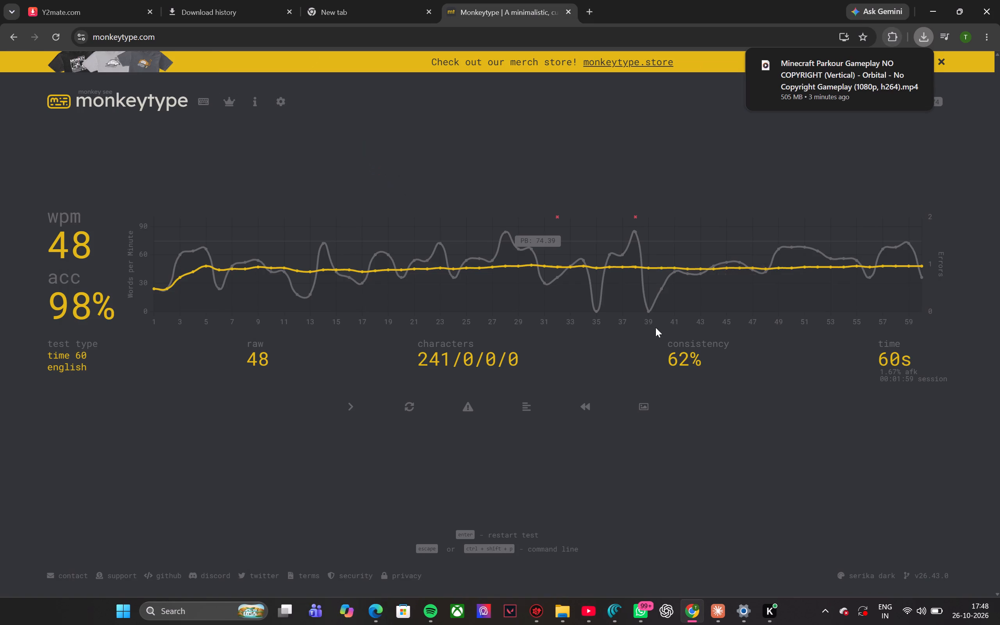
pyautogui.click(205, 619)
pyautogui.write('ca')
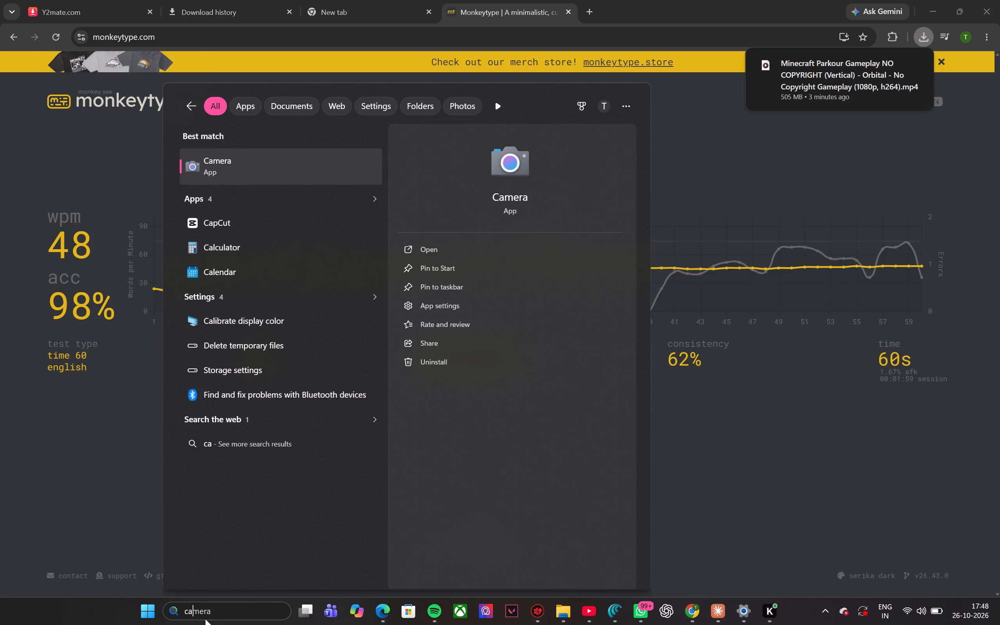
pyautogui.press('p')
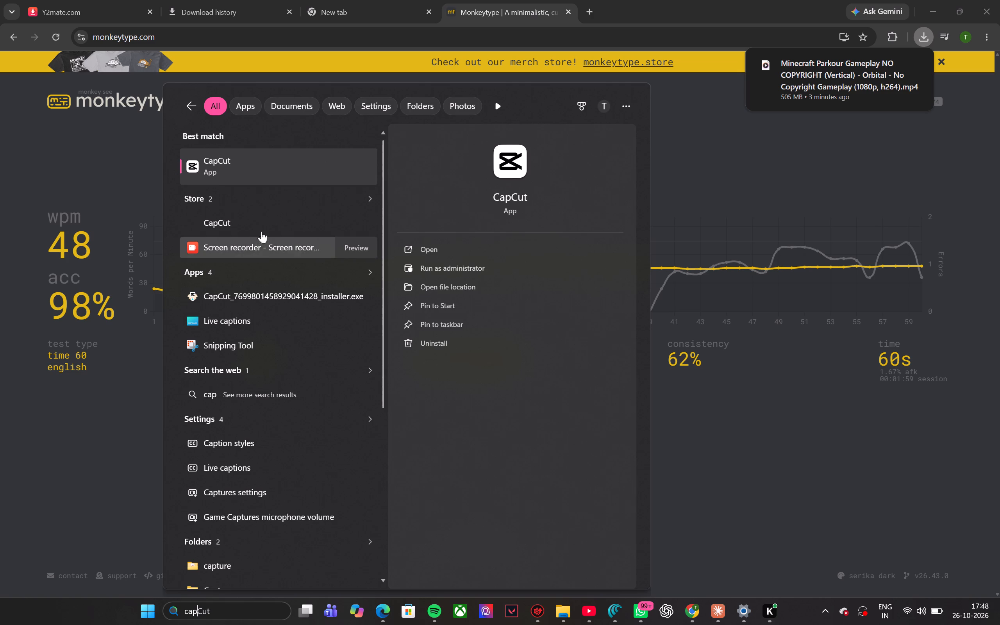
pyautogui.click(411, 246)
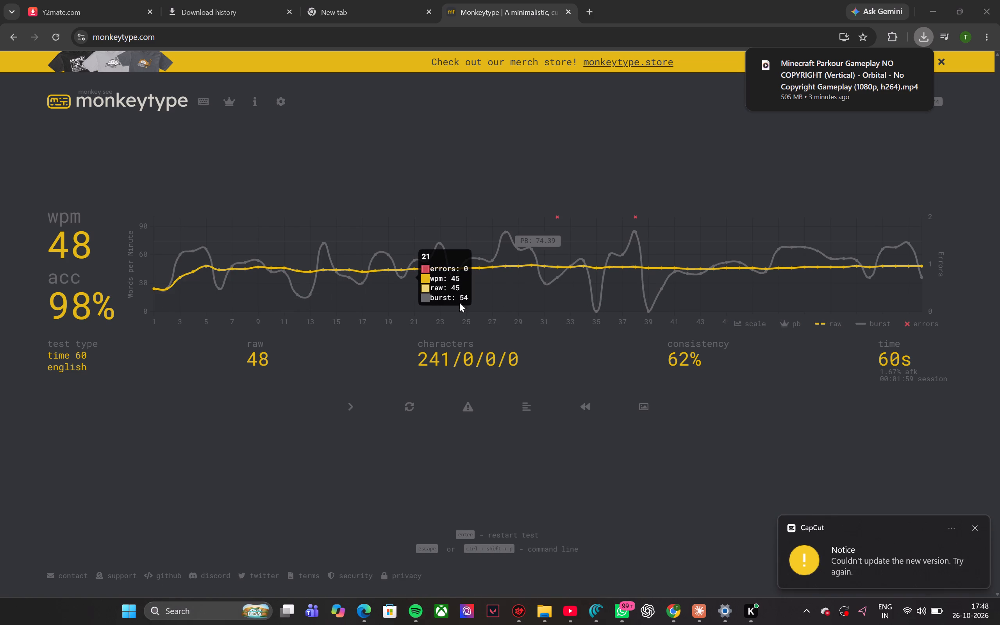
pyautogui.click(821, 555)
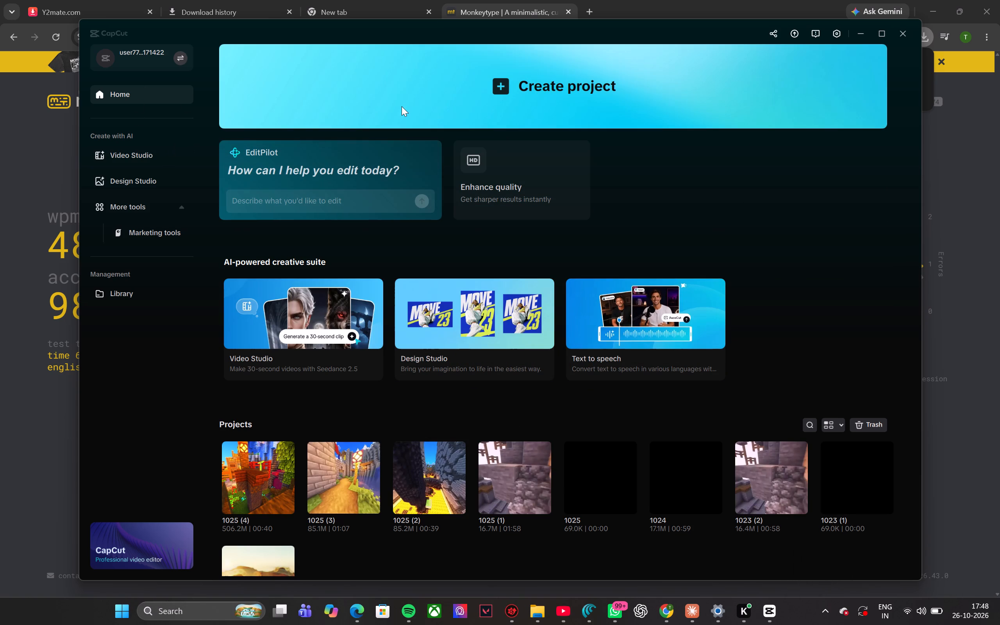
# Create a new CapCut project.
pyautogui.click(402, 107)
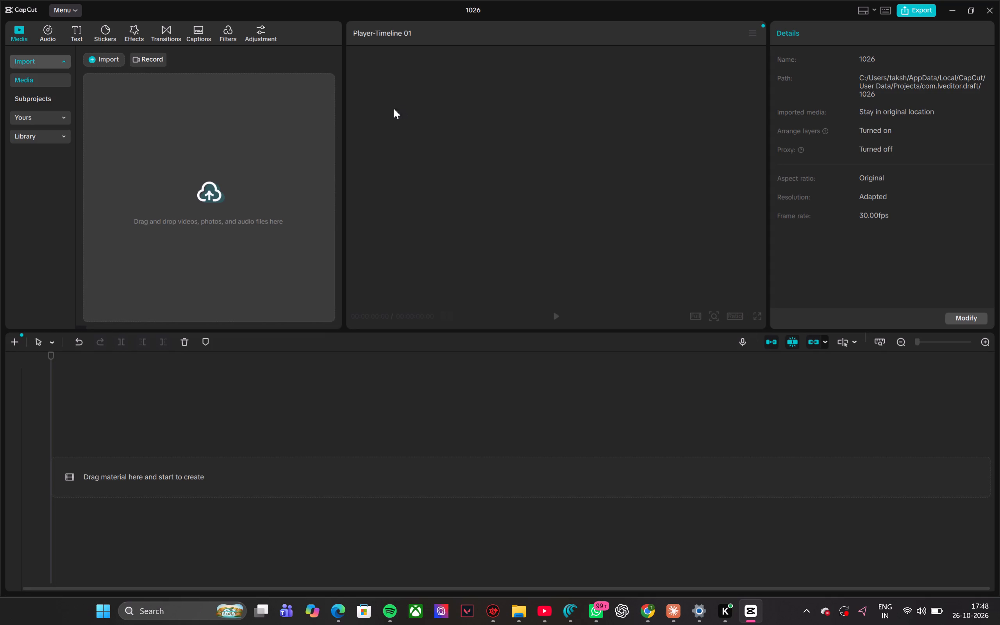
# Import the vertical Minecraft Parkour Gameplay NO COPYRIGHT video from the Downloads folder on the device.
pyautogui.click(218, 191)
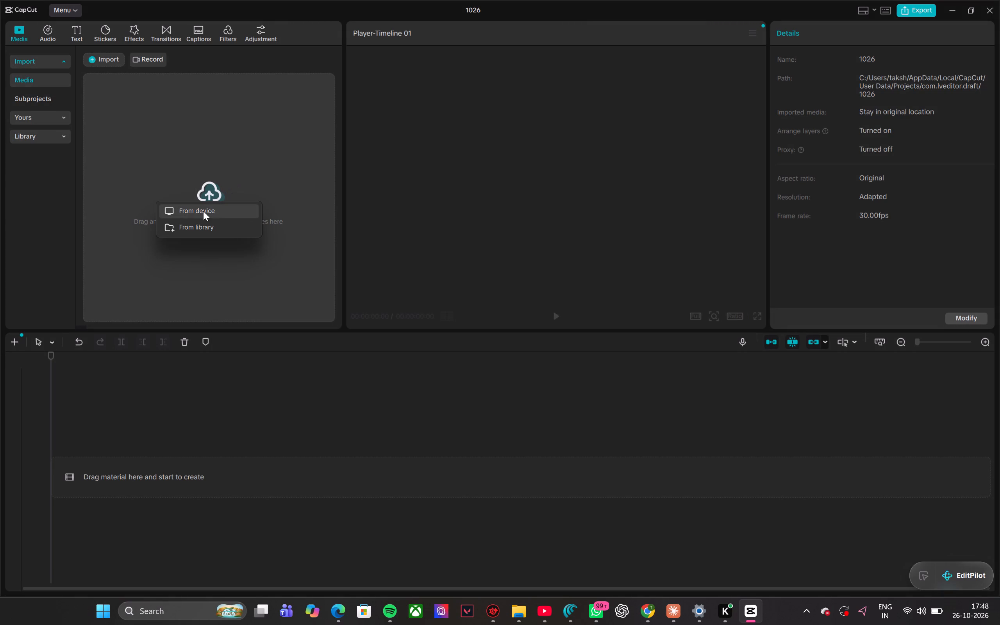
pyautogui.click(203, 211)
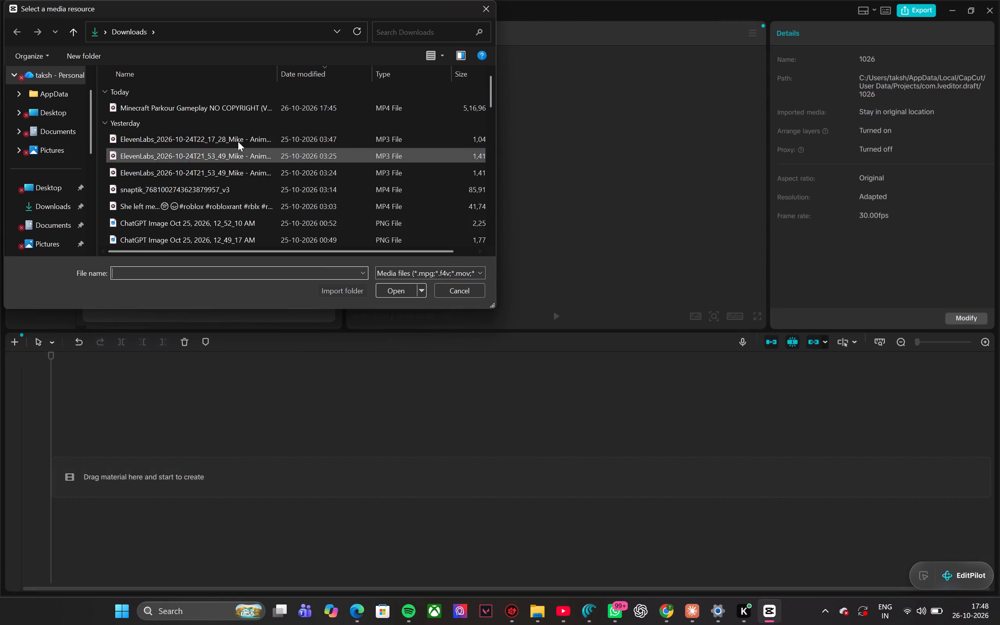
pyautogui.click(330, 106)
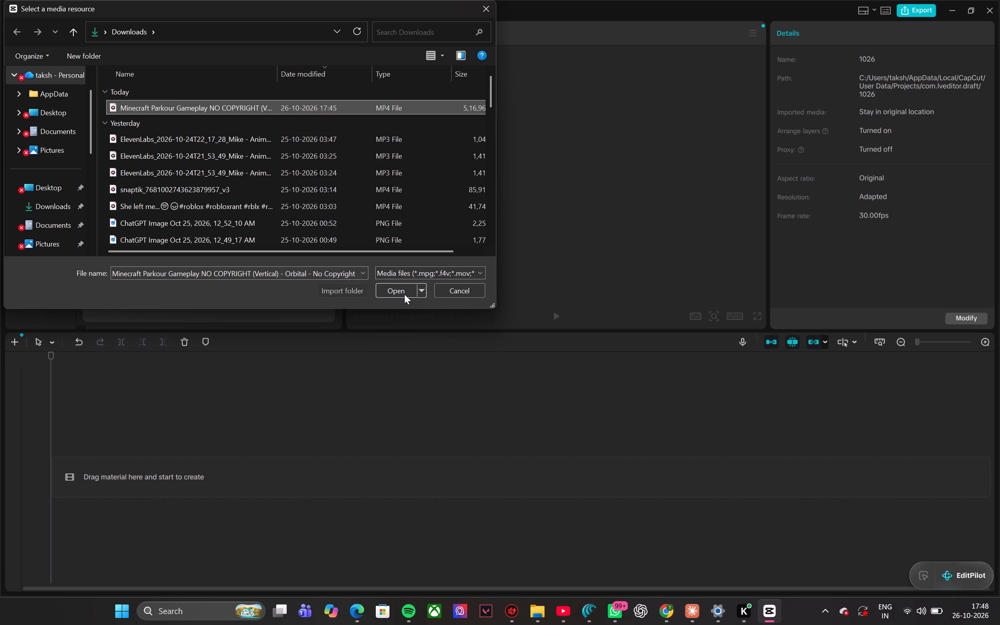
pyautogui.click(399, 293)
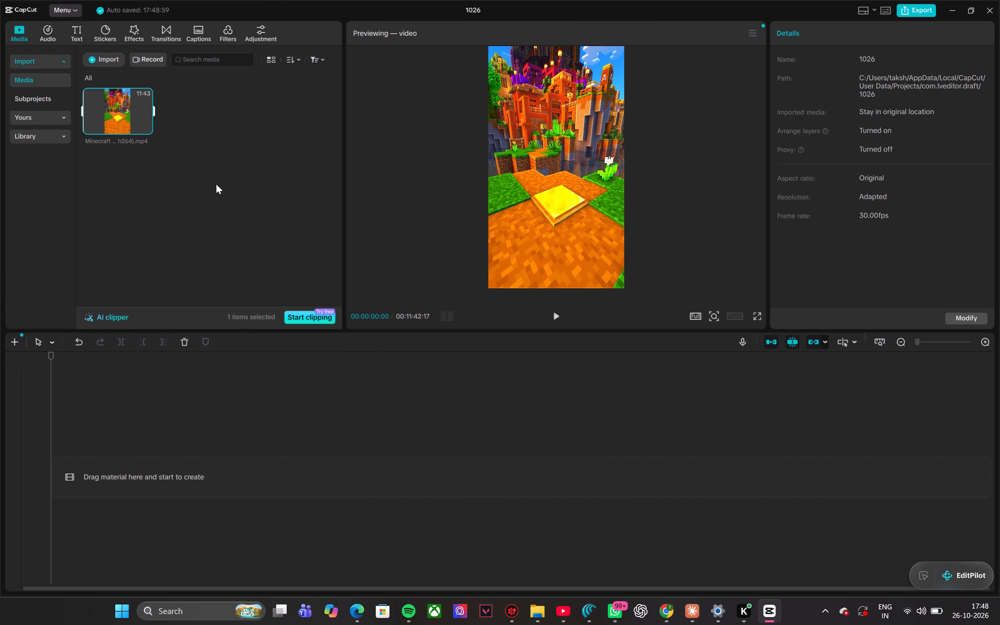
# Trim the imported Minecraft source clip to the section from about 4:47 to about 6:20.
pyautogui.moveTo(116, 106); pyautogui.dragTo(120, 152)
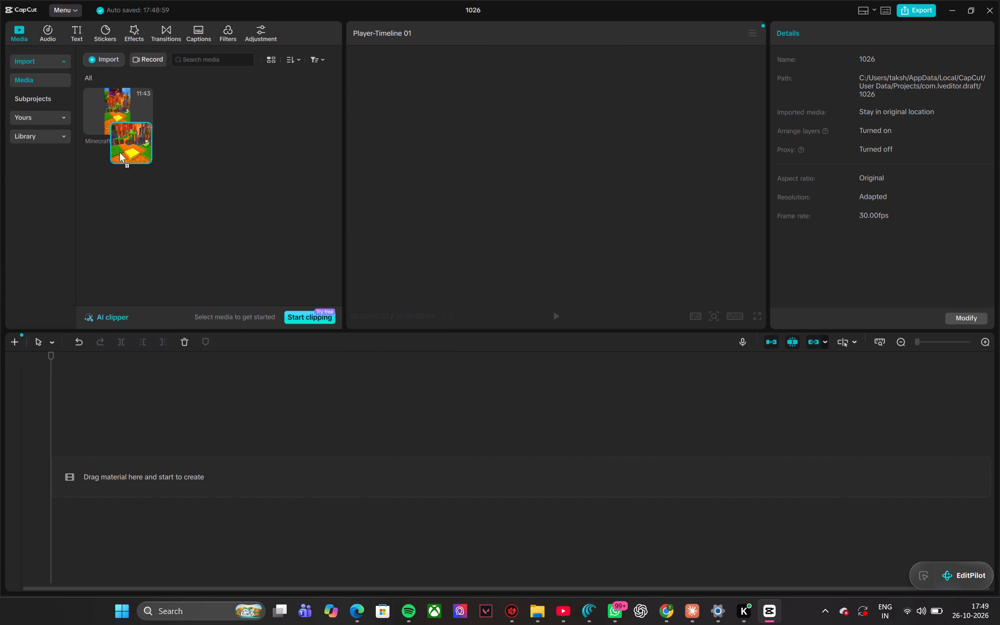
pyautogui.moveTo(120, 152); pyautogui.dragTo(108, 132)
pyautogui.click(123, 114)
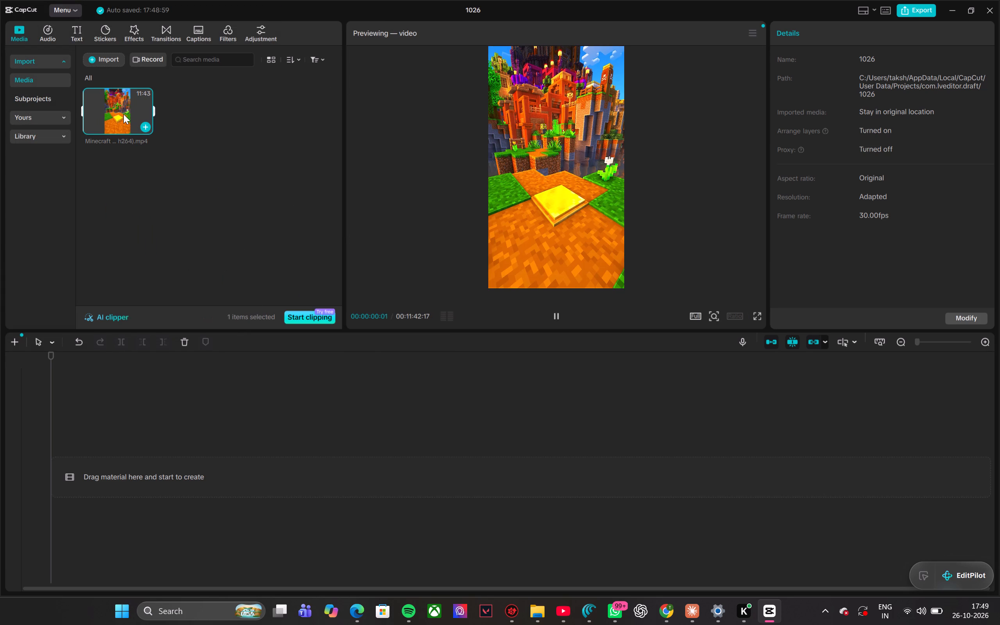
pyautogui.moveTo(154, 109); pyautogui.dragTo(121, 111)
pyautogui.moveTo(82, 112); pyautogui.dragTo(86, 113)
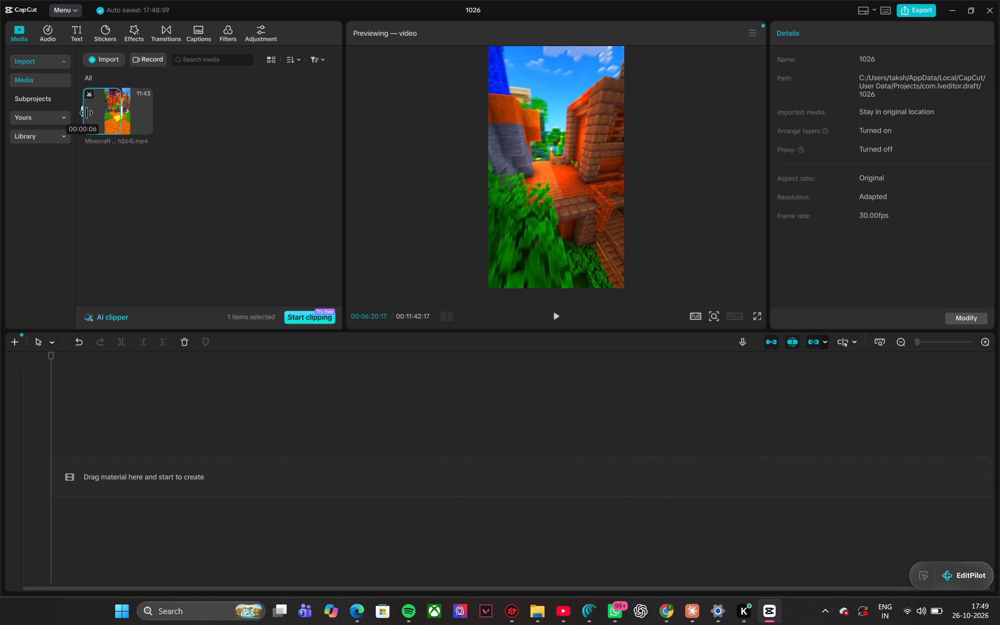
pyautogui.moveTo(86, 113); pyautogui.dragTo(111, 123)
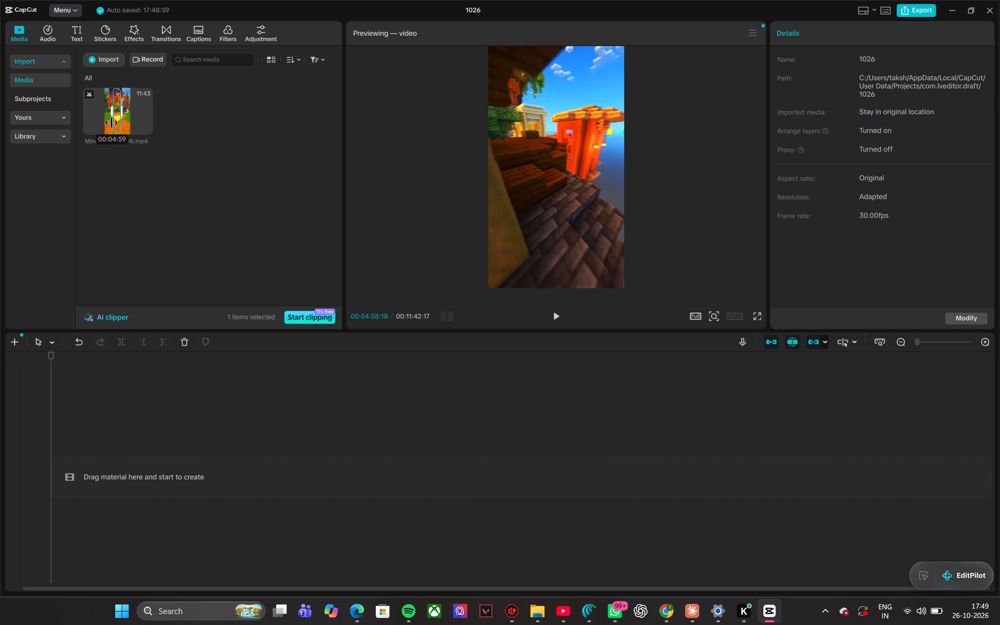
pyautogui.moveTo(111, 123); pyautogui.dragTo(110, 124)
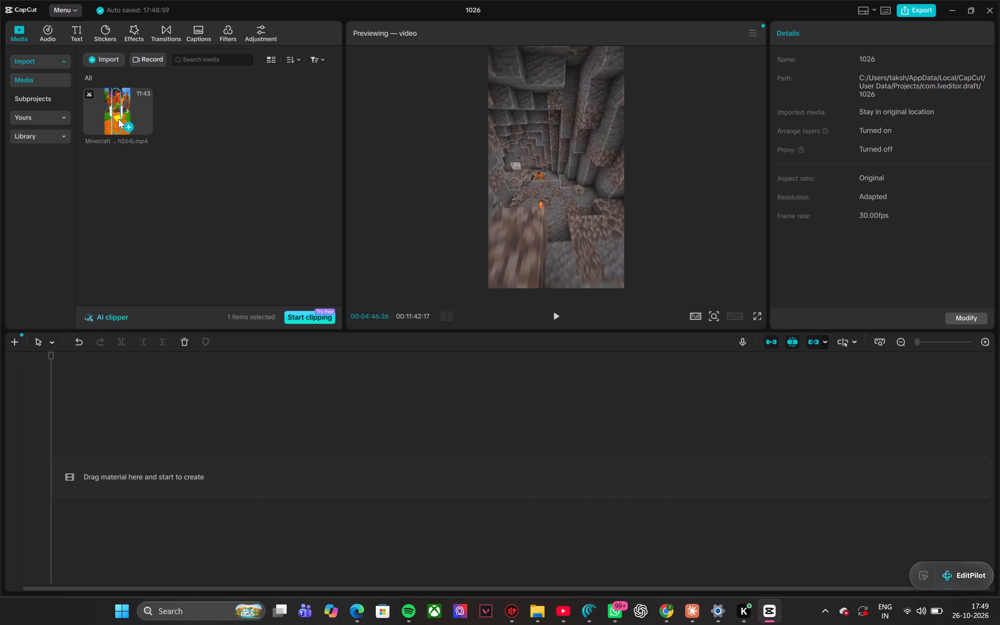
# Place the trimmed gameplay at the start of the timeline, with a clip length of about 1:33.
pyautogui.moveTo(118, 114); pyautogui.dragTo(102, 393)
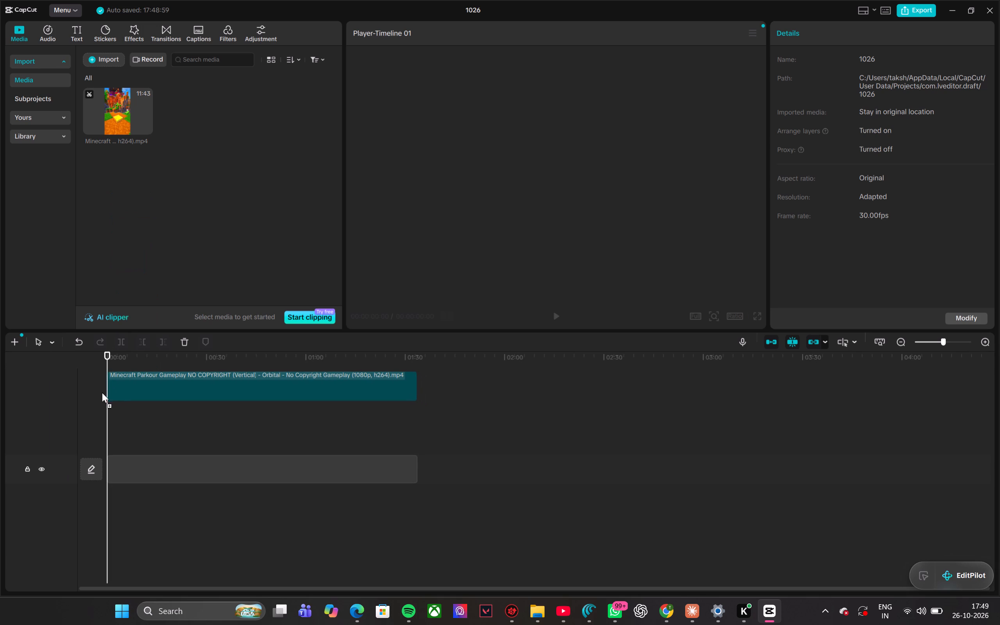
pyautogui.moveTo(102, 393); pyautogui.dragTo(104, 414)
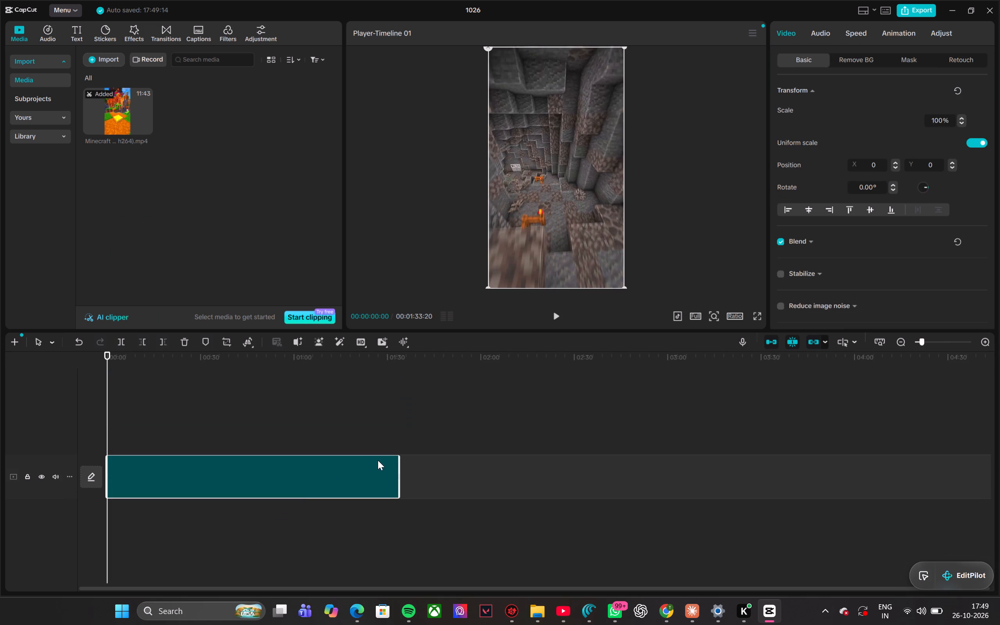
pyautogui.moveTo(401, 473); pyautogui.dragTo(458, 474)
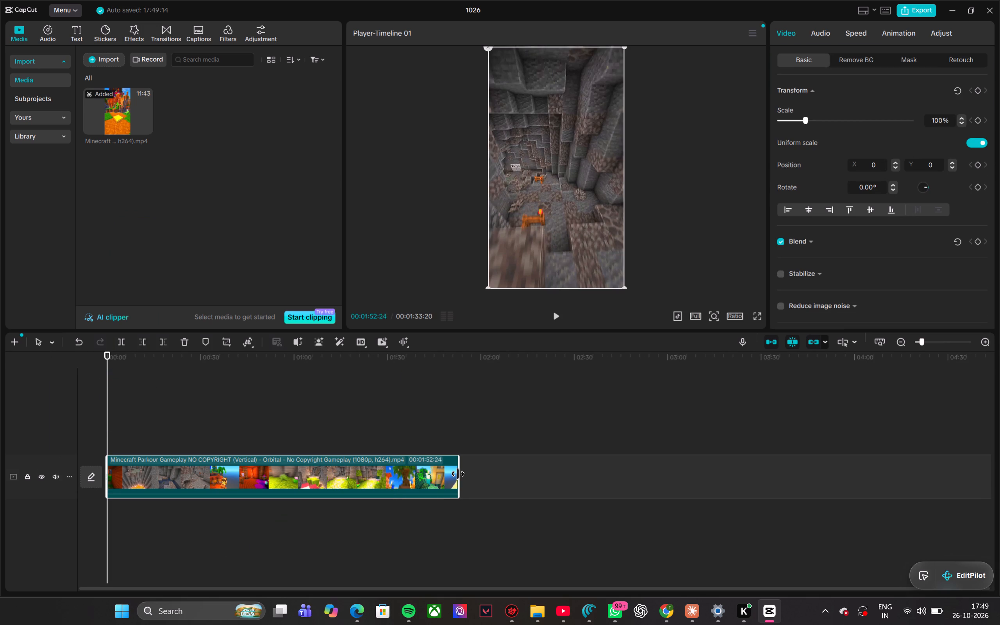
pyautogui.moveTo(458, 474); pyautogui.dragTo(398, 477)
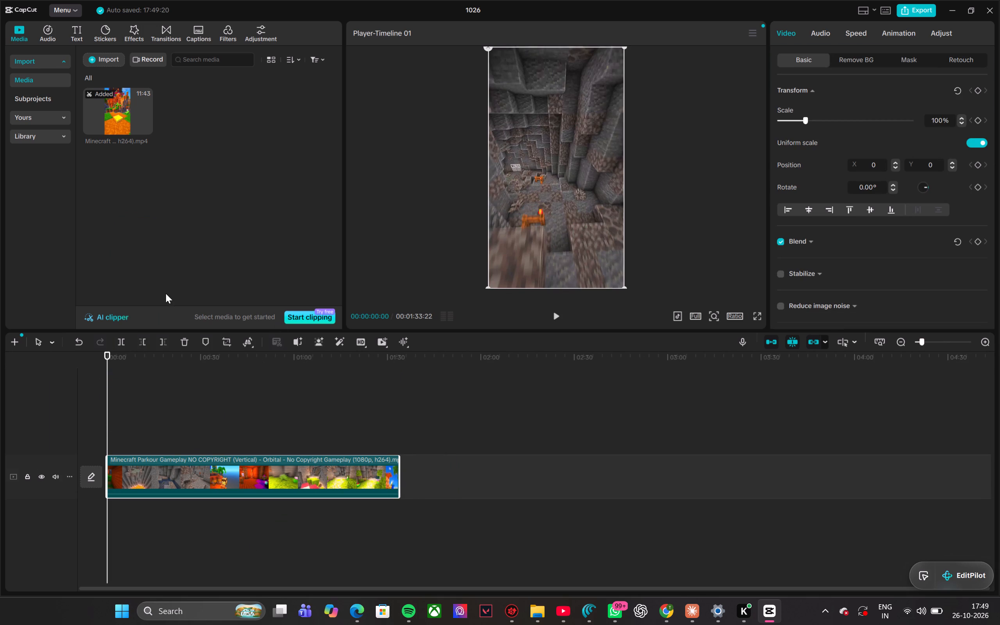
# Import the ElevenLabs 22_17_28 voiceover MP3 from Downloads and place it below the gameplay, aligned to the timeline start.
pyautogui.click(109, 62)
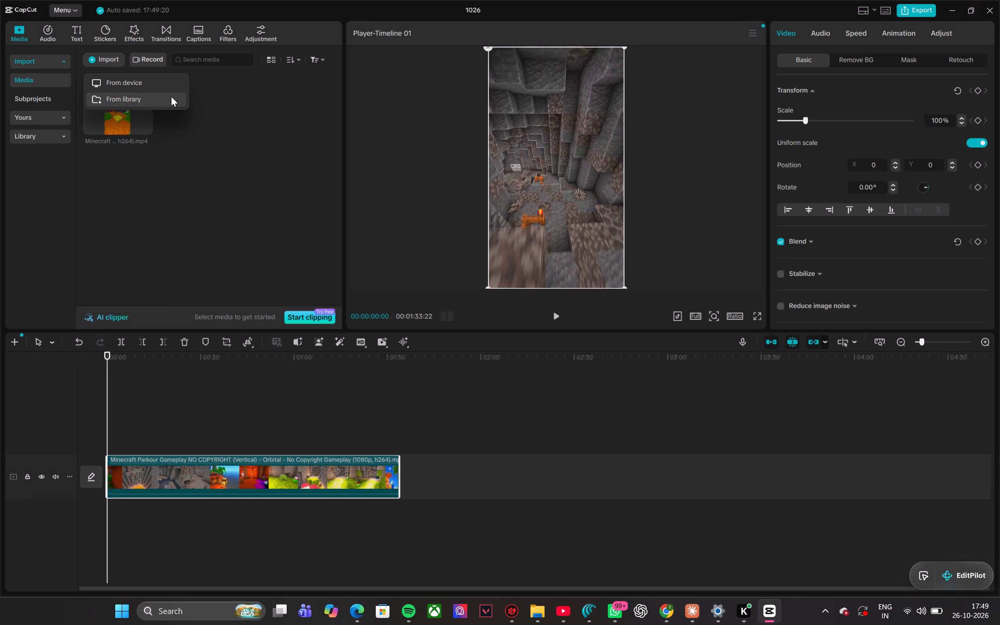
pyautogui.click(145, 87)
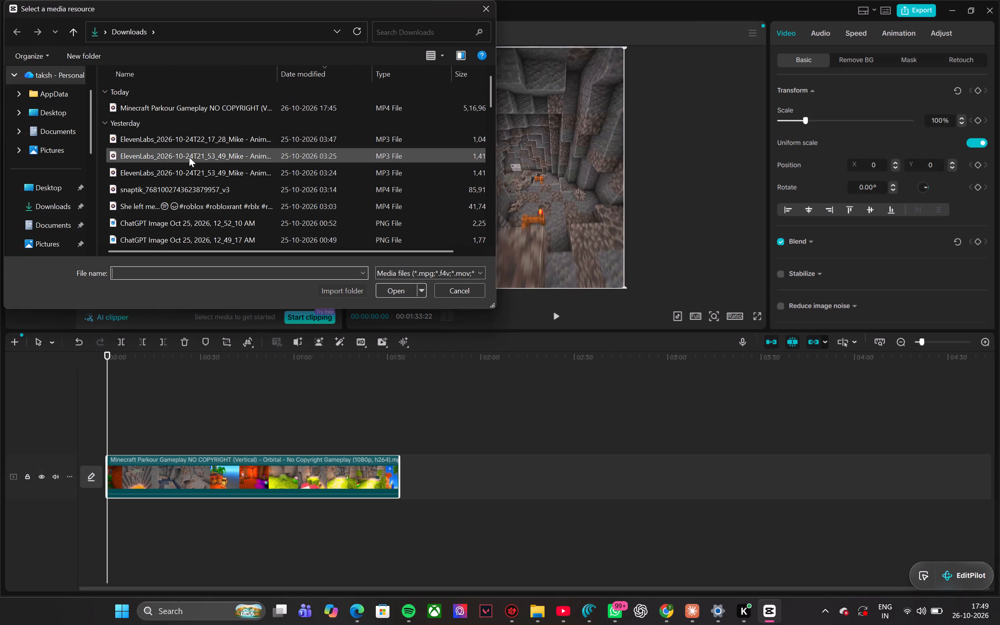
pyautogui.click(221, 138)
pyautogui.click(388, 291)
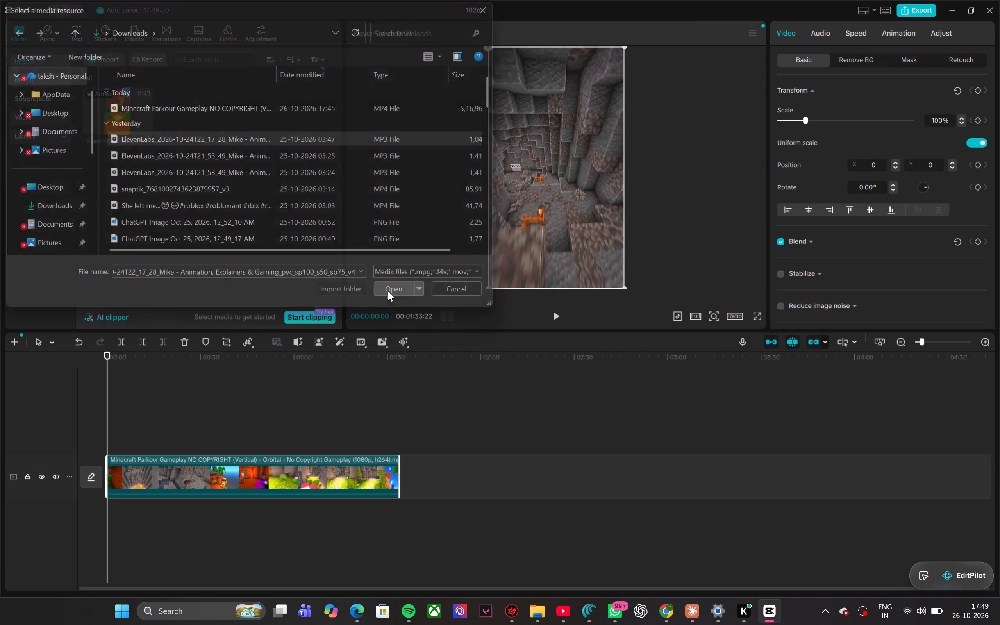
pyautogui.moveTo(197, 102); pyautogui.dragTo(145, 610)
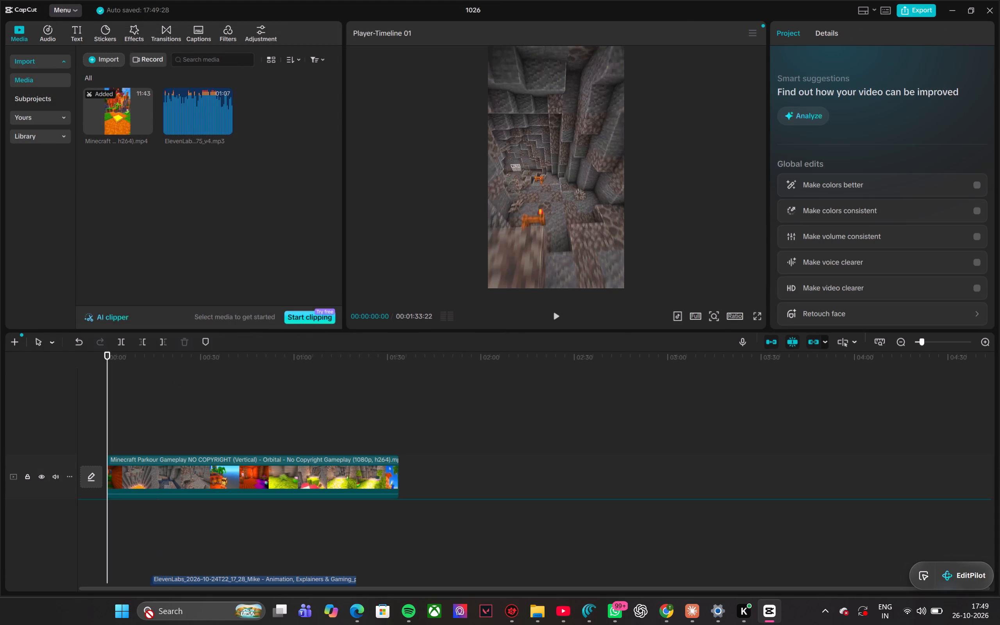
pyautogui.moveTo(145, 610); pyautogui.dragTo(136, 525)
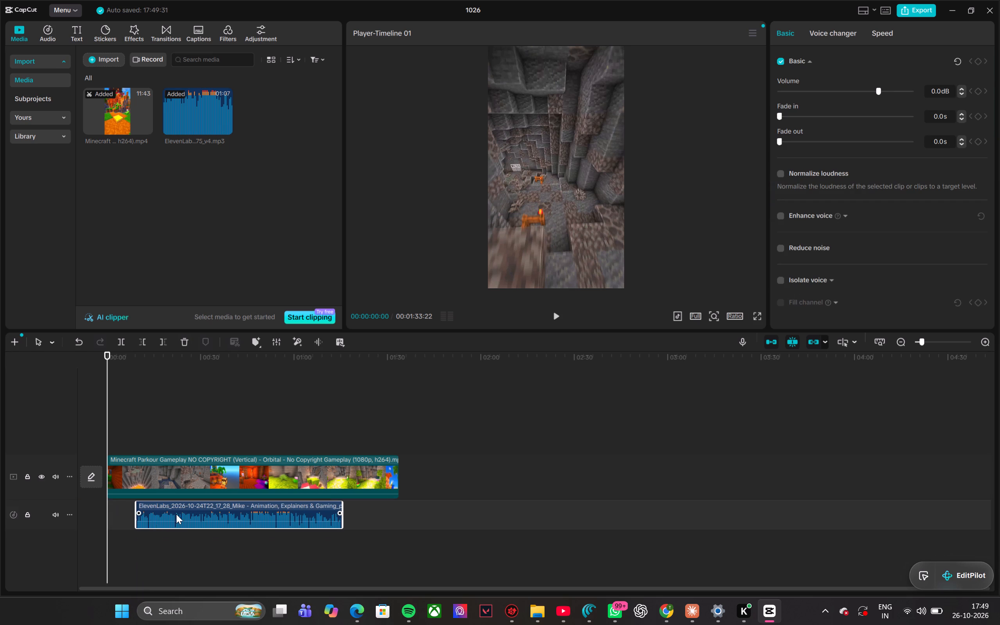
pyautogui.moveTo(179, 514); pyautogui.dragTo(149, 510)
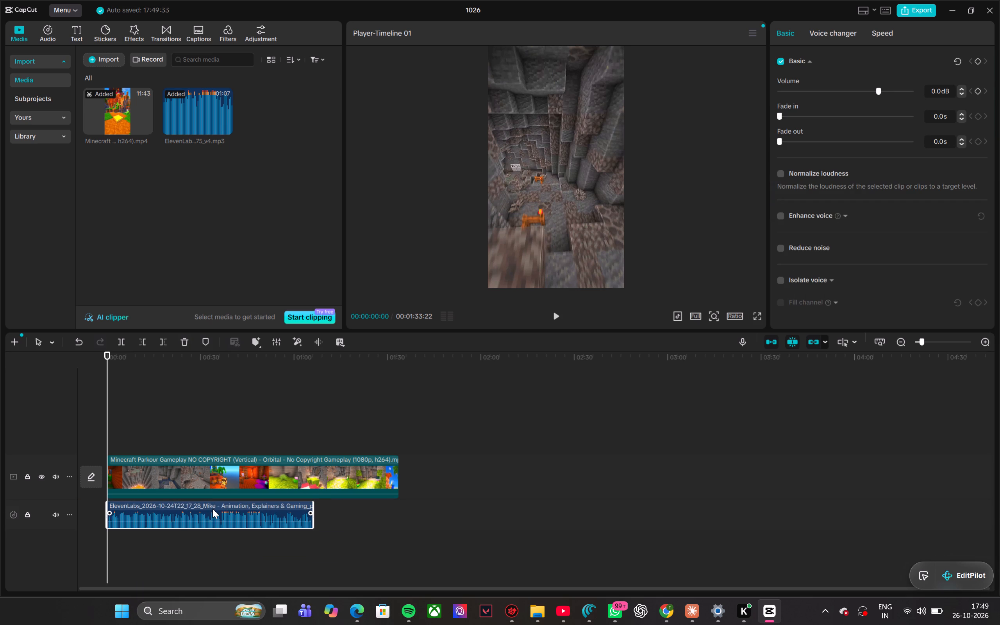
# Set the voiceover's speed to 1.60x.
pyautogui.click(878, 36)
pyautogui.click(828, 82)
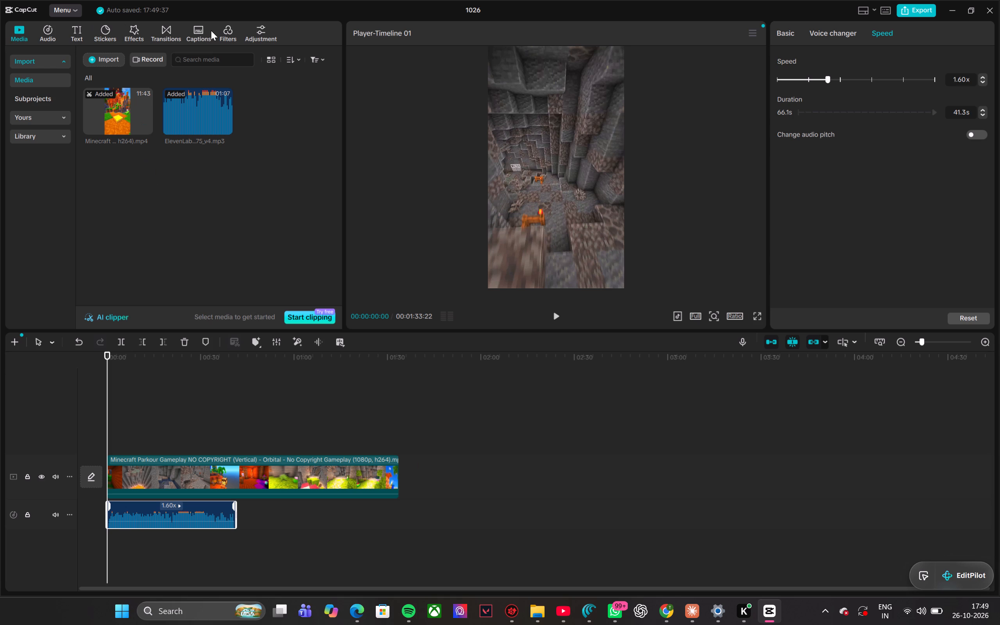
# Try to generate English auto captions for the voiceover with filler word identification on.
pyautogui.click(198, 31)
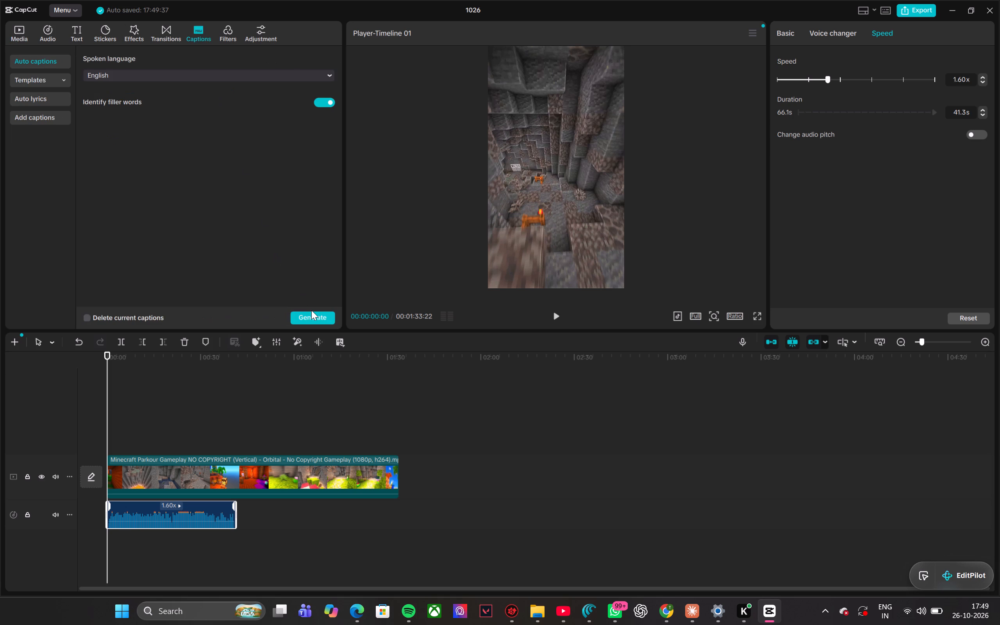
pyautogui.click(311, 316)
# Trim the end of the gameplay clip so it lasts about 1:24.
pyautogui.moveTo(398, 478); pyautogui.dragTo(355, 473)
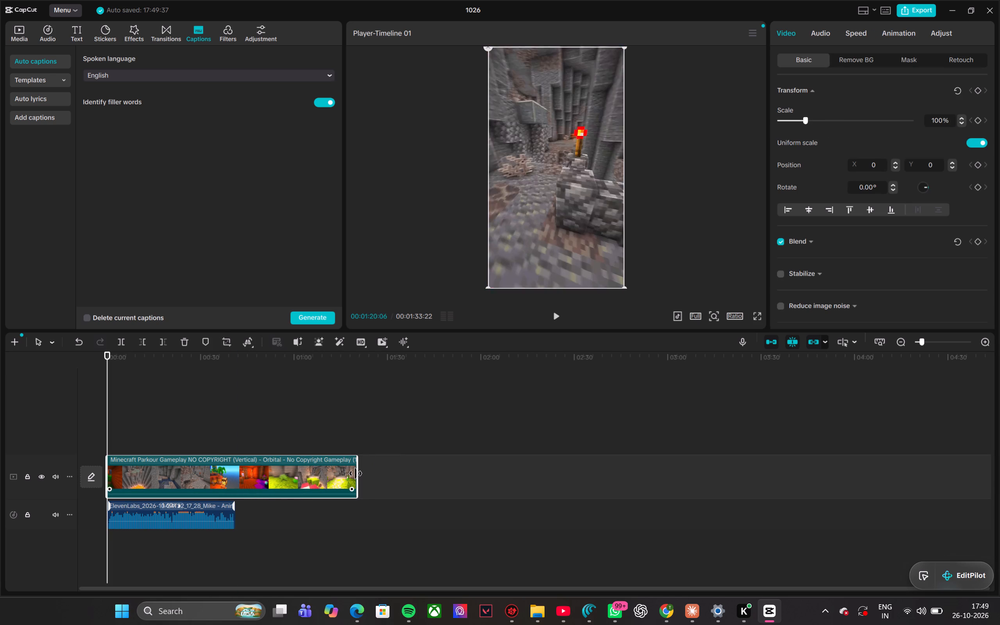
pyautogui.moveTo(355, 473); pyautogui.dragTo(368, 471)
# Set the gameplay clip's speed to 2.00x, after previewing it at 1.74x.
pyautogui.click(270, 490)
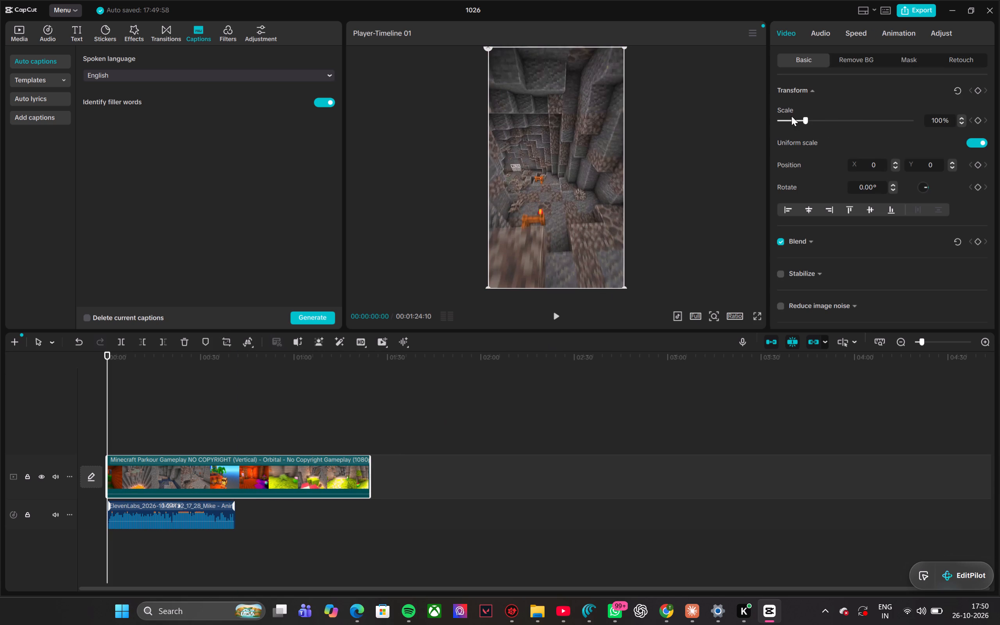
pyautogui.click(859, 39)
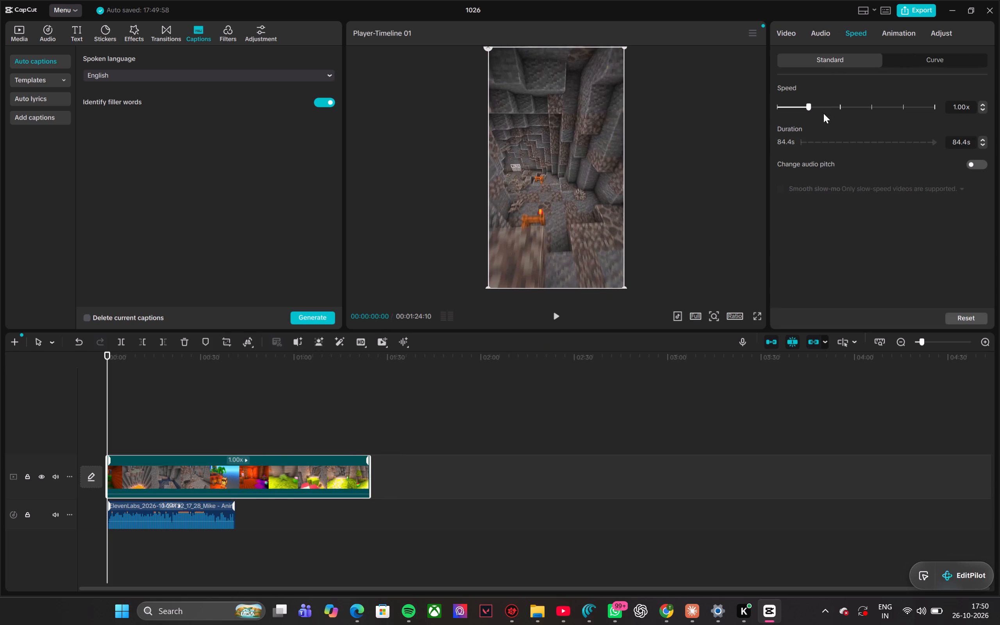
pyautogui.click(825, 107)
pyautogui.click(832, 105)
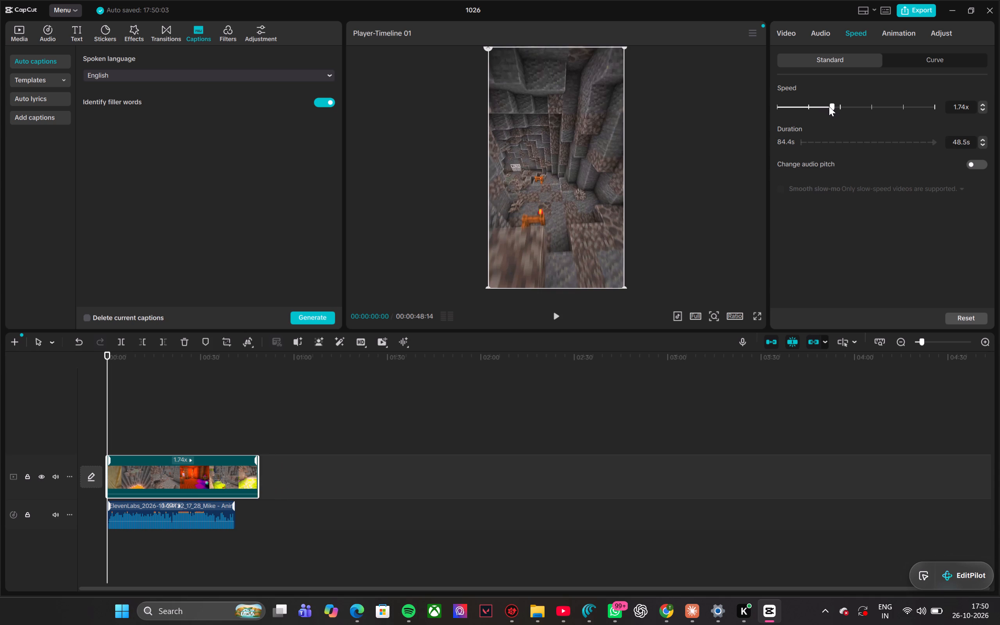
pyautogui.click(562, 320)
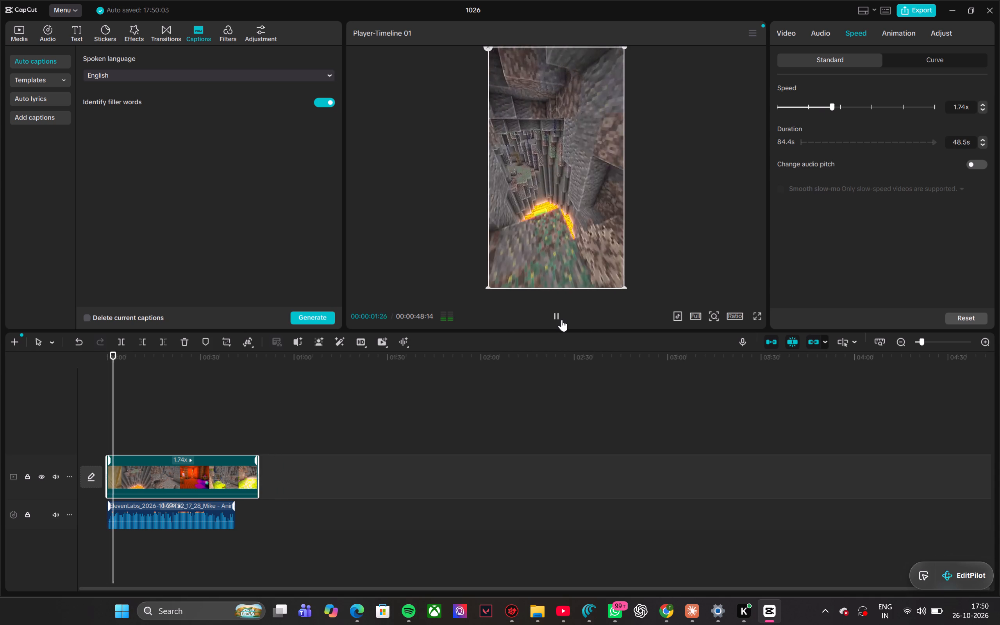
pyautogui.click(562, 320)
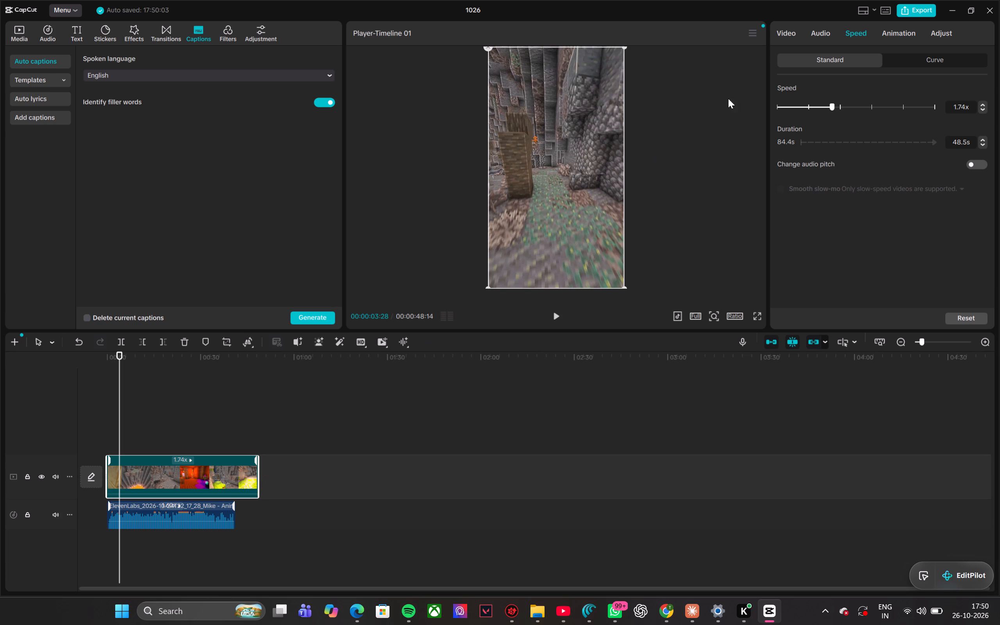
pyautogui.click(841, 105)
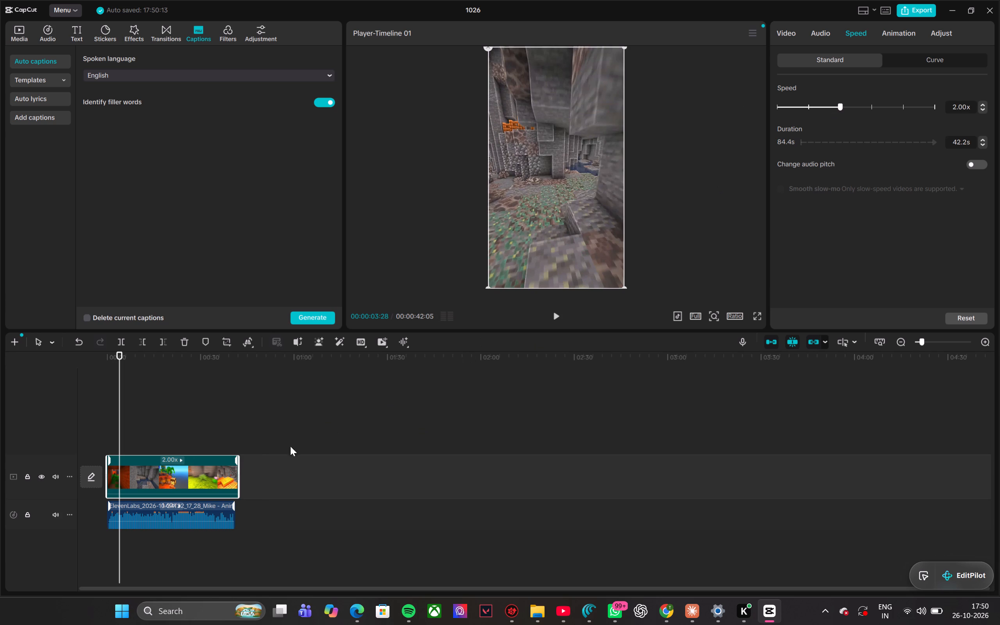
# Trim the sped-up gameplay's end to line up with the voiceover's end, about 41.3 s, and preview the playback.
pyautogui.moveTo(239, 478); pyautogui.dragTo(235, 478)
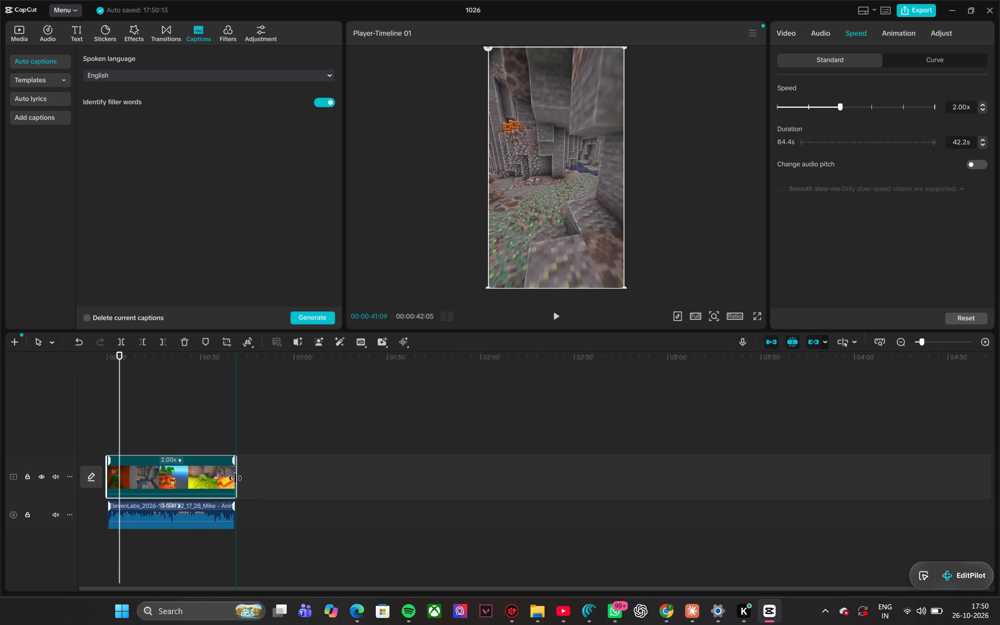
pyautogui.moveTo(235, 478); pyautogui.dragTo(235, 478)
pyautogui.click(555, 314)
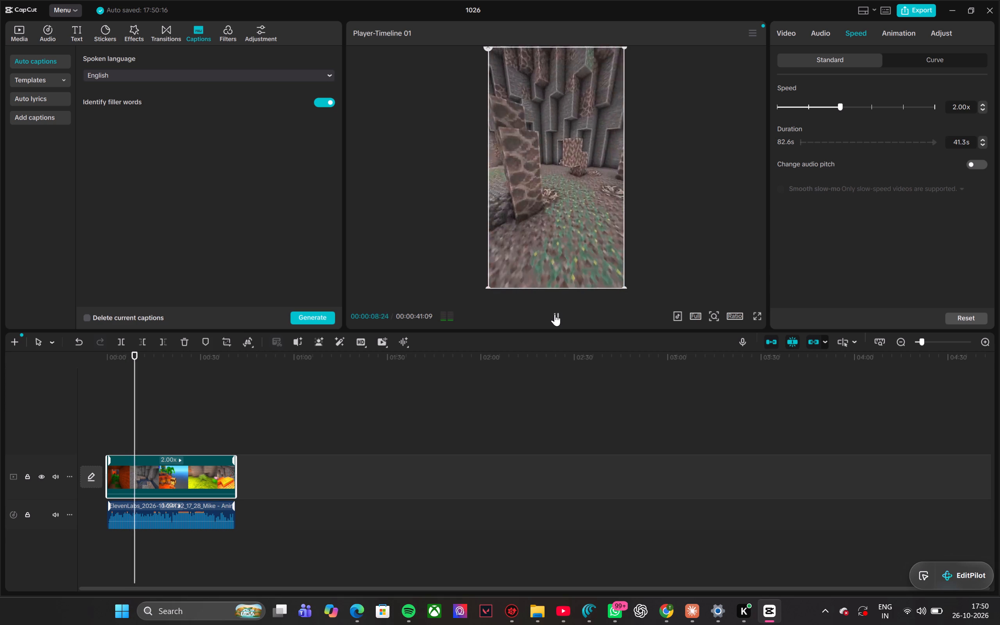
pyautogui.click(555, 314)
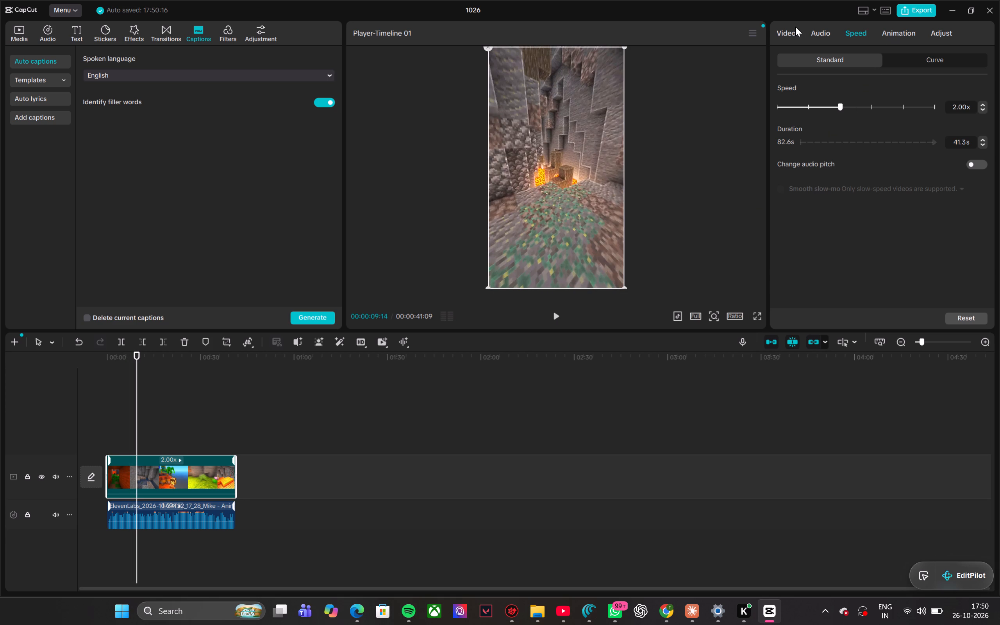
# Turn on Change audio pitch for the voiceover and play a short part of it.
pyautogui.click(793, 34)
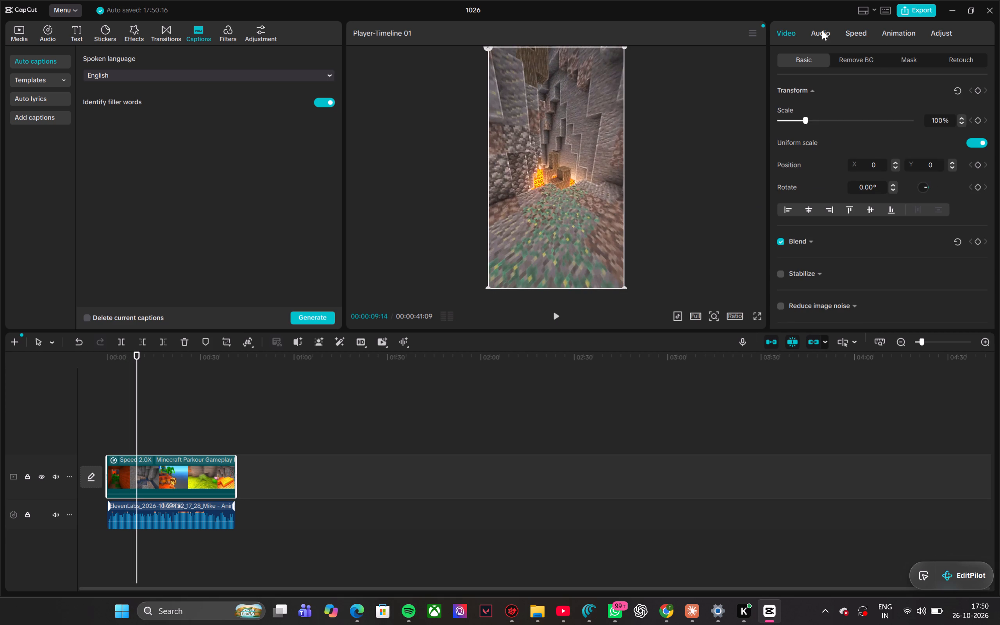
pyautogui.click(822, 30)
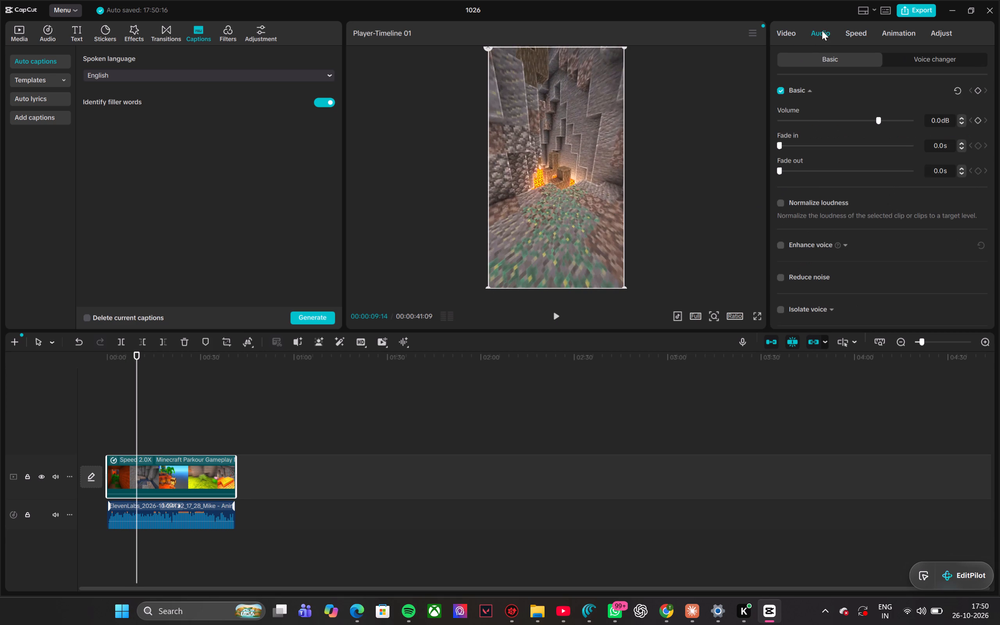
pyautogui.click(210, 517)
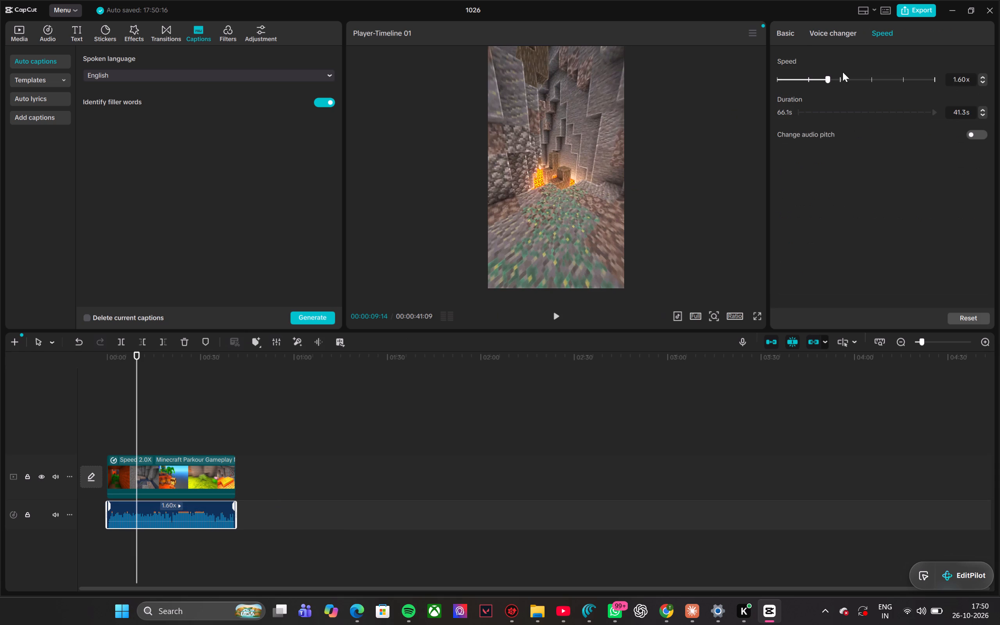
pyautogui.click(972, 138)
pyautogui.click(554, 315)
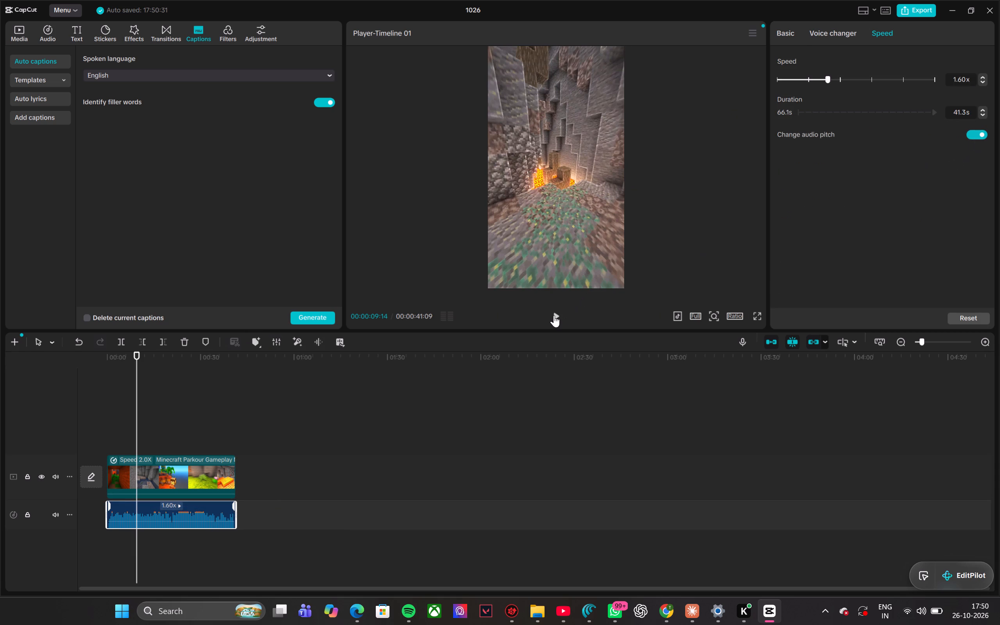
pyautogui.click(554, 315)
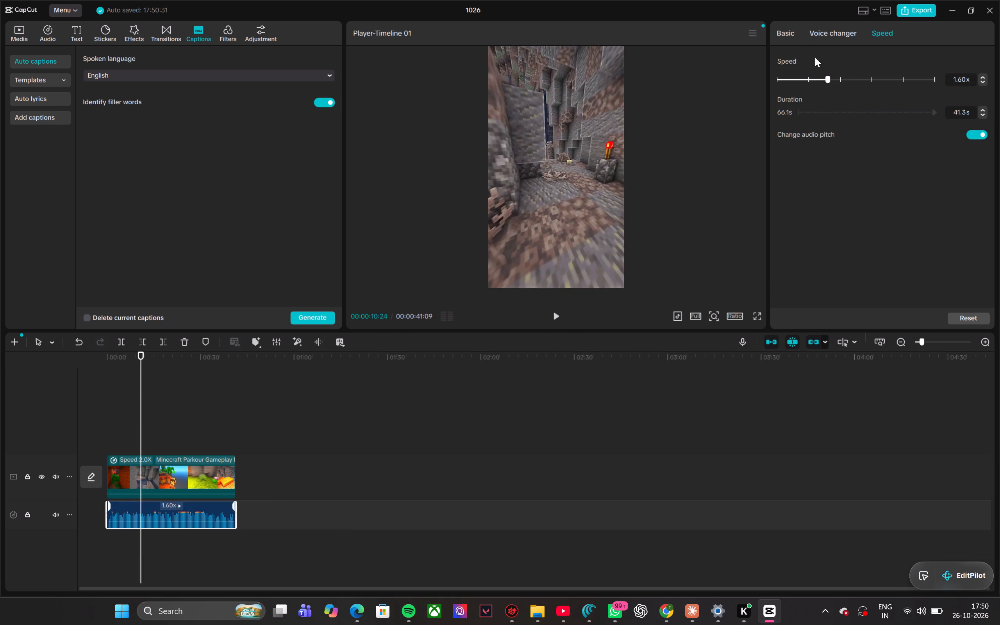
# Show the voiceover's basic audio settings and preview the video from the timeline start.
pyautogui.click(791, 26)
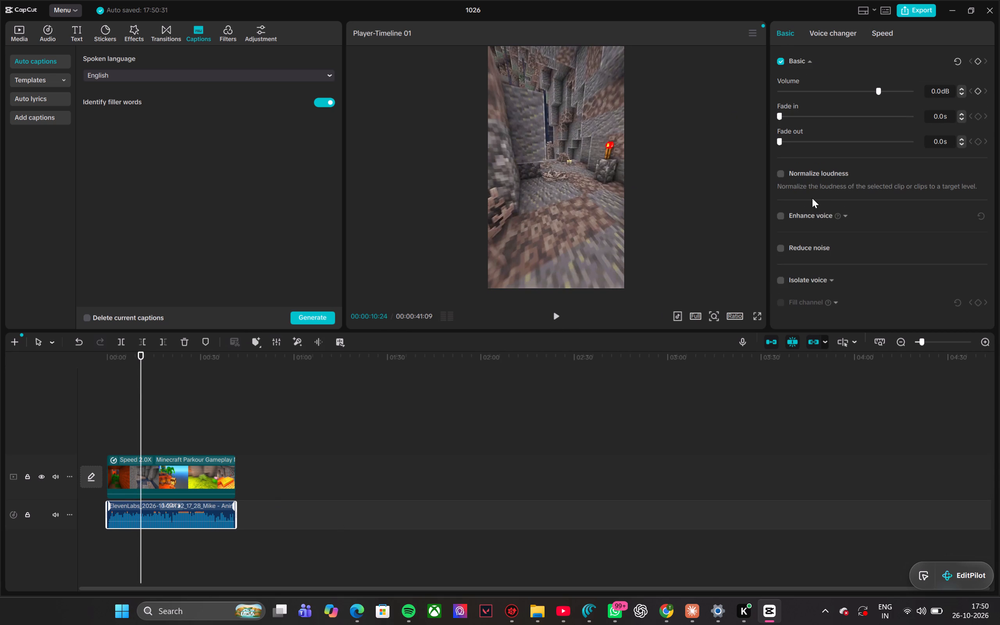
pyautogui.moveTo(143, 400); pyautogui.dragTo(68, 406)
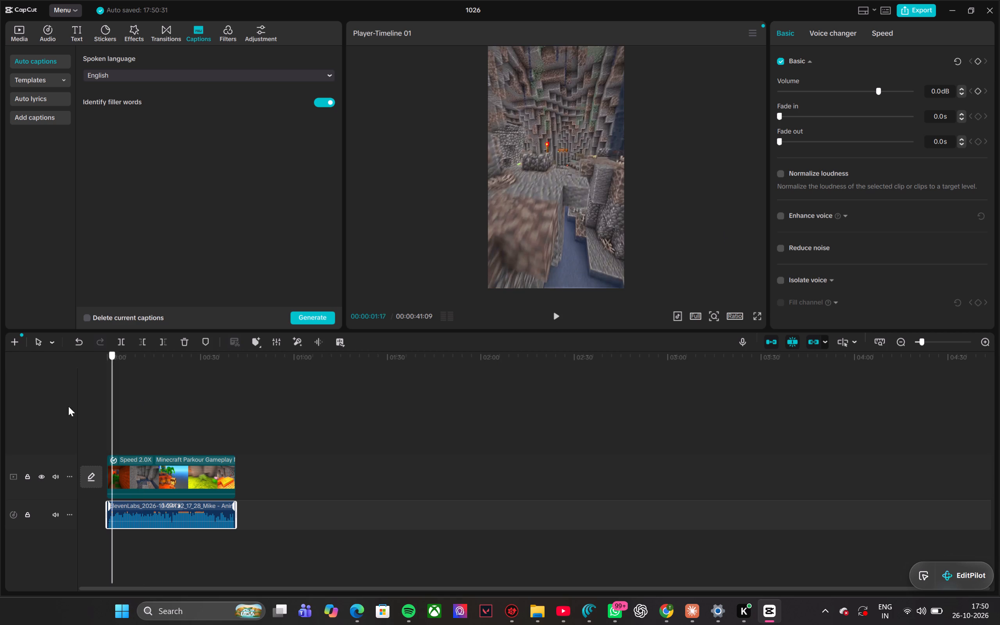
pyautogui.moveTo(68, 406); pyautogui.dragTo(59, 405)
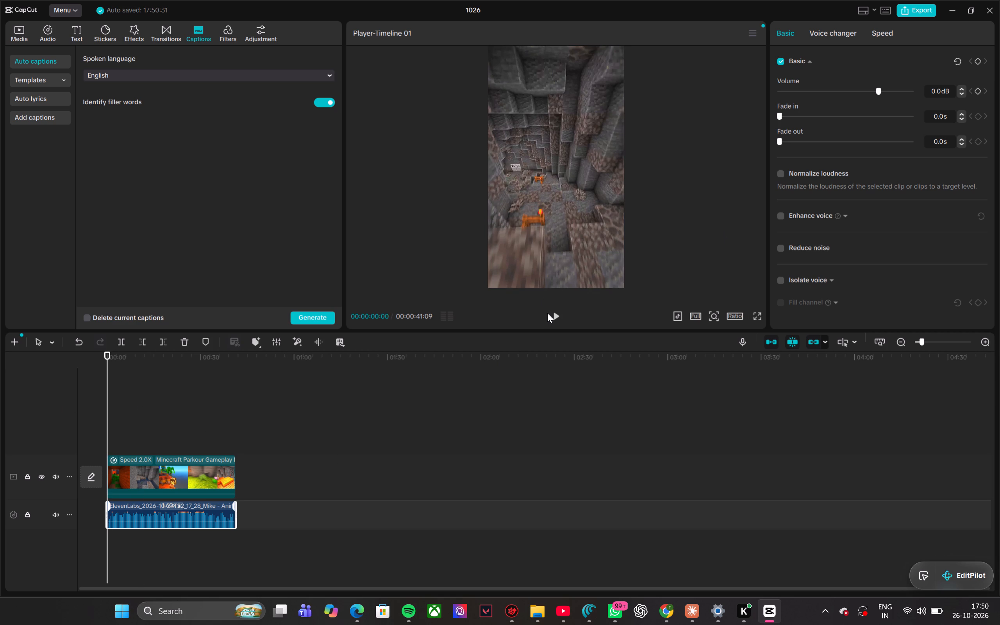
pyautogui.click(559, 316)
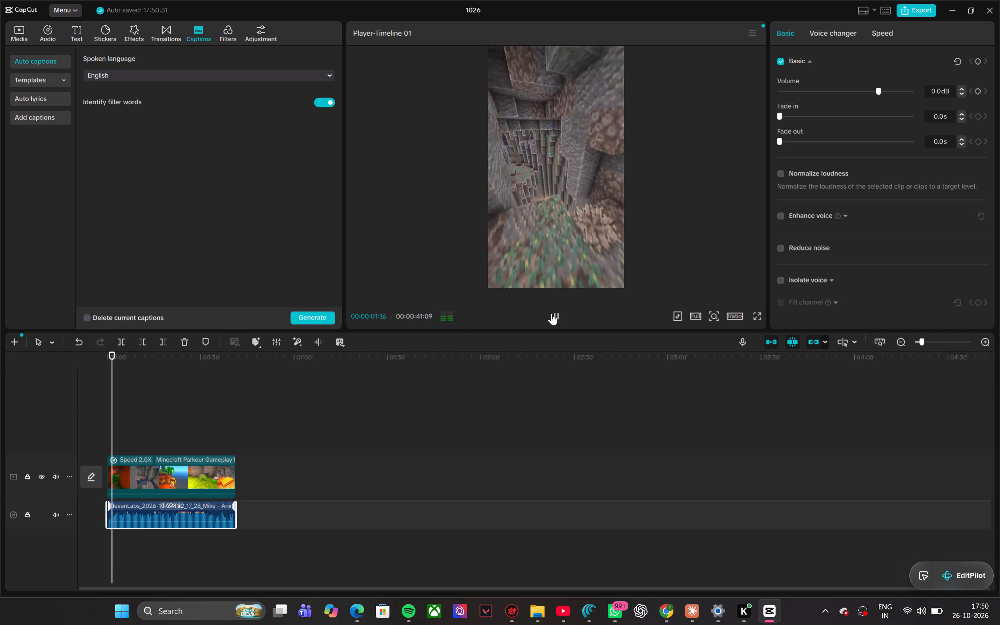
pyautogui.click(555, 316)
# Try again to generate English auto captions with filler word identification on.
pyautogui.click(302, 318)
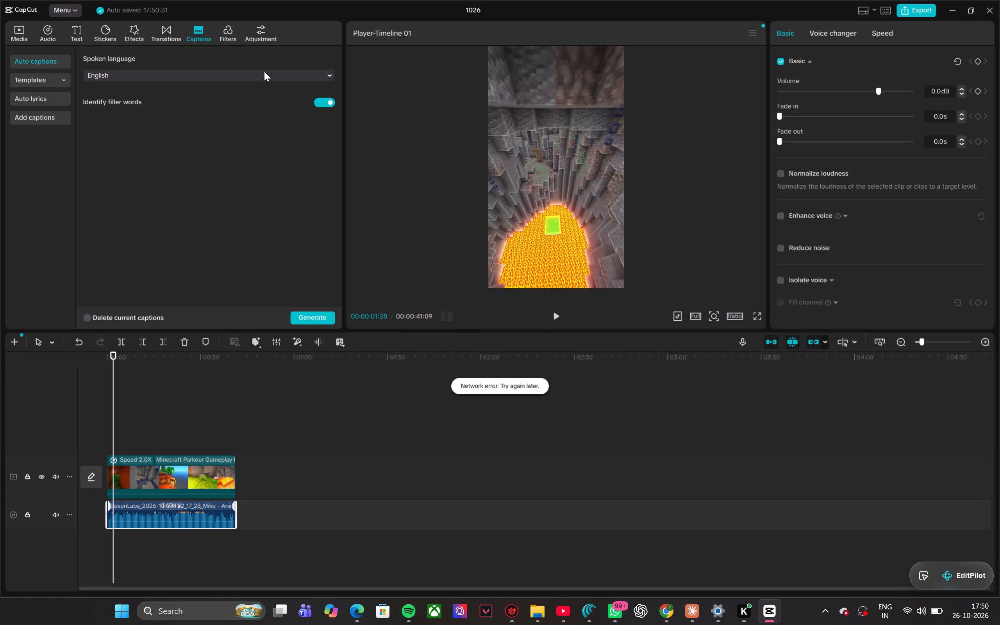
# Import the vine-boom.mp3 sound effect from Downloads into the project media.
pyautogui.click(18, 34)
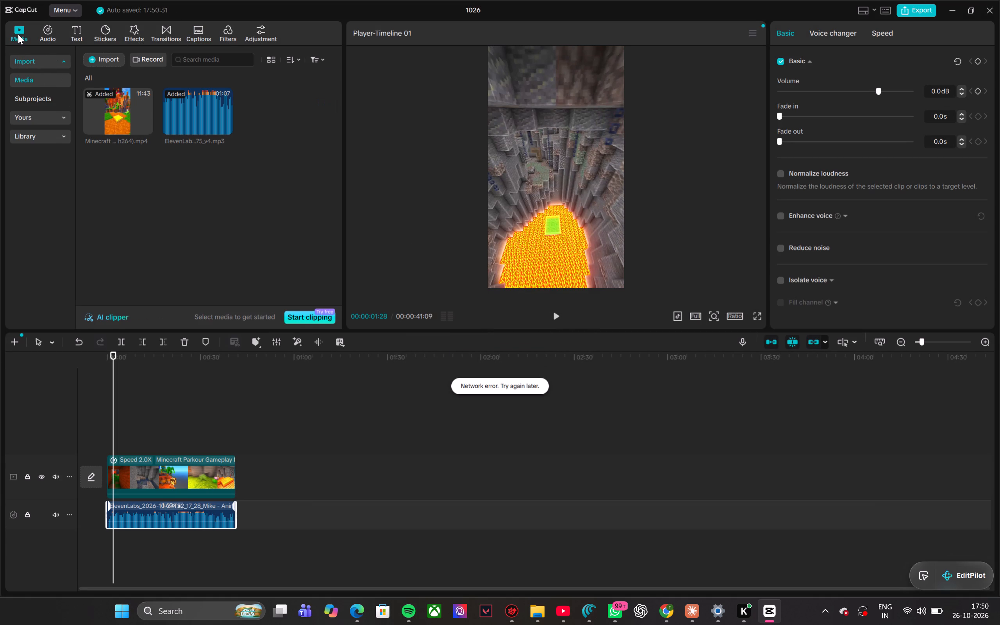
pyautogui.click(104, 61)
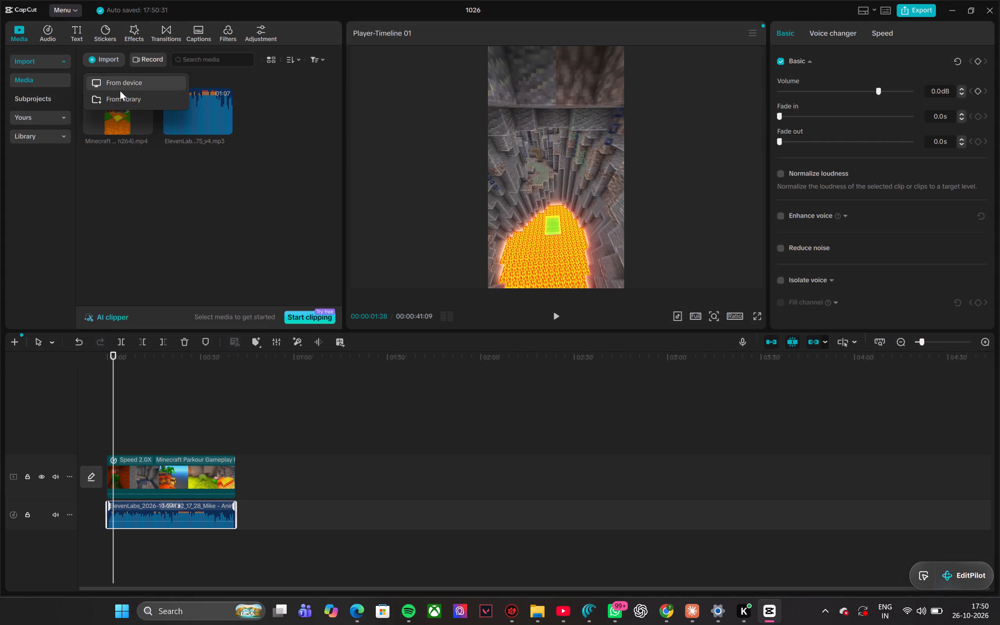
pyautogui.click(122, 85)
pyautogui.scroll(-1, 193, 198)
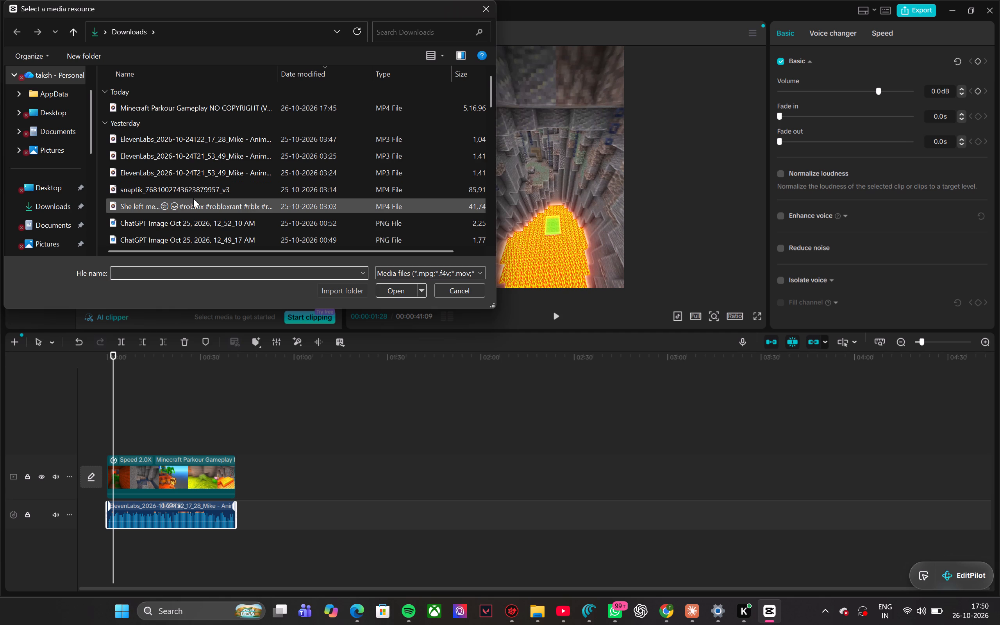
pyautogui.scroll(-2, 193, 198)
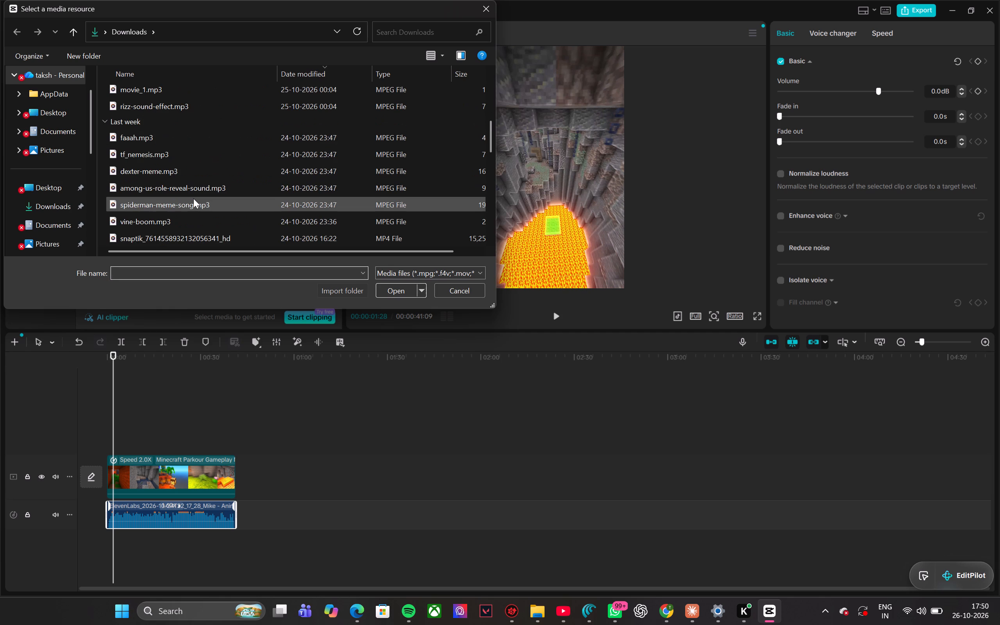
pyautogui.scroll(-1, 193, 198)
pyautogui.click(193, 224)
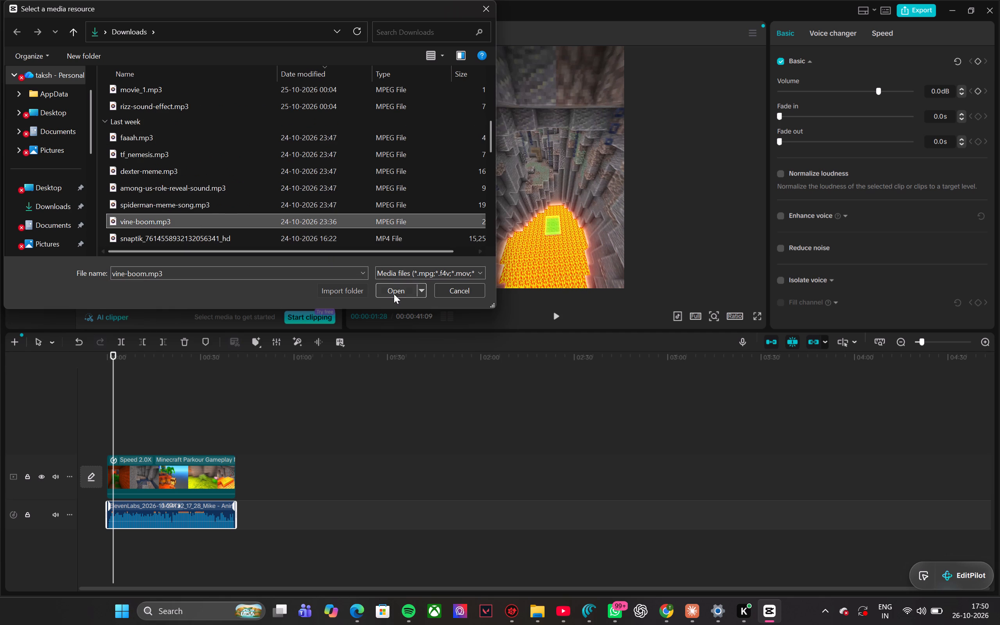
pyautogui.click(394, 292)
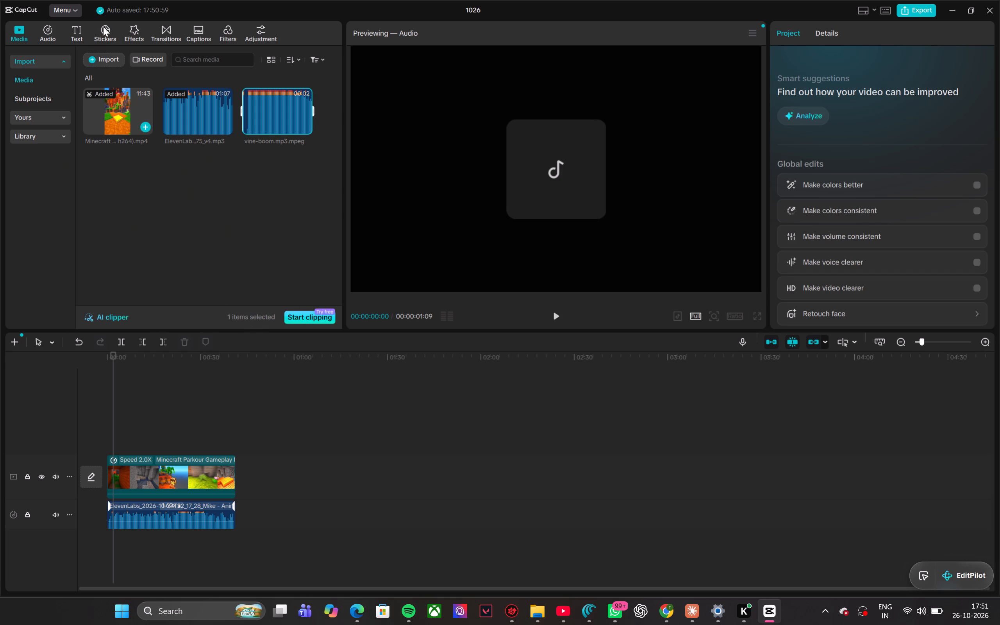
# Import the among-us-role-reveal-sound.mp3 sound effect from Downloads and listen to it in the preview.
pyautogui.click(110, 57)
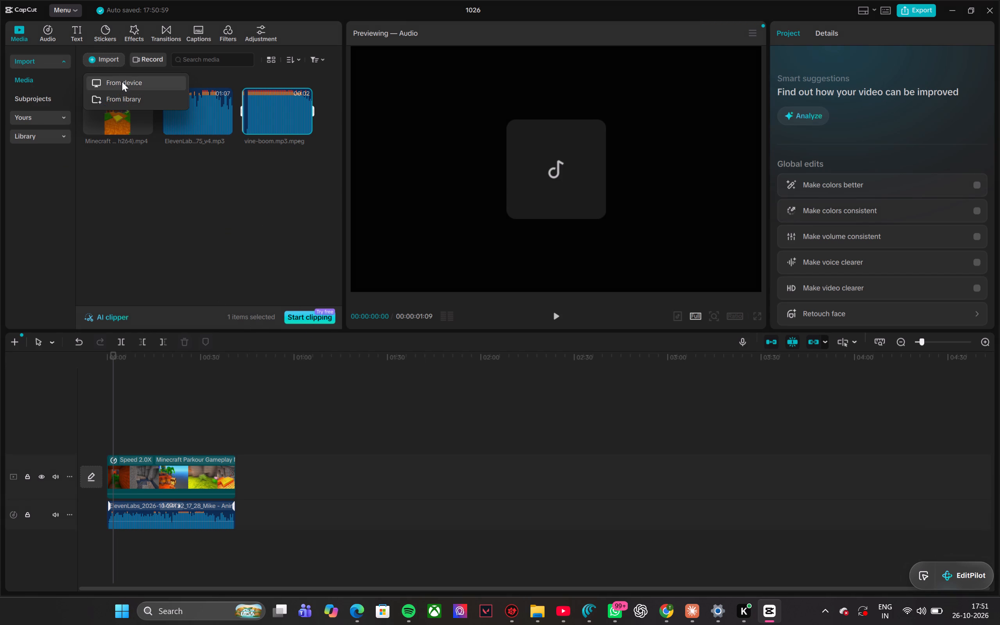
pyautogui.click(122, 82)
pyautogui.scroll(-2, 268, 159)
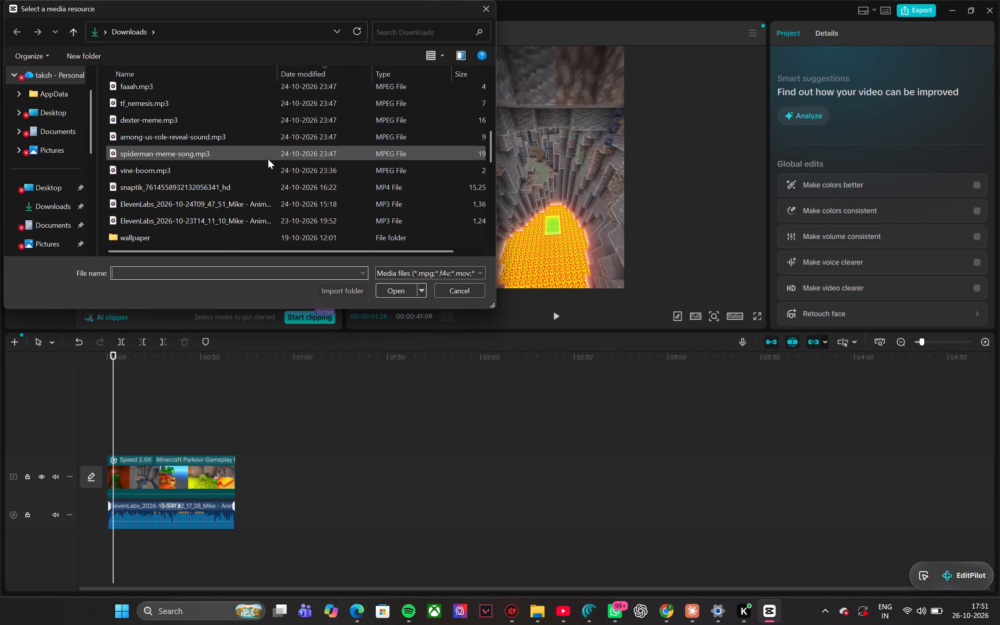
pyautogui.click(231, 140)
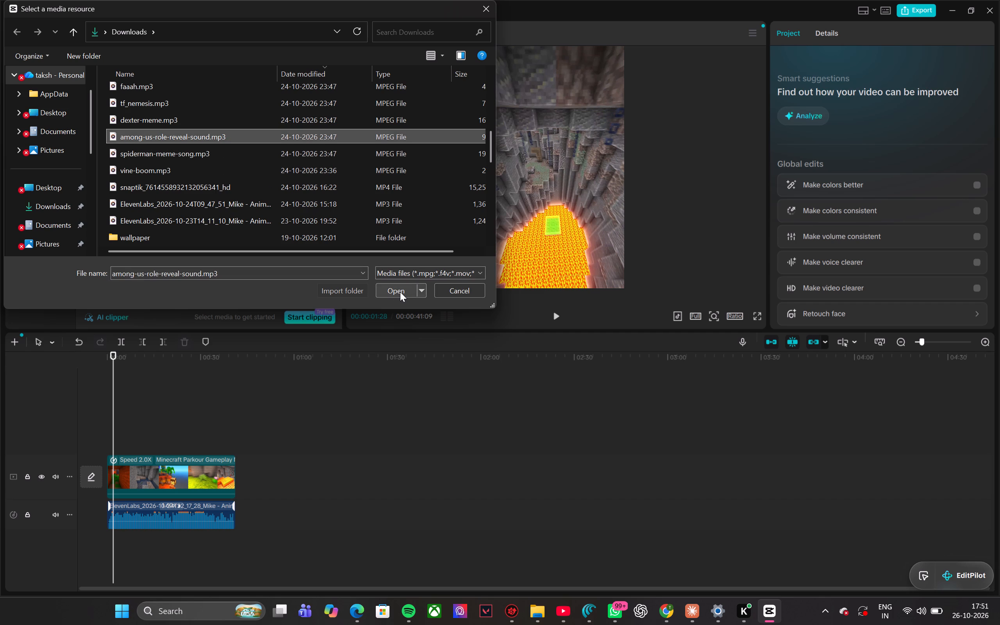
pyautogui.click(400, 292)
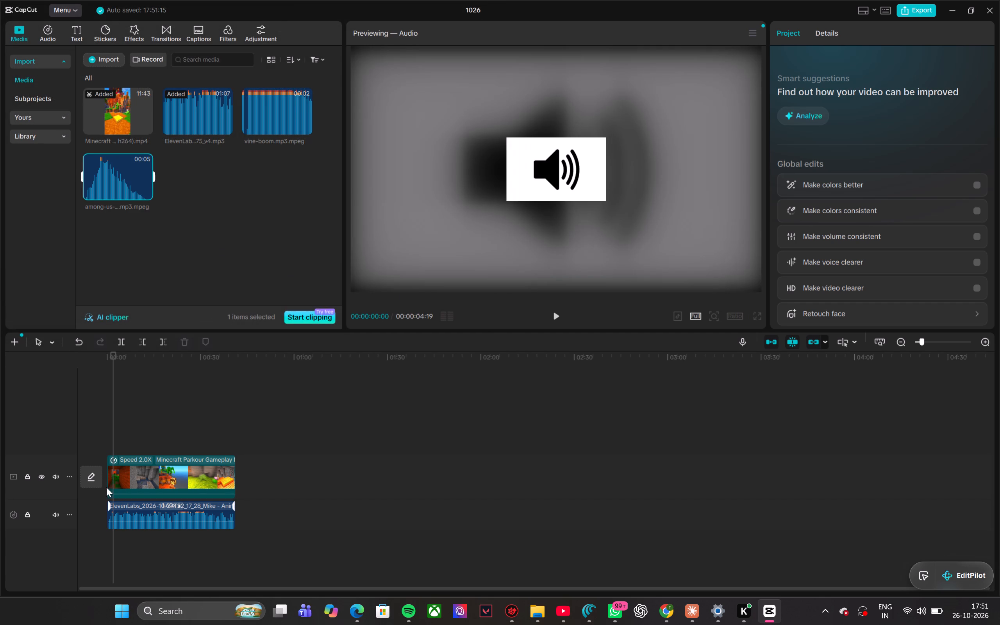
pyautogui.click(555, 315)
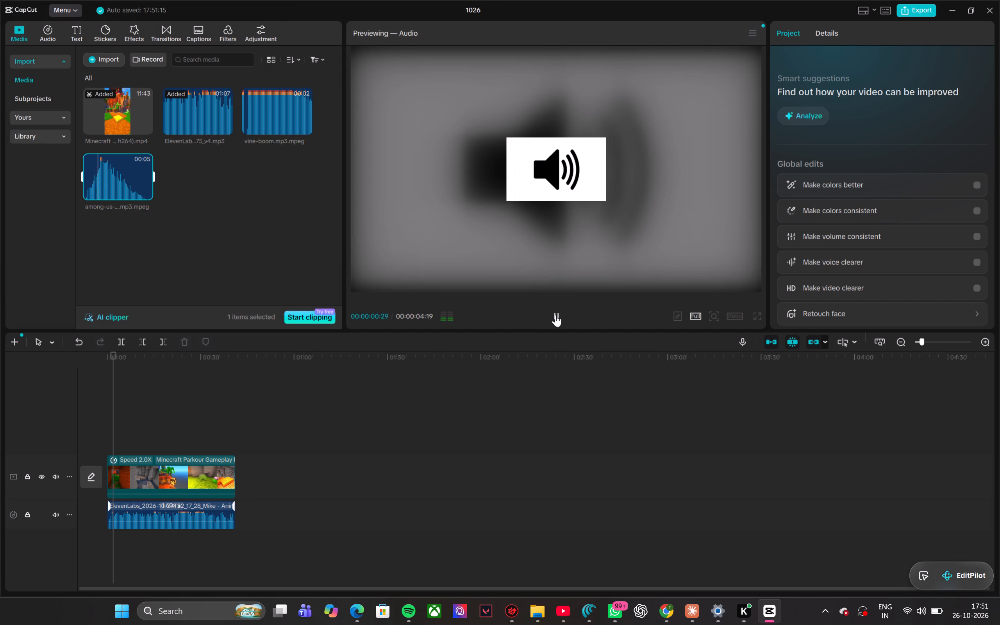
pyautogui.click(555, 315)
pyautogui.click(557, 318)
pyautogui.click(557, 318)
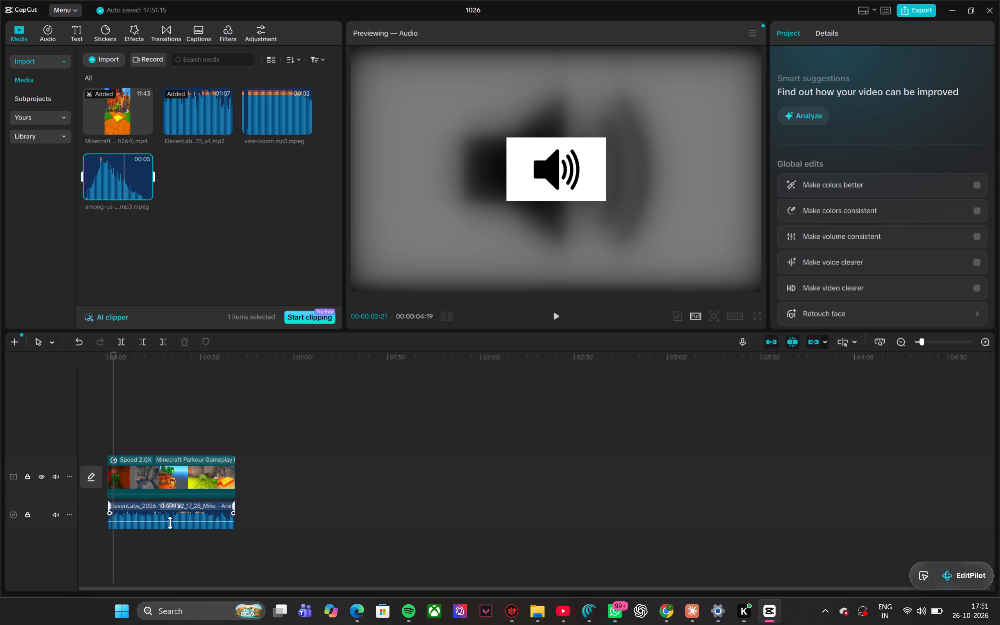
# Play the timeline with the voiceover briefly and return the playhead to the start.
pyautogui.click(170, 521)
pyautogui.click(550, 316)
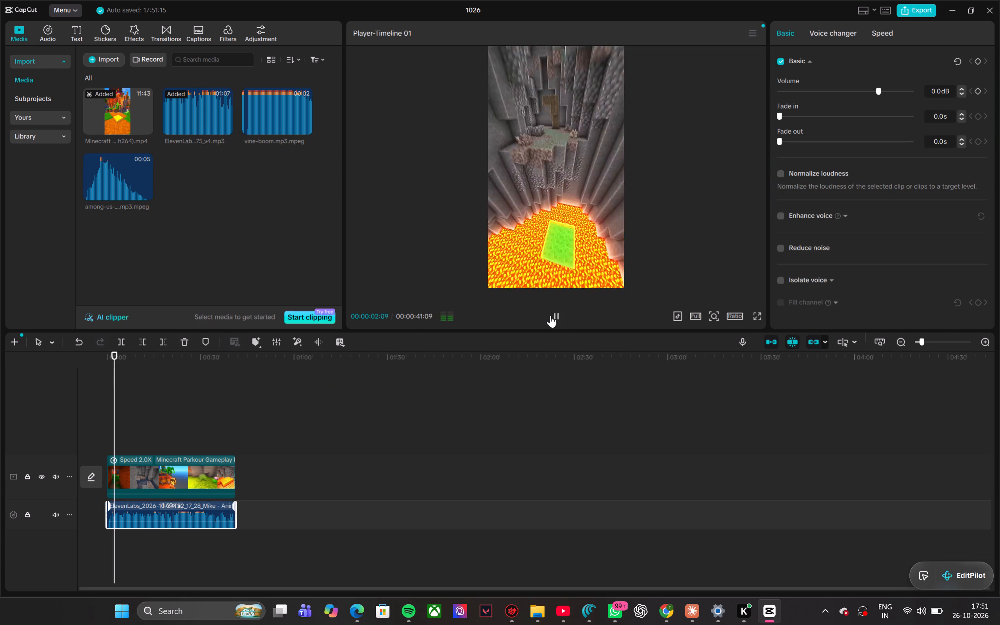
pyautogui.moveTo(121, 423); pyautogui.dragTo(56, 429)
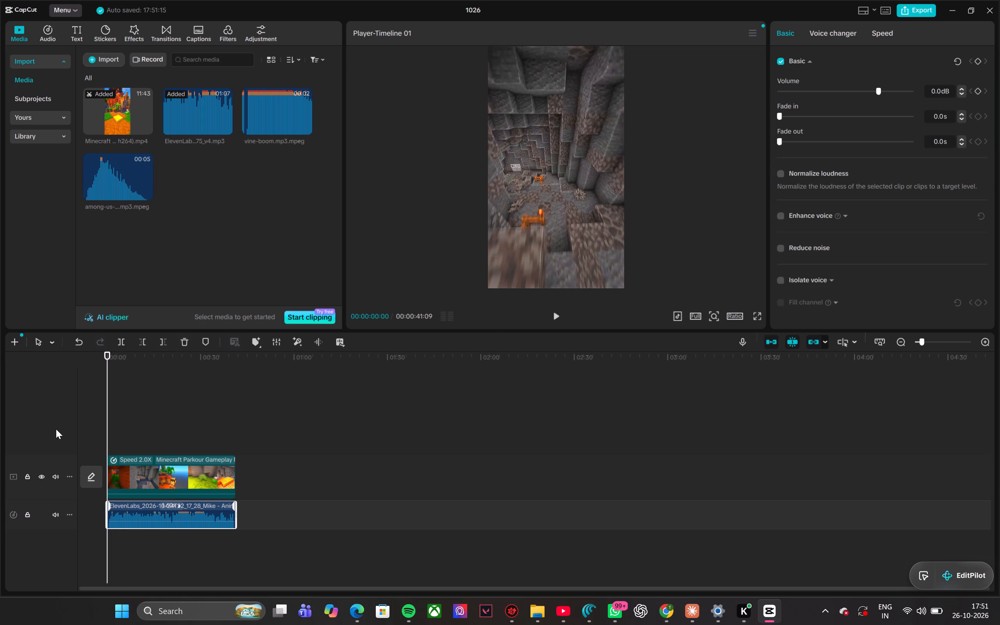
# Add the among-us role reveal sound effect at the start of the timeline on a new audio track below the voiceover.
pyautogui.click(555, 316)
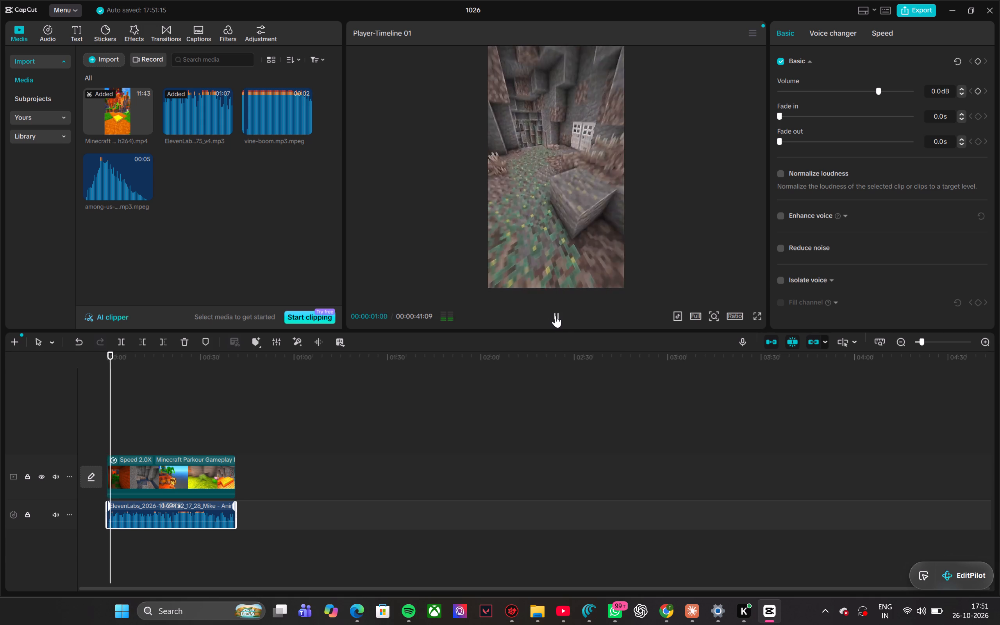
pyautogui.click(555, 316)
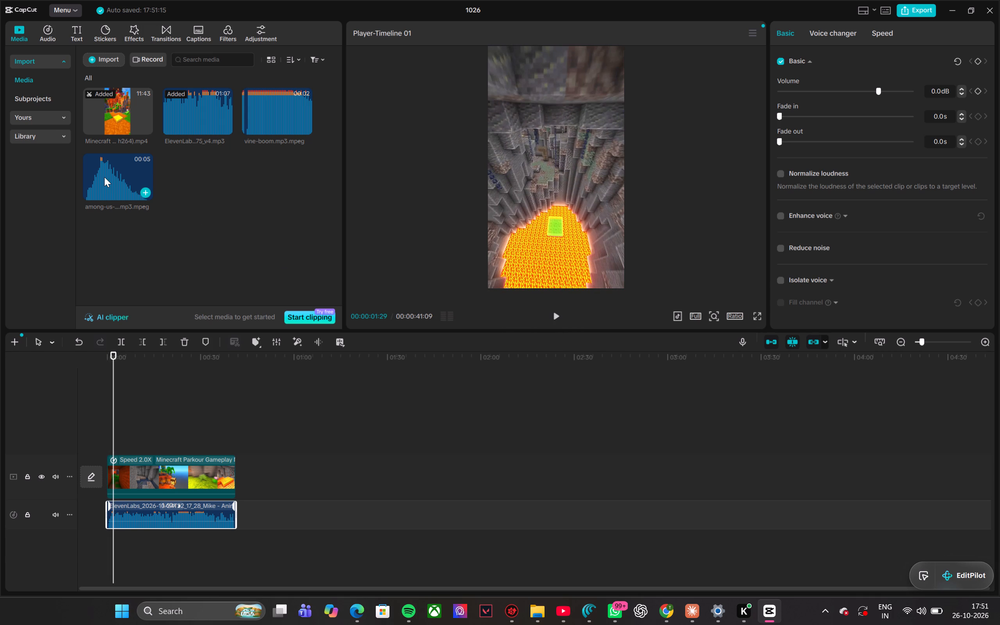
pyautogui.moveTo(107, 175); pyautogui.dragTo(110, 545)
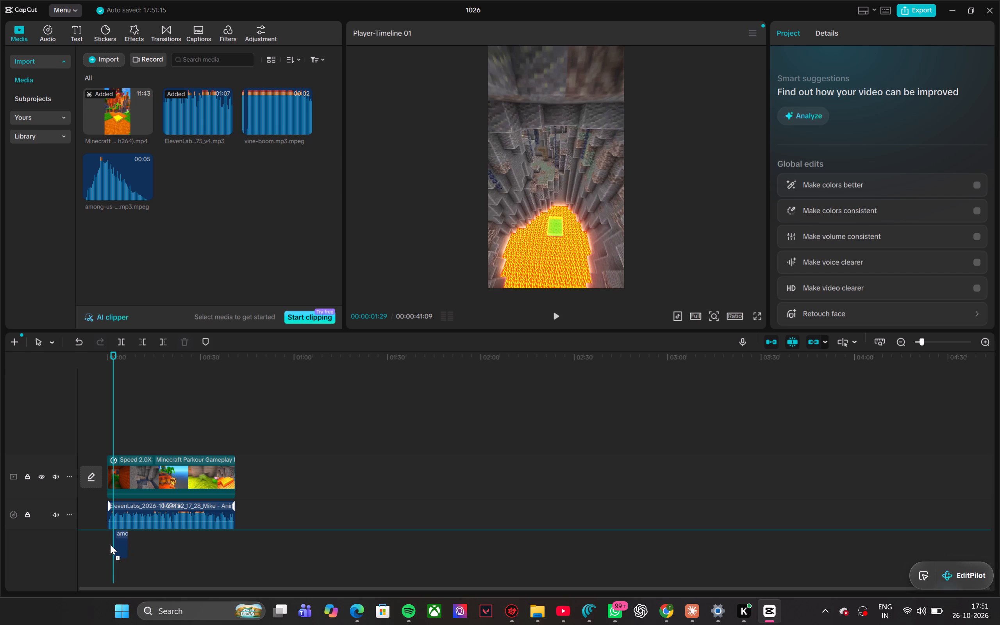
pyautogui.moveTo(110, 545); pyautogui.dragTo(109, 545)
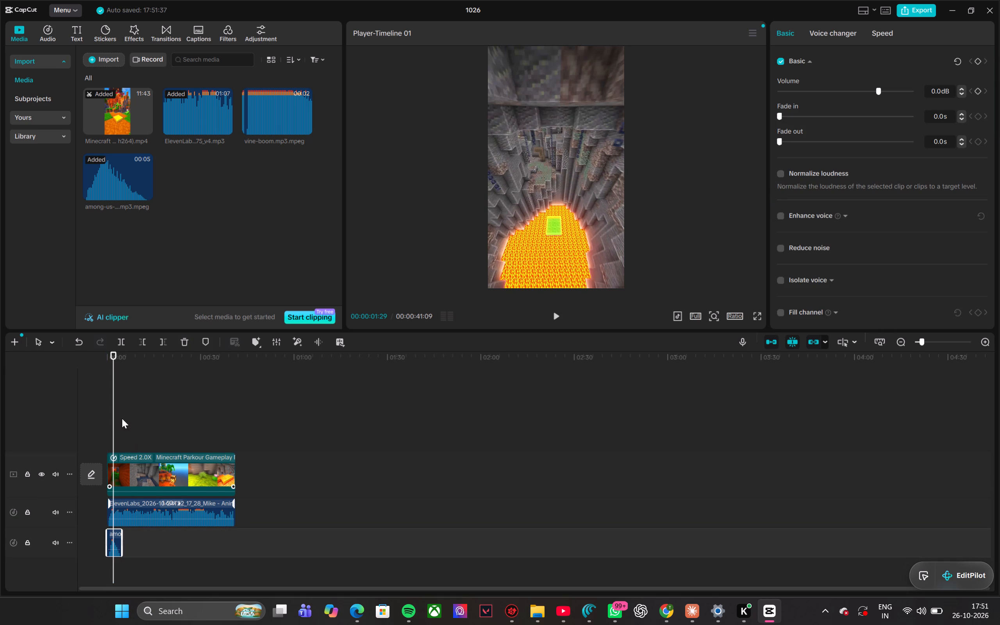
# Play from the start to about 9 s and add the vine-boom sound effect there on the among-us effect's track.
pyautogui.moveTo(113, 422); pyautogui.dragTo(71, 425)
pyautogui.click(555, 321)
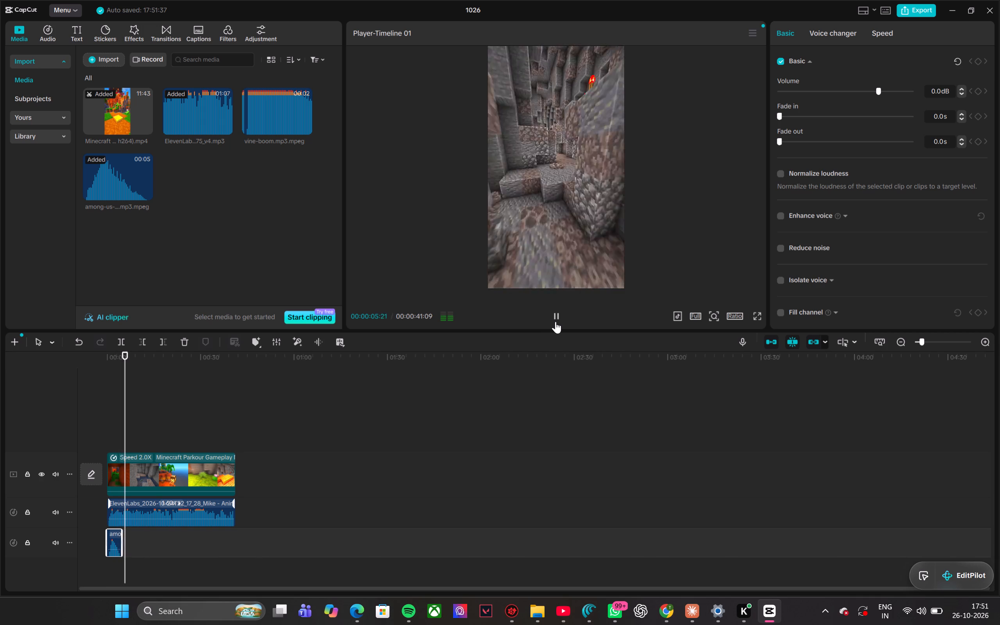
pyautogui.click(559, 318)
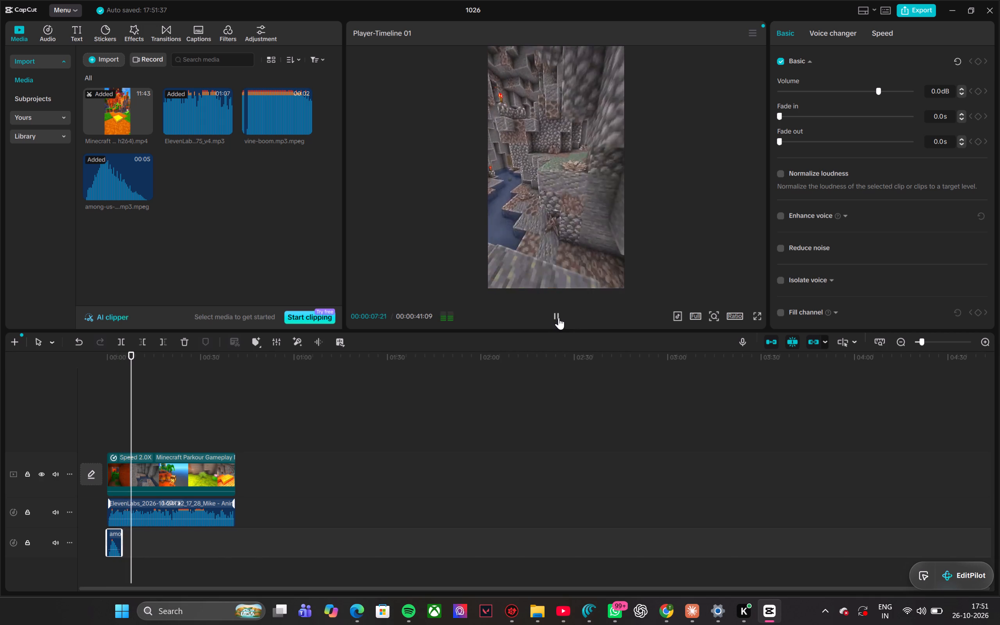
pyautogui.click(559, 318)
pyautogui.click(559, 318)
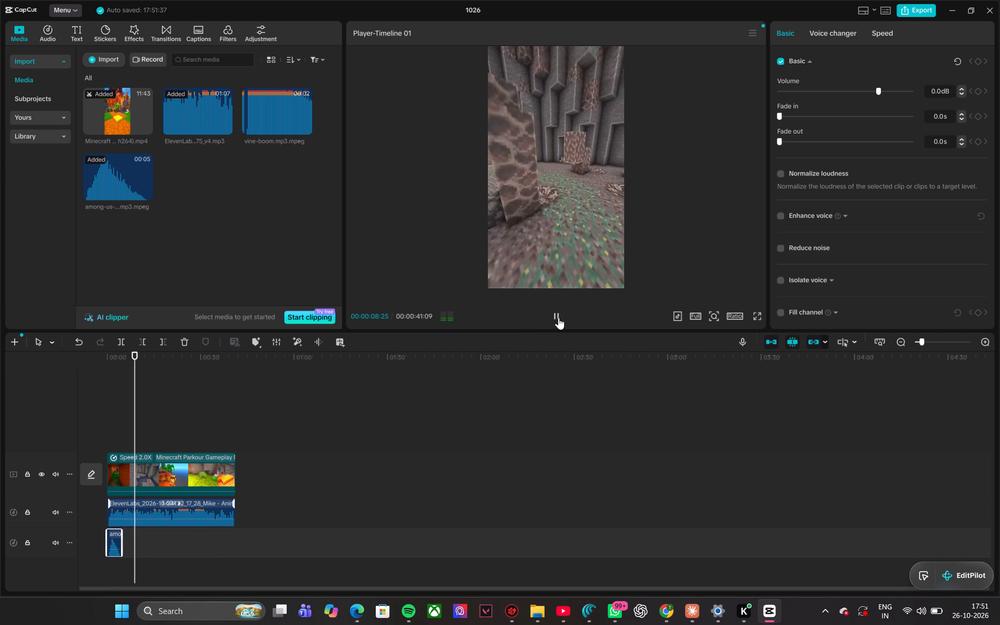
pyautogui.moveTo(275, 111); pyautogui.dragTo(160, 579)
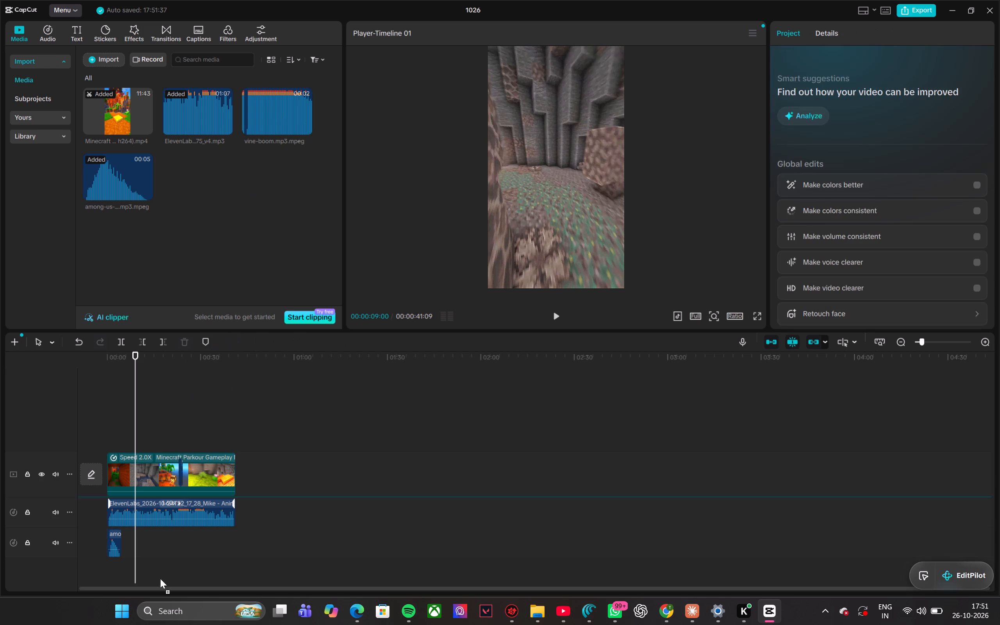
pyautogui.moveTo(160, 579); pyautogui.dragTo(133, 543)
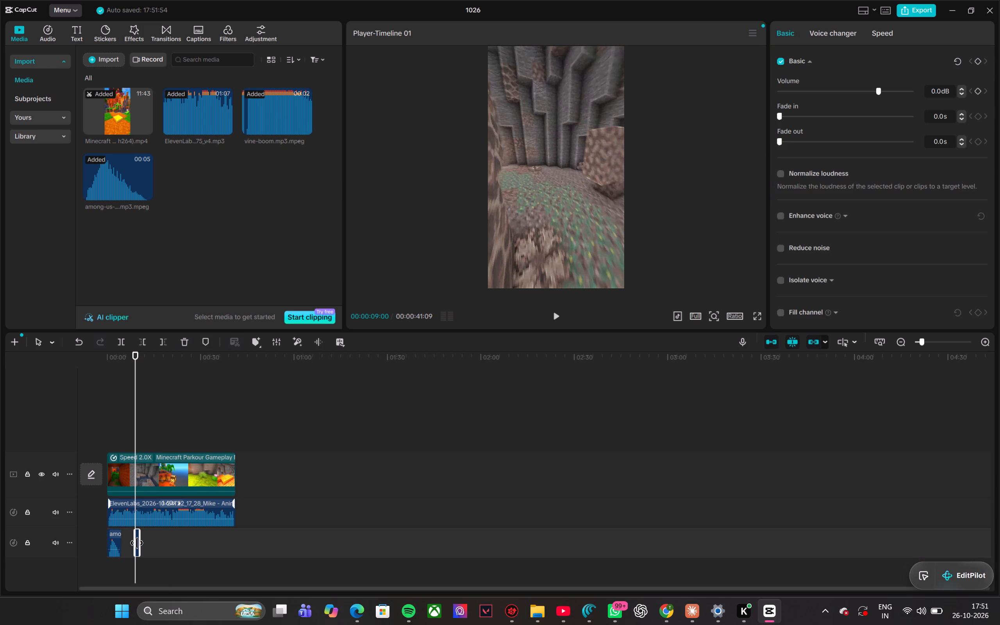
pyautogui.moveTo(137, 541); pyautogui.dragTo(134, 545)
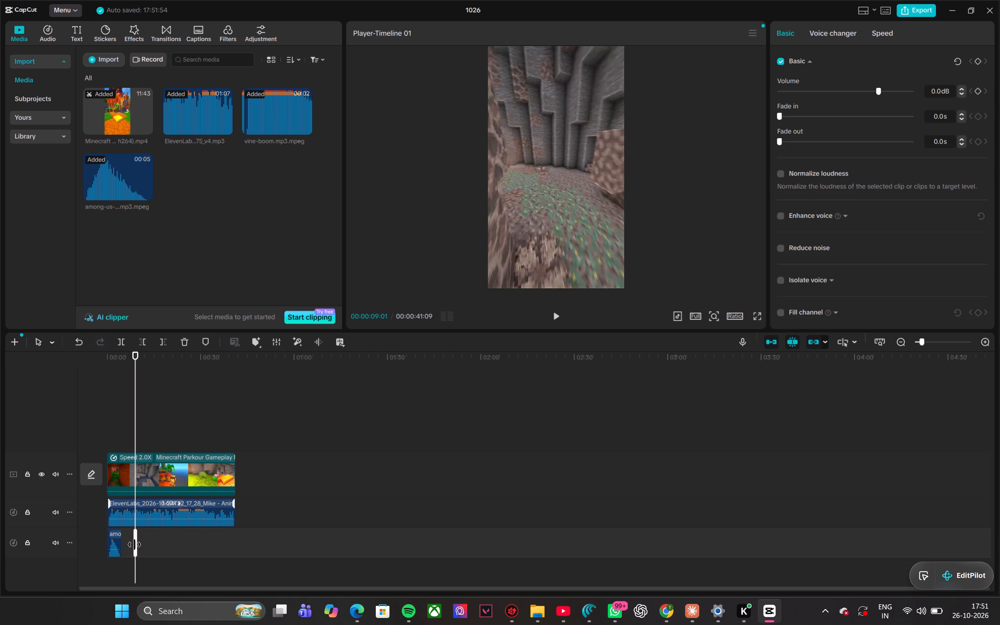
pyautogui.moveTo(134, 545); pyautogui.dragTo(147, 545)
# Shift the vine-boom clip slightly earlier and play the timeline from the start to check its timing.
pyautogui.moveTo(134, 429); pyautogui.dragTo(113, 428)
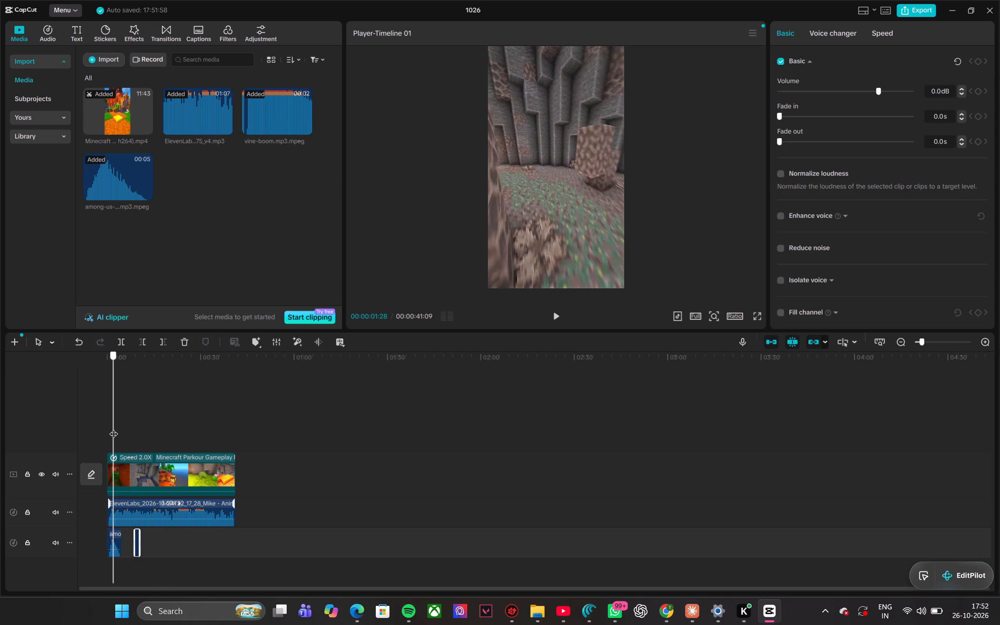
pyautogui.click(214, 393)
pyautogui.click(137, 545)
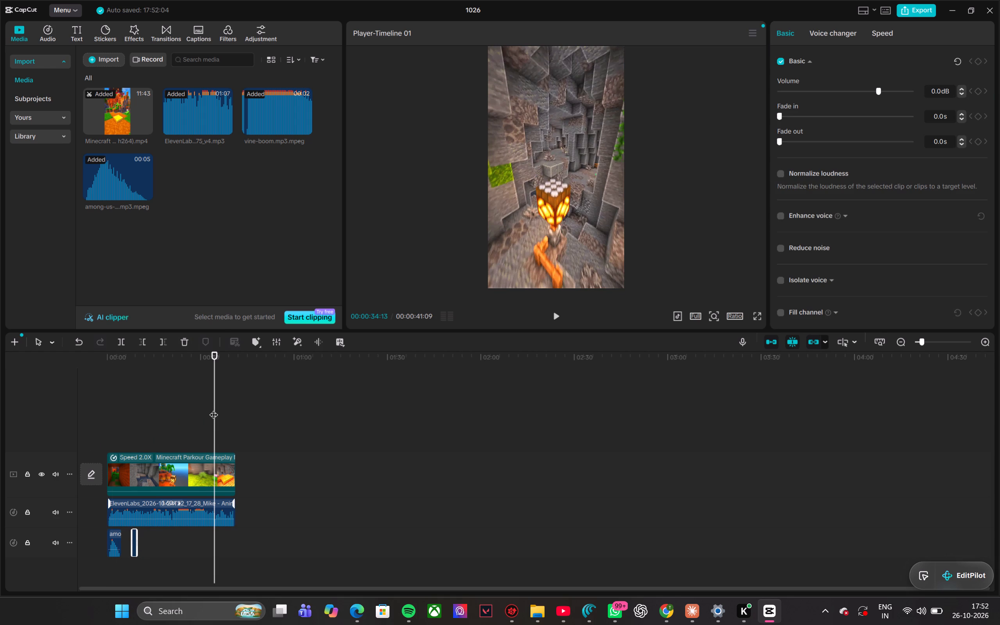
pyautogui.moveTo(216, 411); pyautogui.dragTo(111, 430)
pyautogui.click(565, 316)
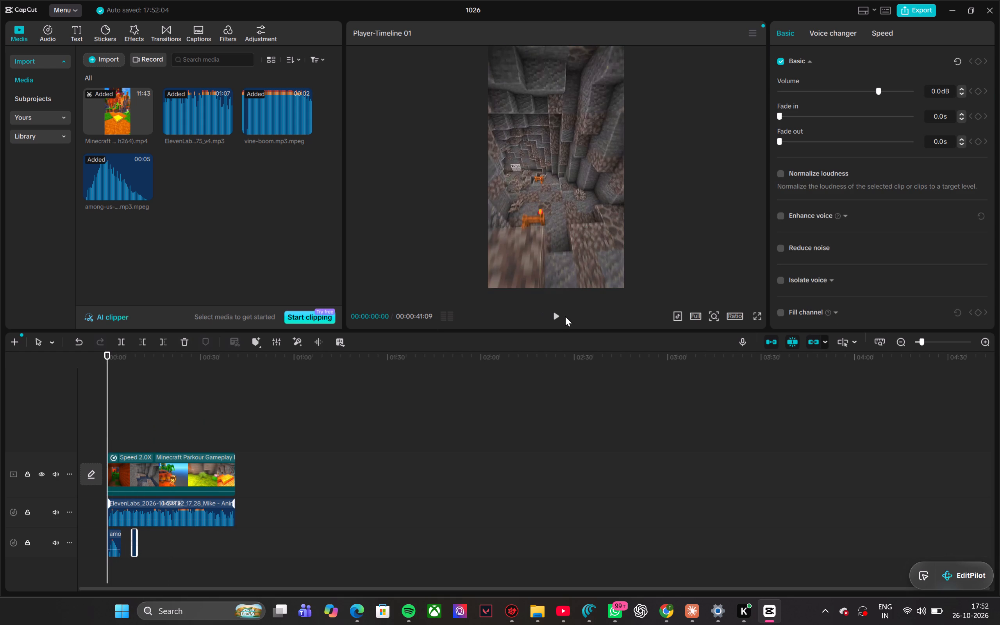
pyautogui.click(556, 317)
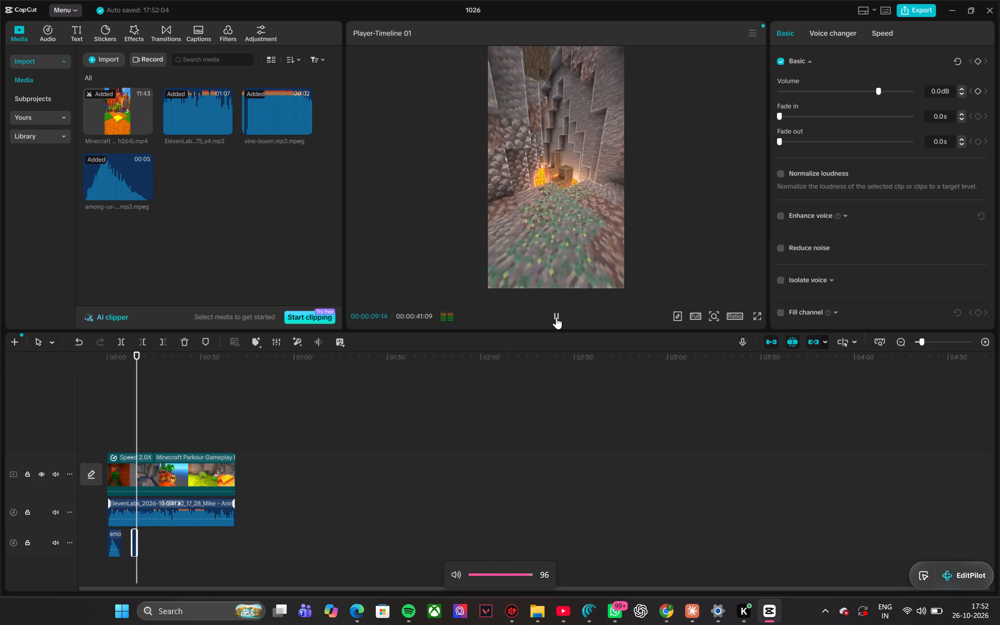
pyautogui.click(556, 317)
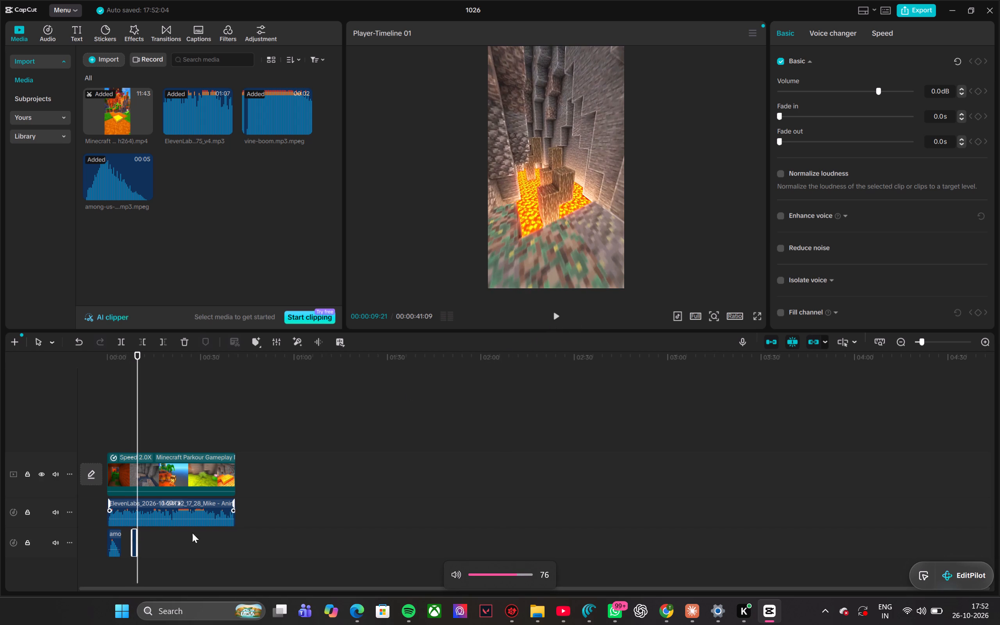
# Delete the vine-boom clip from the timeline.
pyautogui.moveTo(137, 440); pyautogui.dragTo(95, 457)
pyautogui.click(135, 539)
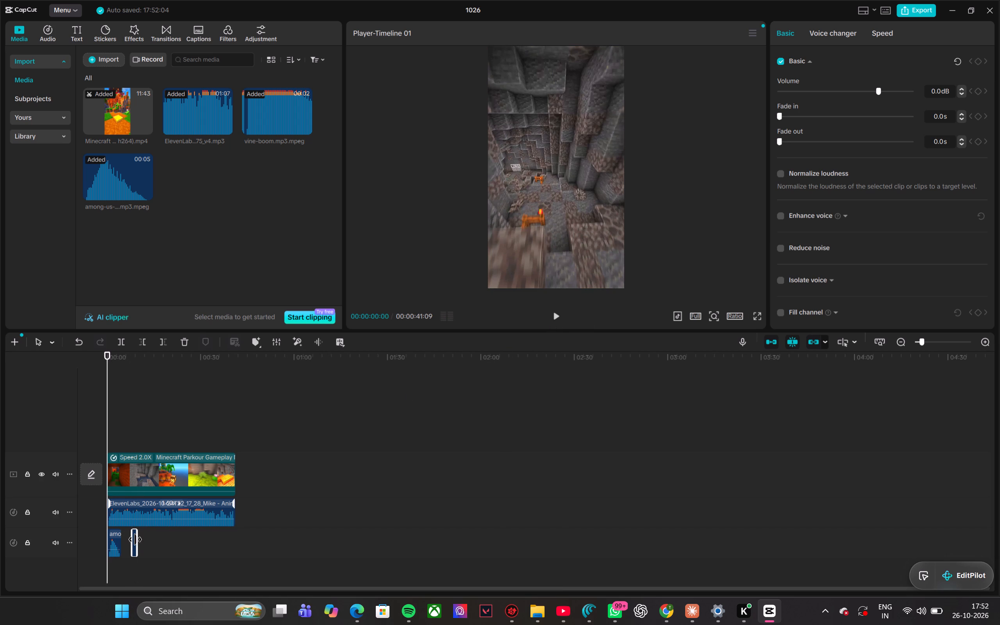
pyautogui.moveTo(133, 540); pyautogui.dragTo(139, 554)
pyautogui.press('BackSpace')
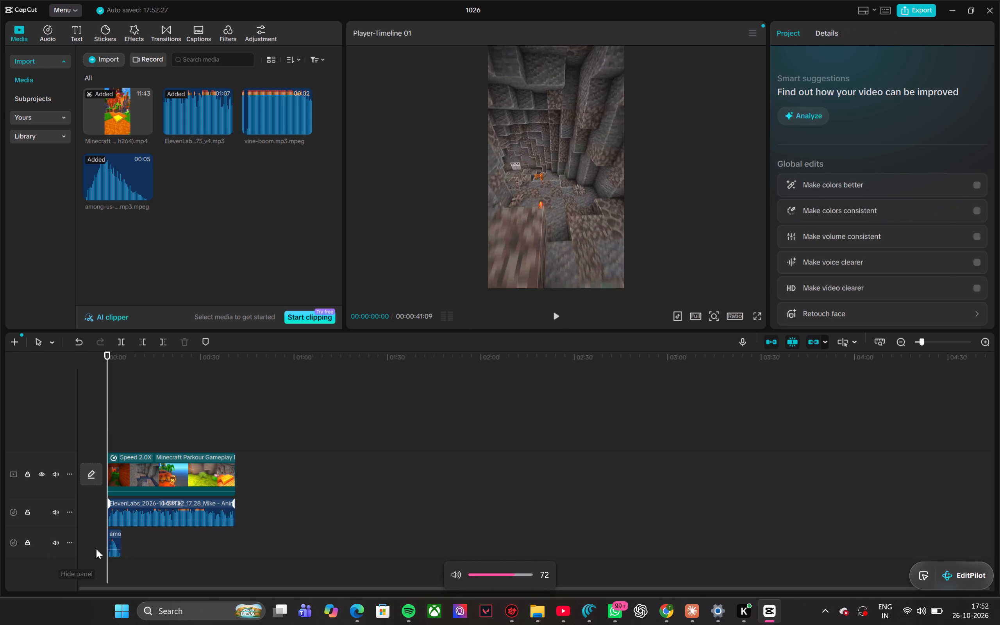
# Lower the among-us sound clip's volume to -6.3 dB and play the timeline to hear the balance.
pyautogui.click(117, 550)
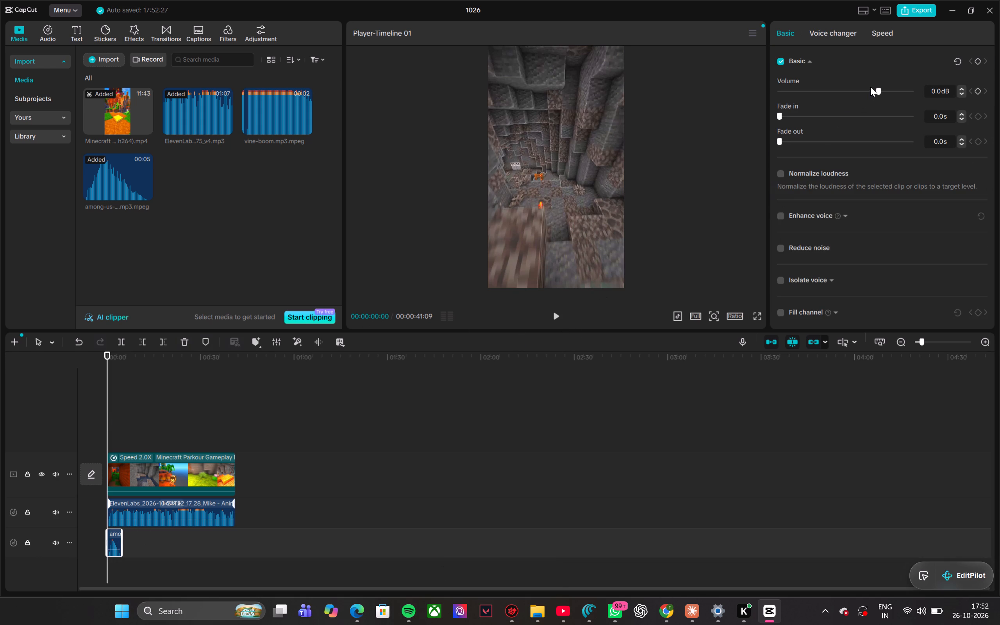
pyautogui.click(870, 91)
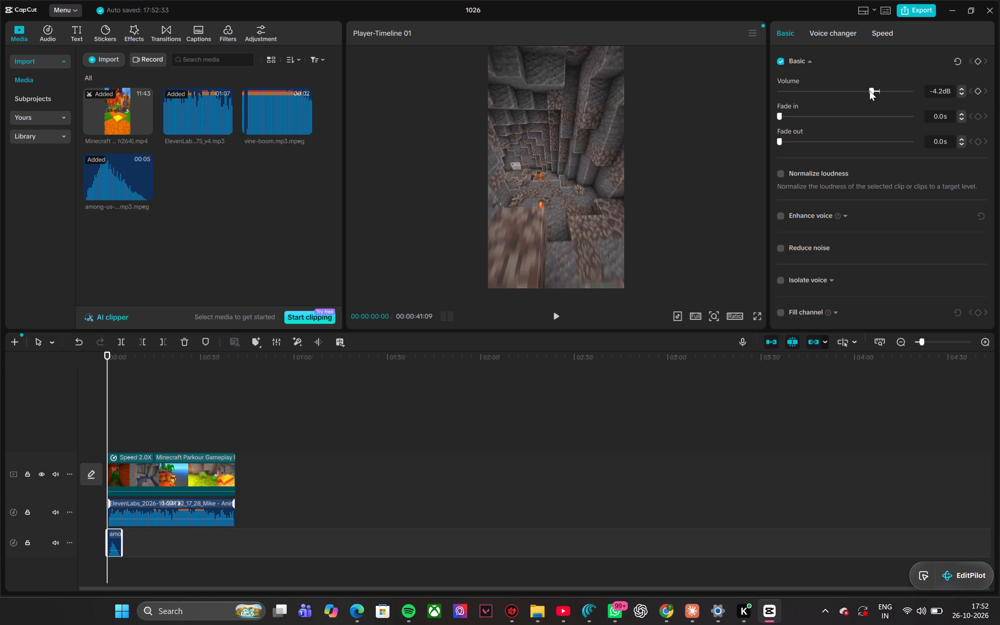
pyautogui.click(866, 91)
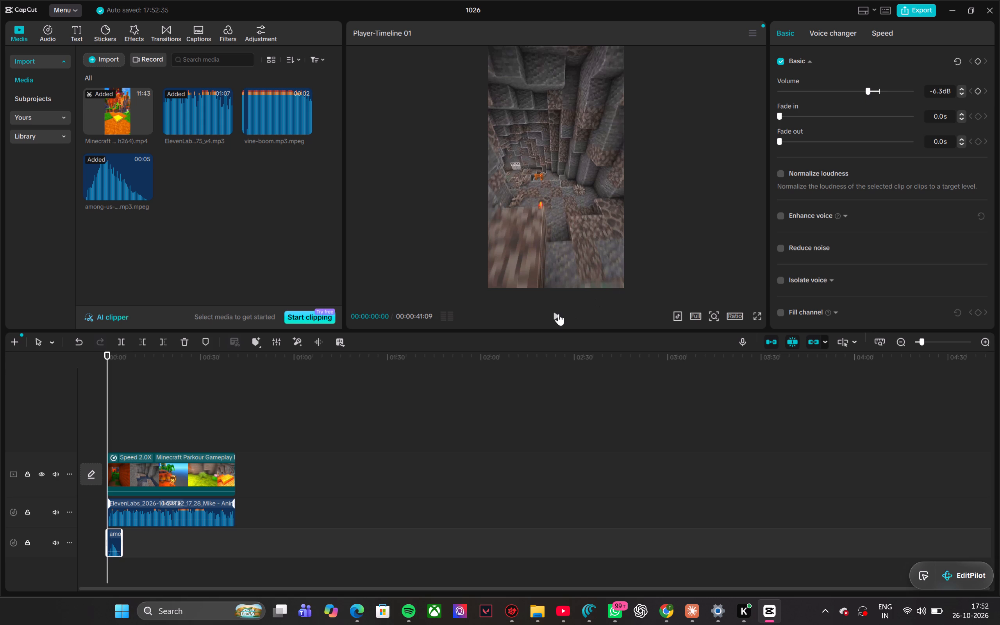
pyautogui.click(553, 317)
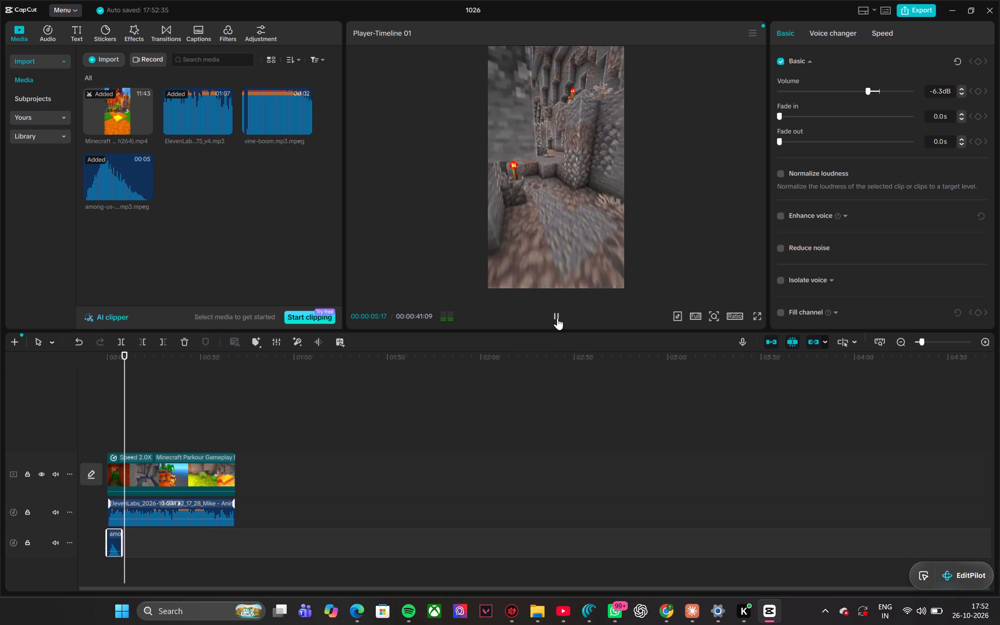
pyautogui.click(557, 317)
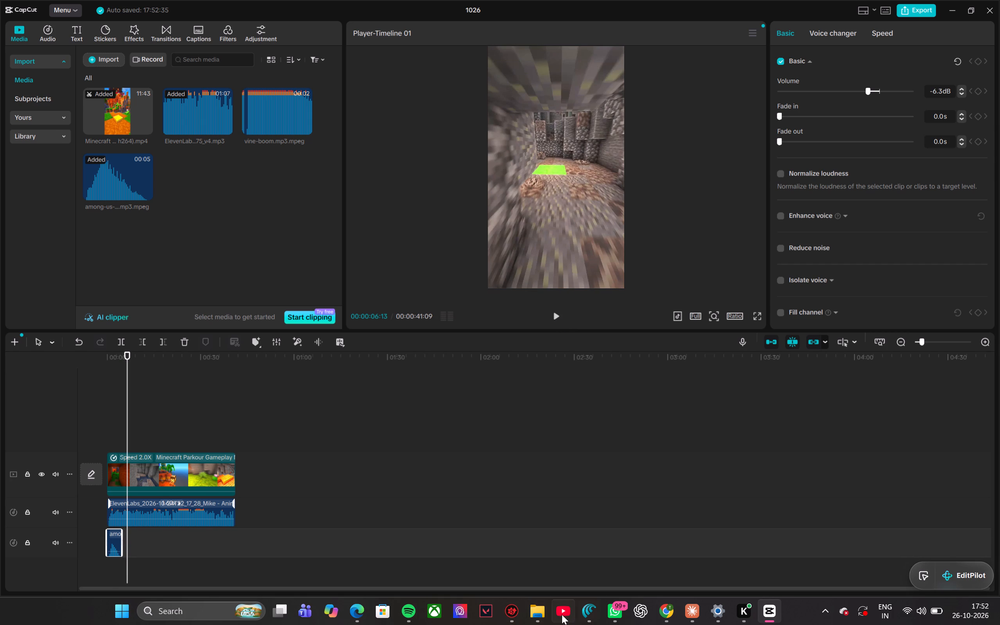
# In Chrome, search Google for "wow meme sound", listen to the Anime Wow effect on Myinstants, and download its MP3.
pyautogui.click(670, 611)
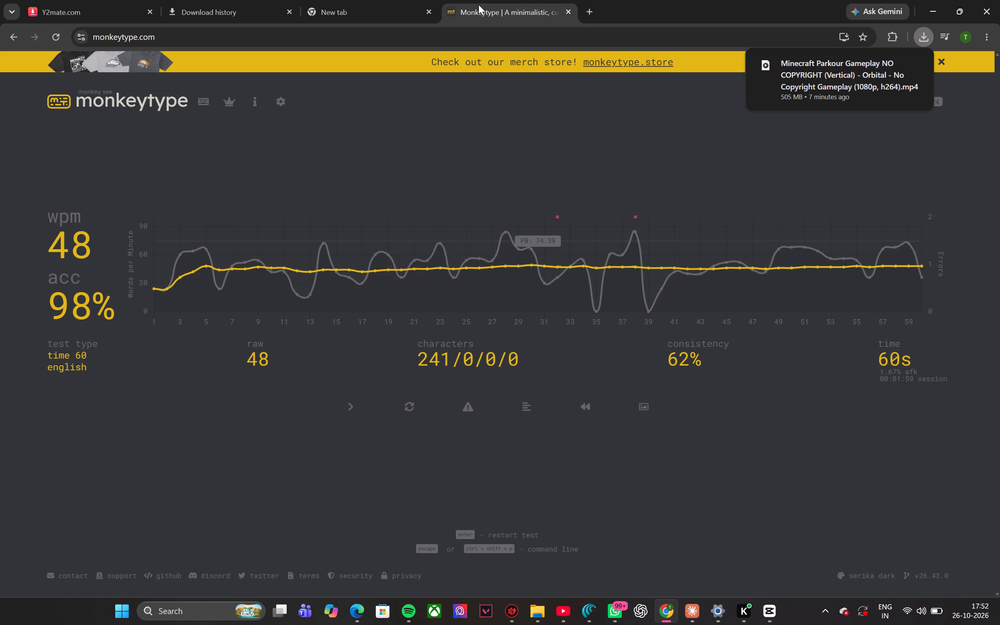
pyautogui.click(588, 15)
pyautogui.write('wow me')
pyautogui.write('me')
pyautogui.press('space')
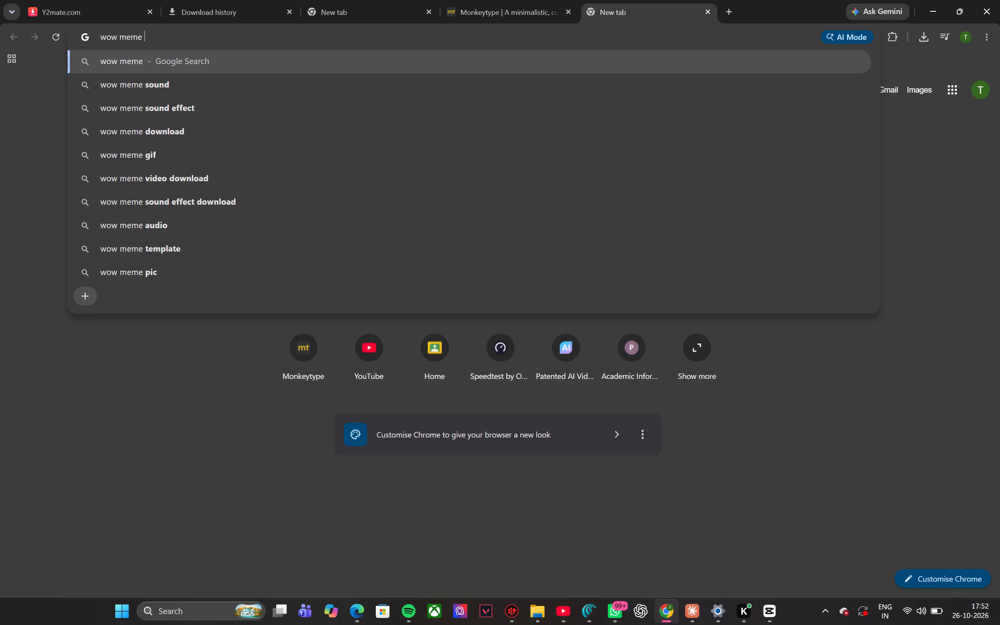
pyautogui.press('Down')
pyautogui.press('Return')
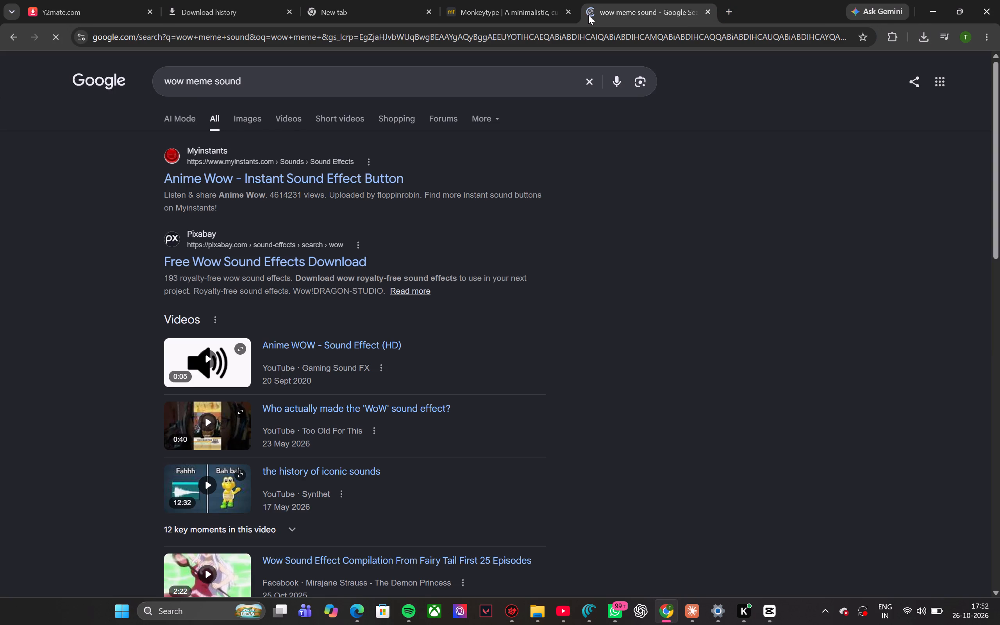
pyautogui.click(253, 171)
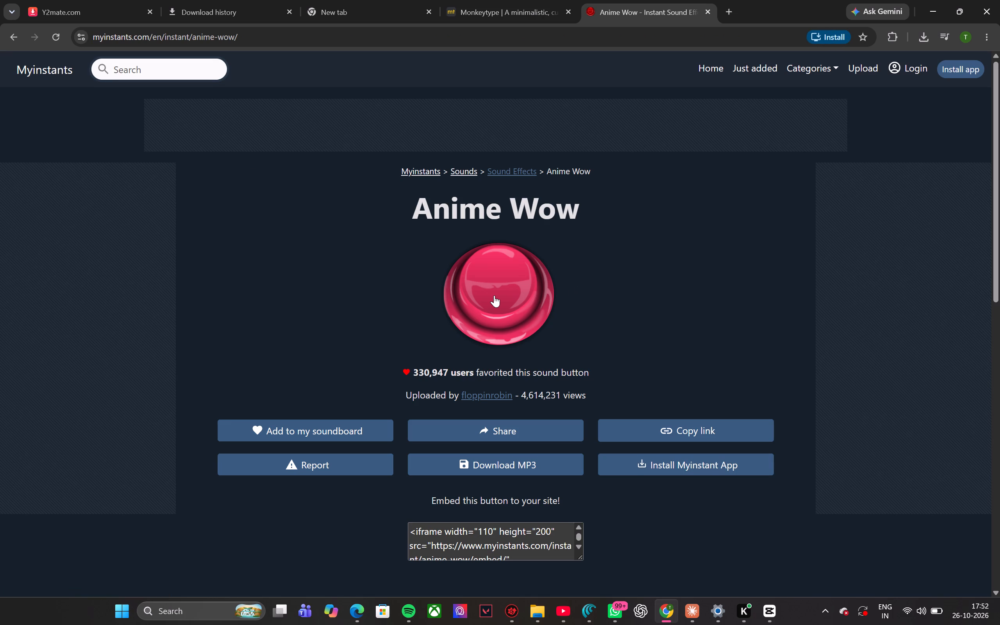
pyautogui.click(491, 295)
pyautogui.click(516, 473)
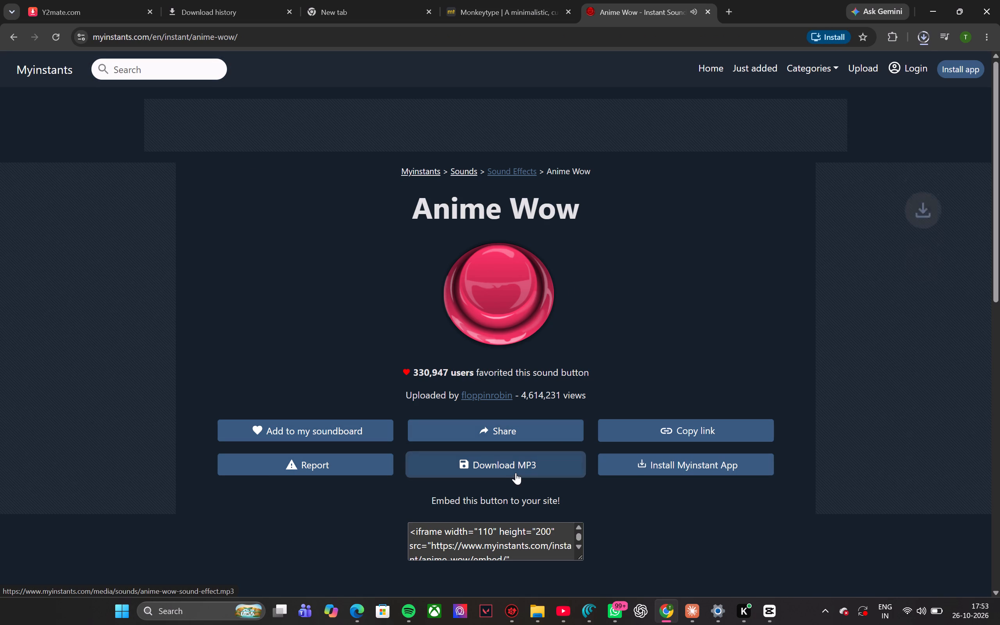
# Switch back to CapCut and import anime-wow-sound-effect from Downloads into the project media.
pyautogui.click(764, 620)
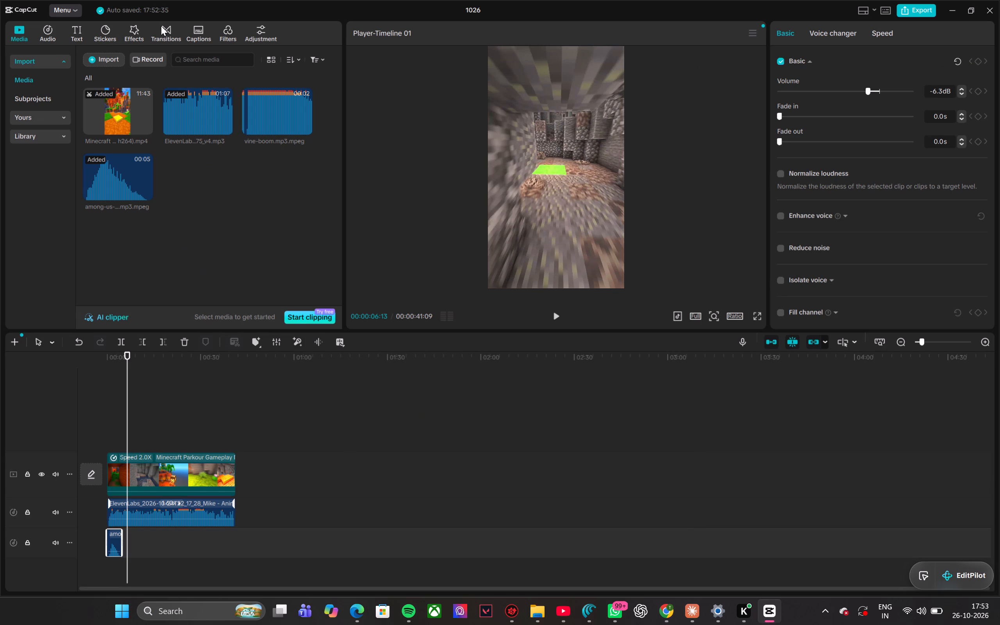
pyautogui.click(108, 64)
pyautogui.click(130, 84)
pyautogui.click(212, 110)
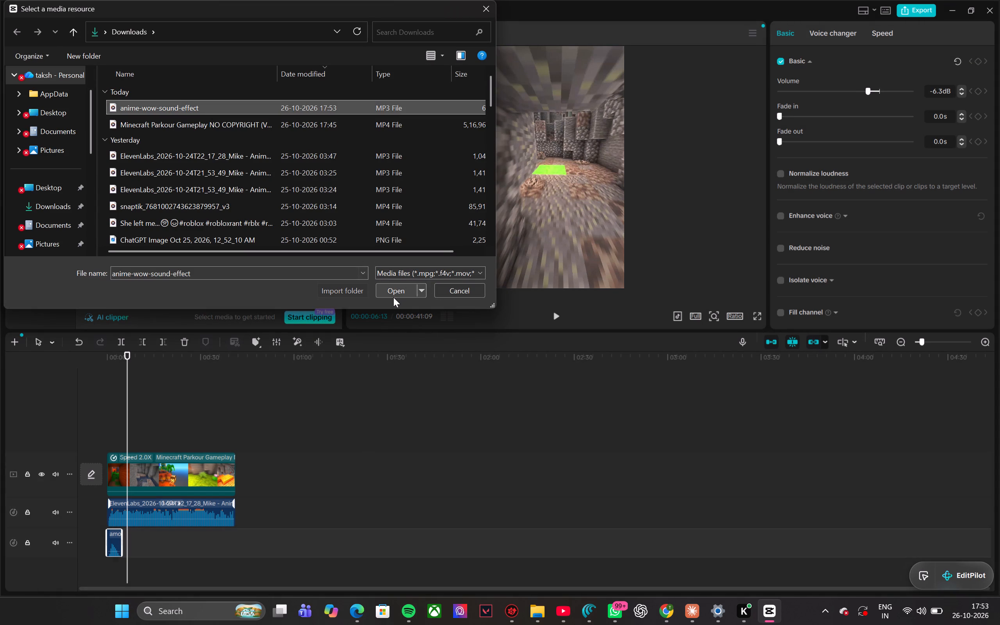
pyautogui.click(393, 295)
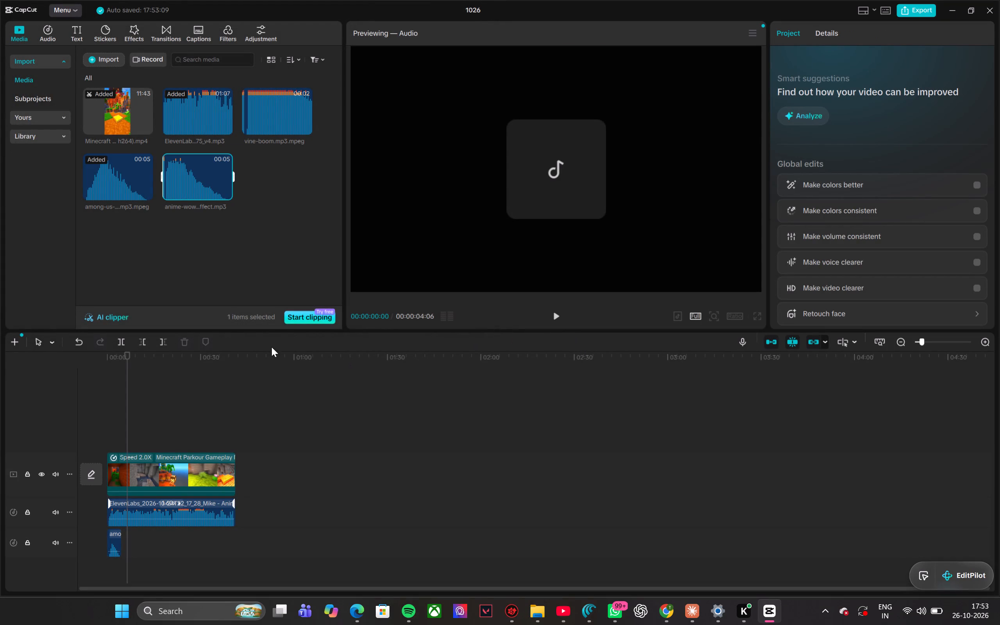
# Play the timeline from the start and pause at about 7.5 s.
pyautogui.click(136, 517)
pyautogui.moveTo(127, 433); pyautogui.dragTo(59, 436)
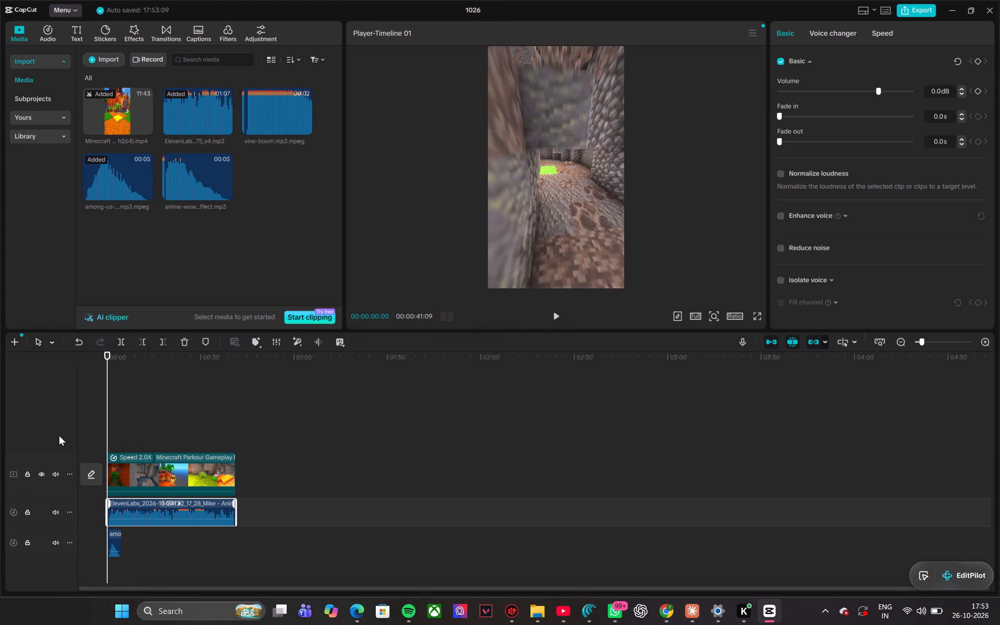
pyautogui.click(555, 319)
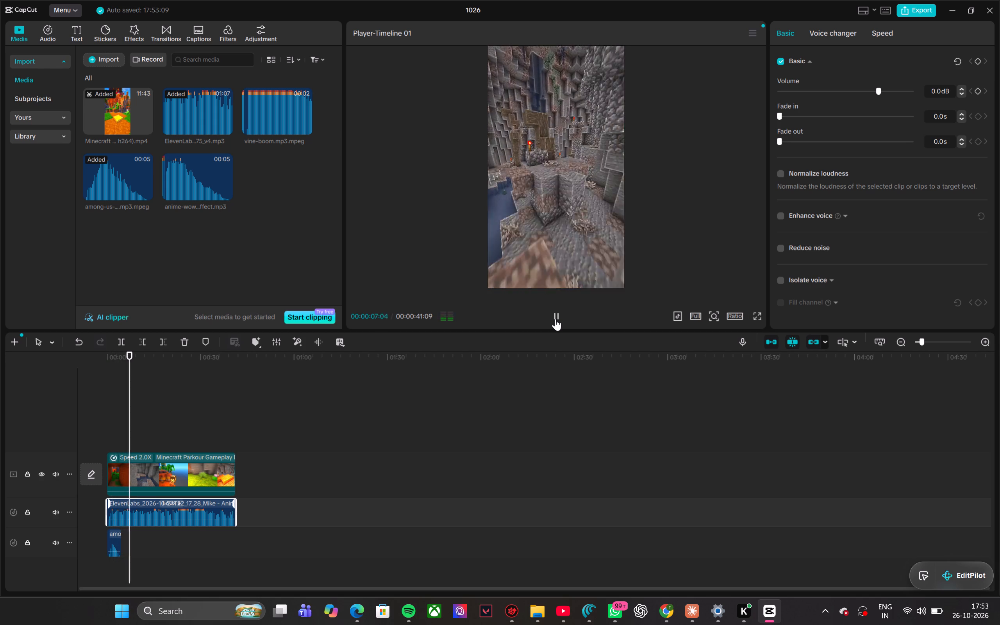
pyautogui.click(555, 319)
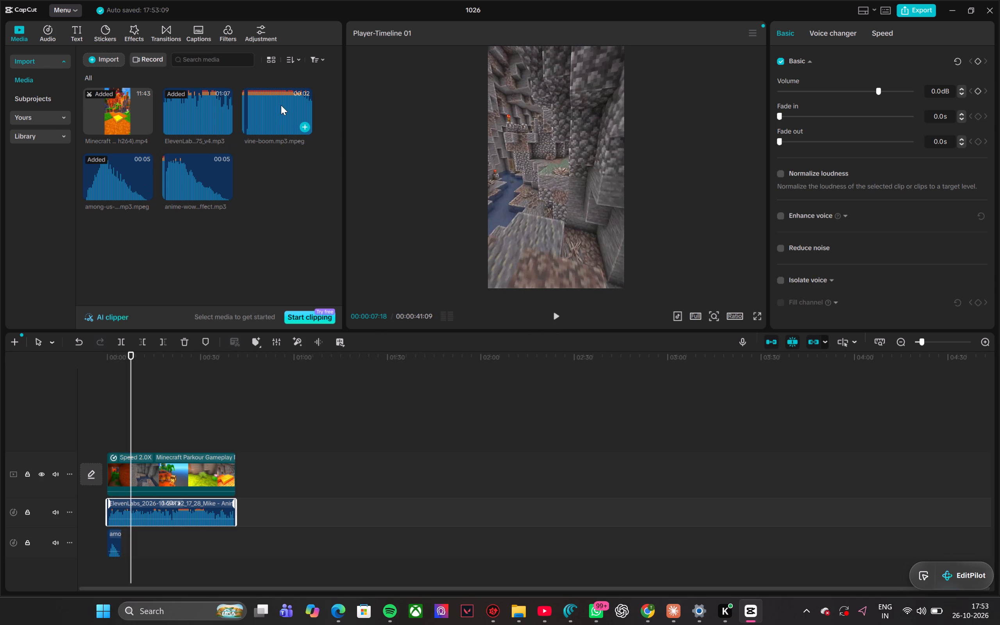
# Place the vine-boom sound on the sound-effects track at about 7.5 s and play that section to hear it.
pyautogui.moveTo(281, 105); pyautogui.dragTo(129, 545)
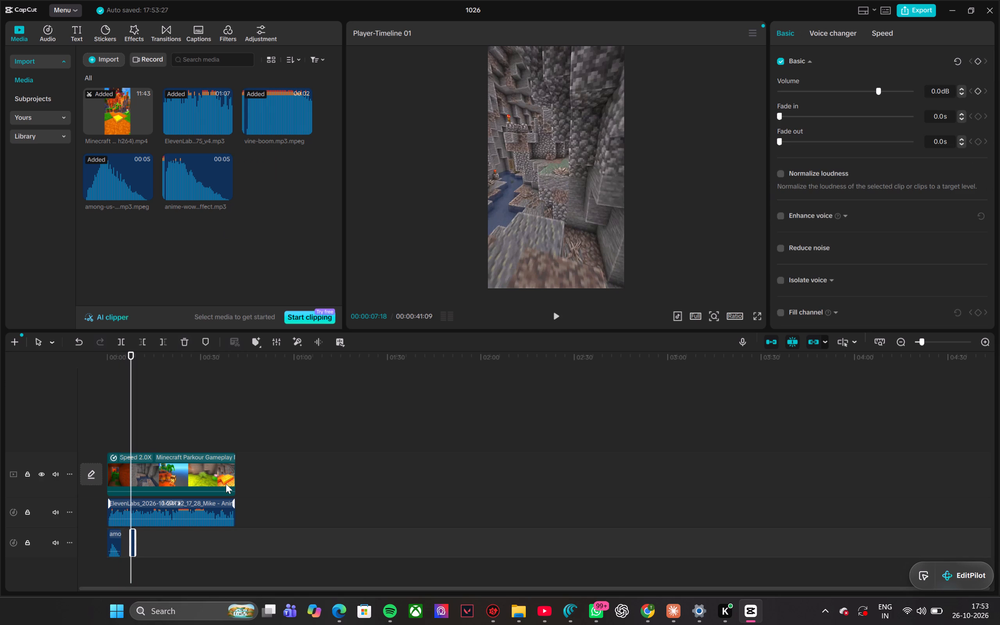
pyautogui.moveTo(133, 432); pyautogui.dragTo(122, 432)
pyautogui.click(557, 318)
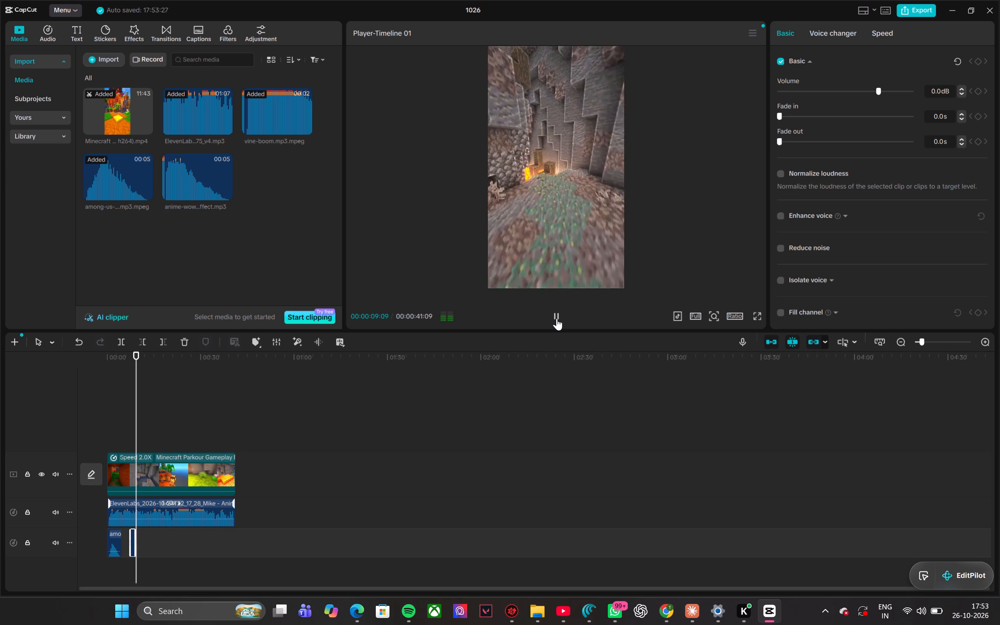
pyautogui.click(557, 318)
# Lower the vine-boom clip's volume to -5.4 dB, replay the section, and pause at about 12.5 s.
pyautogui.click(134, 545)
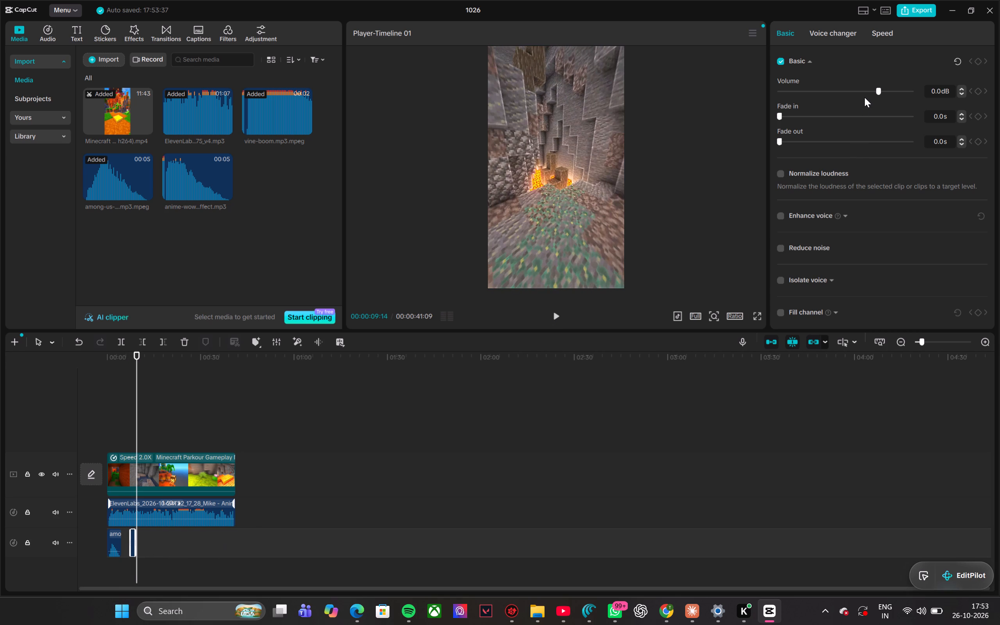
pyautogui.click(871, 89)
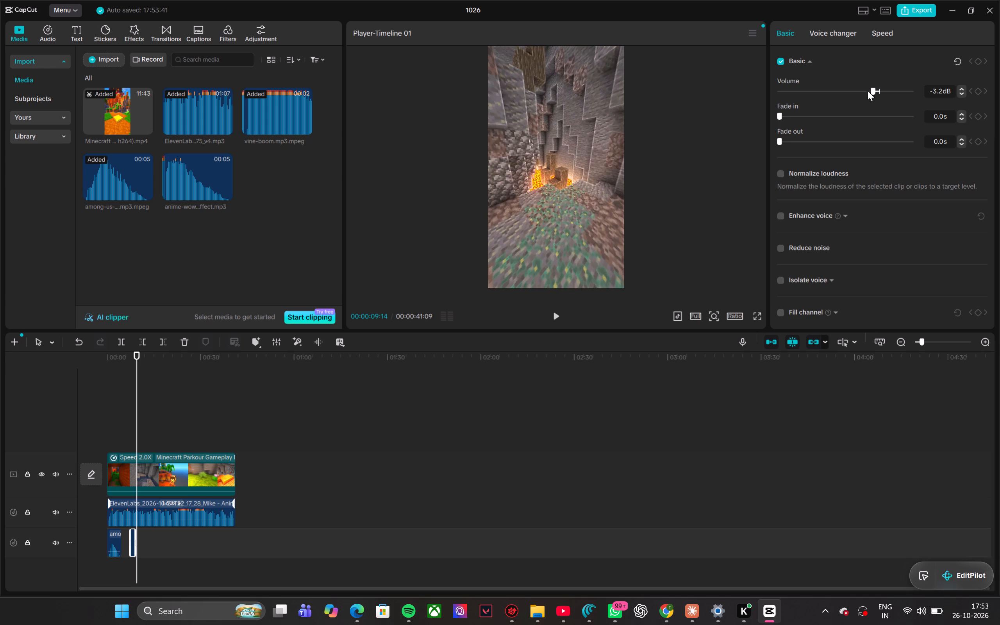
pyautogui.click(868, 91)
pyautogui.click(137, 414)
pyautogui.moveTo(137, 414); pyautogui.dragTo(130, 417)
pyautogui.click(555, 317)
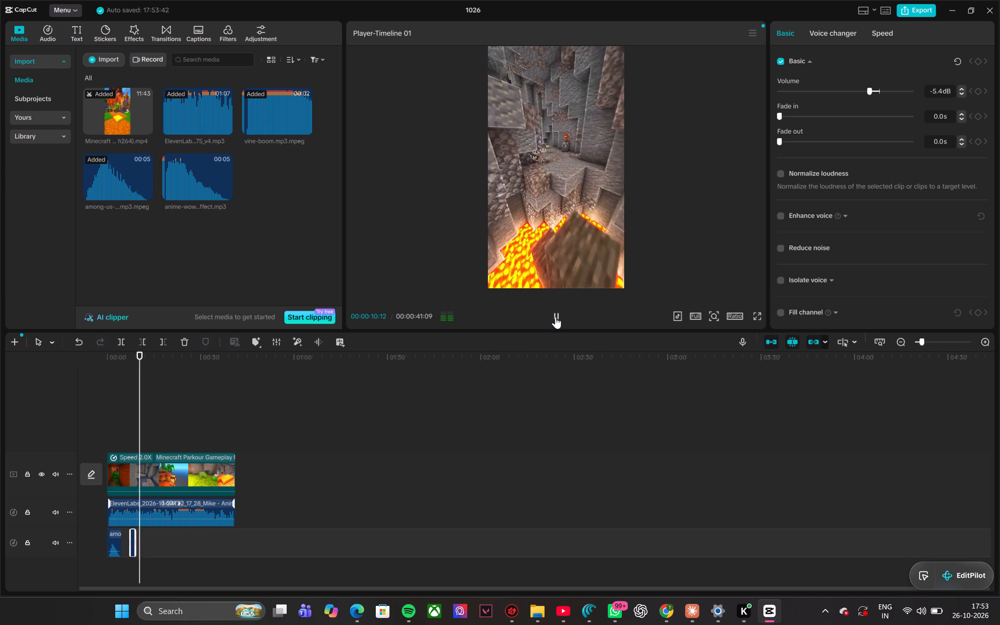
pyautogui.click(555, 317)
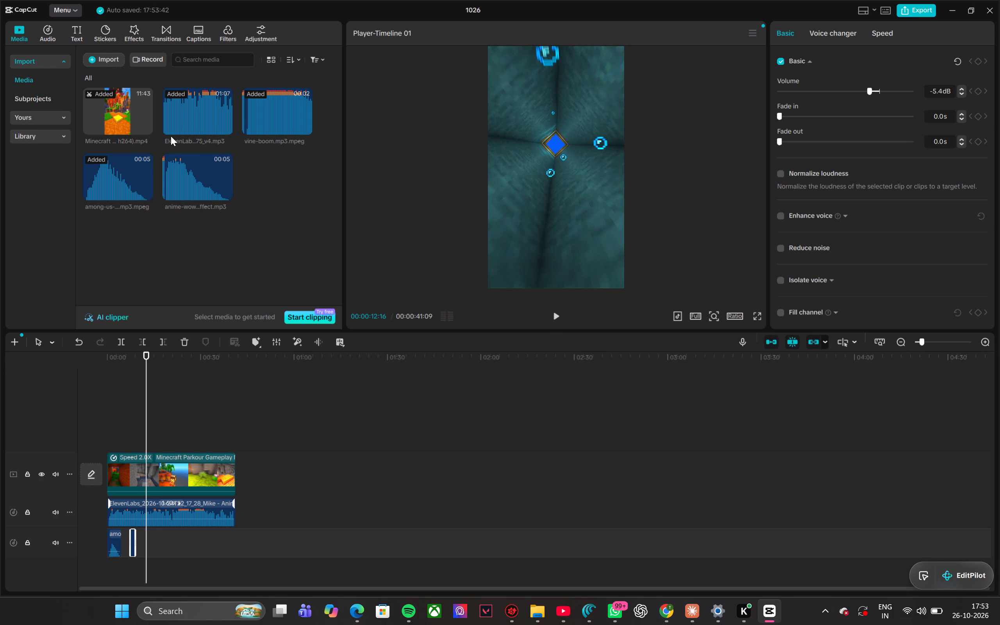
# Place the anime-wow sound on the sound-effects track at about 12.5 s and play through it to check the timing.
pyautogui.moveTo(176, 180); pyautogui.dragTo(145, 554)
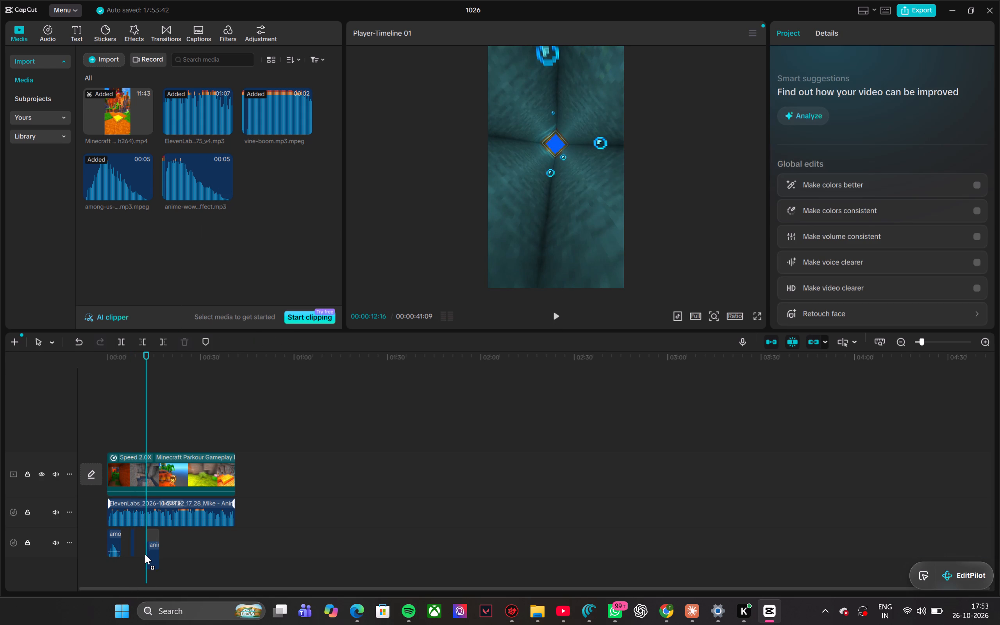
pyautogui.moveTo(145, 554); pyautogui.dragTo(144, 547)
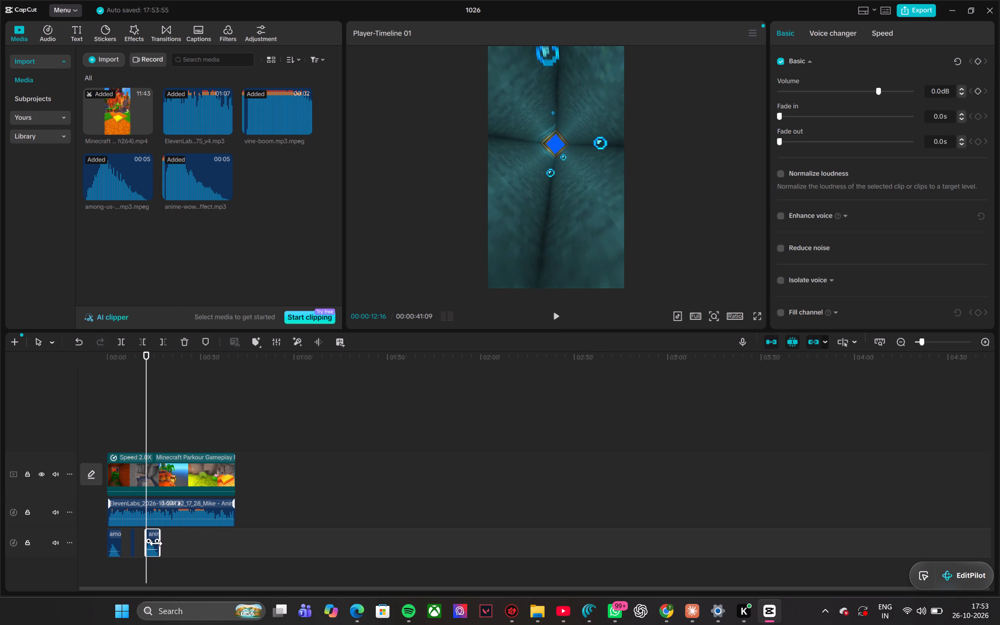
pyautogui.moveTo(159, 544); pyautogui.dragTo(171, 542)
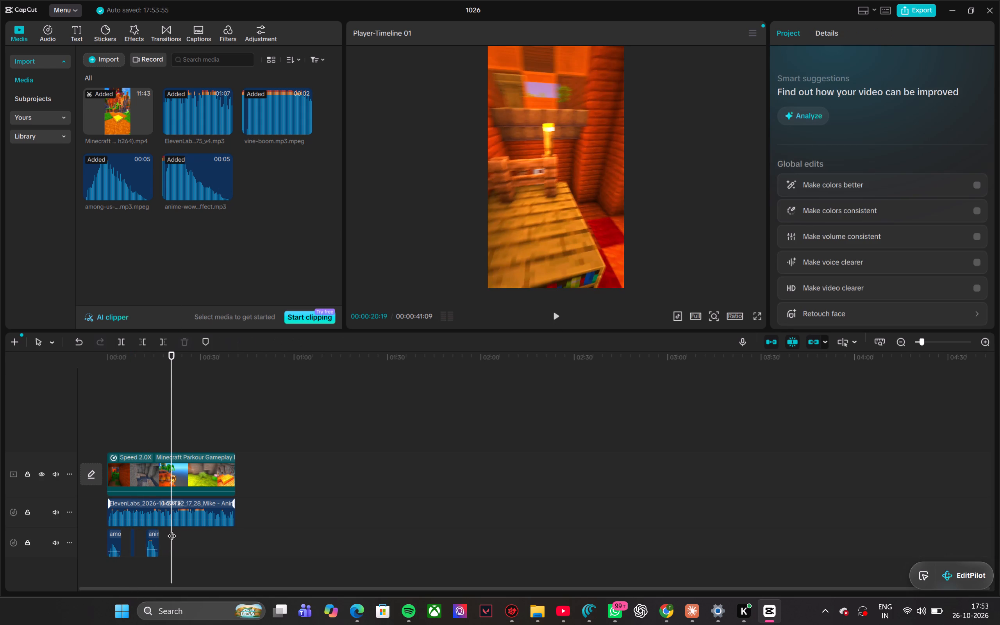
pyautogui.moveTo(173, 378); pyautogui.dragTo(138, 389)
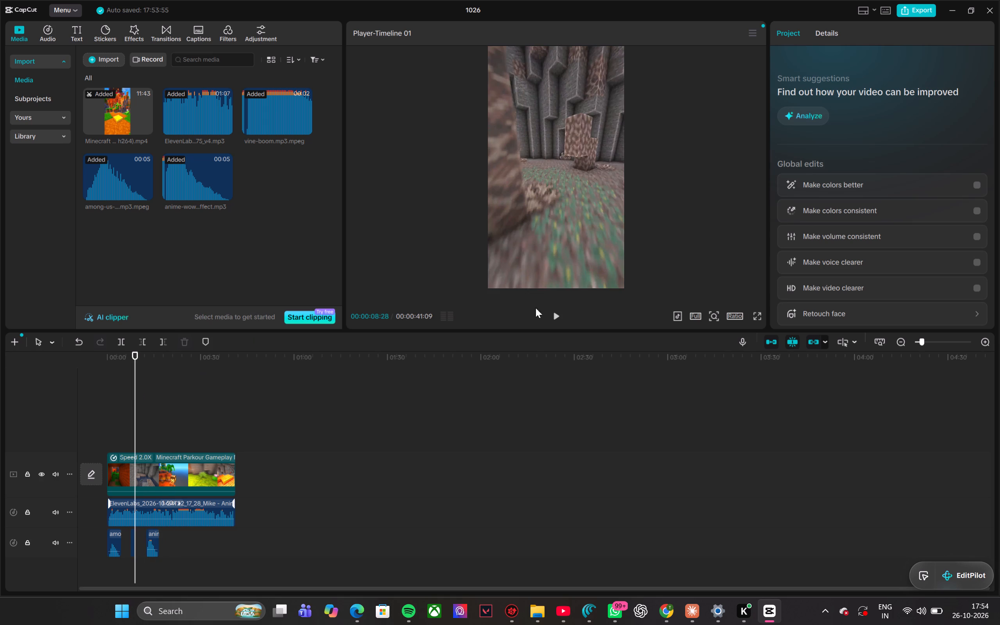
pyautogui.click(560, 321)
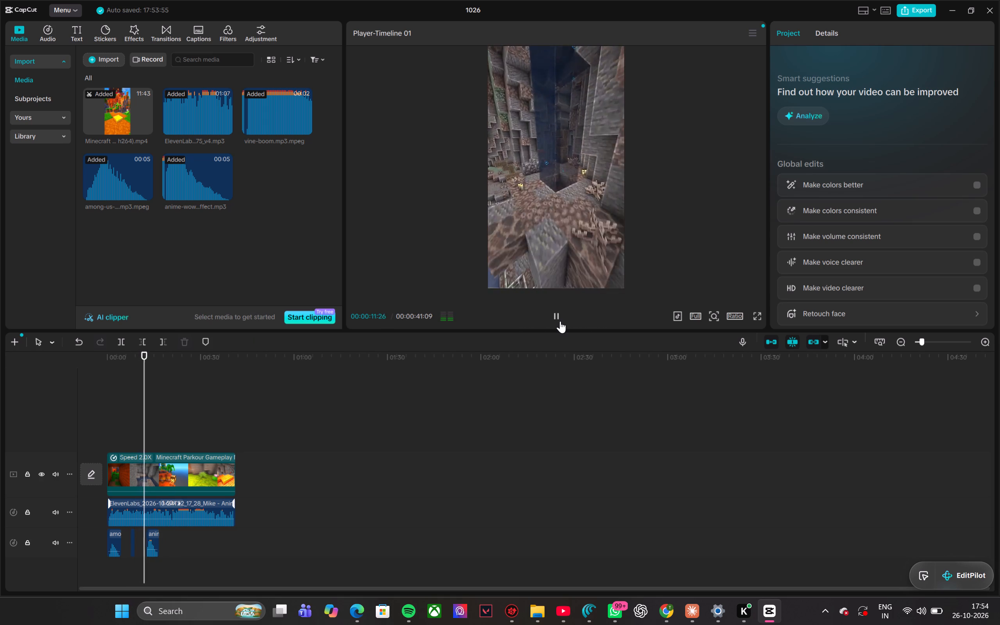
pyautogui.click(552, 323)
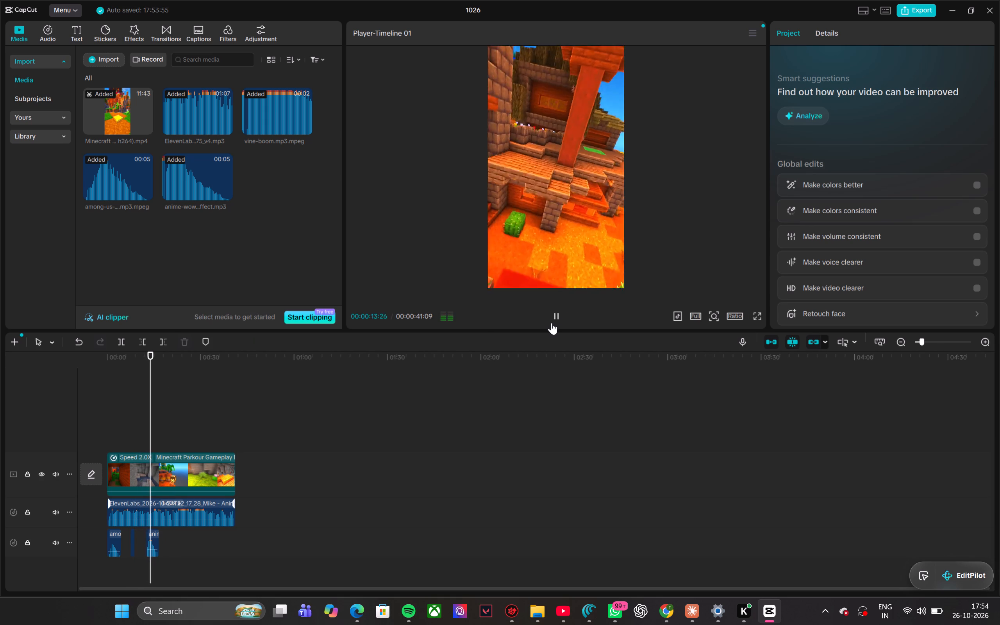
# Lower the anime-wow clip's volume to -8.0 dB, replay from about 9 s, and pause at about 17 s.
pyautogui.click(152, 547)
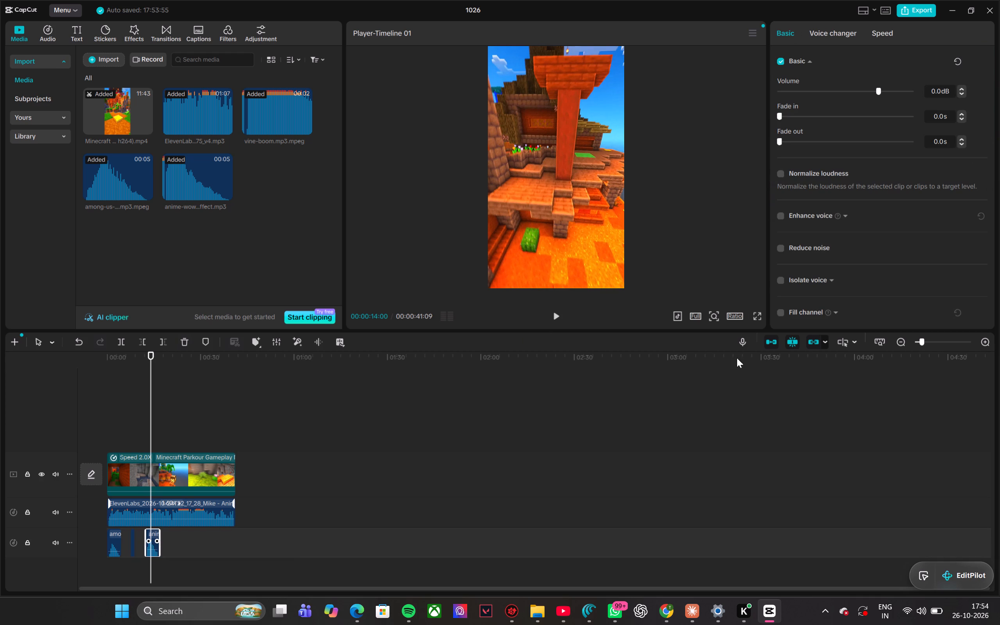
pyautogui.click(863, 90)
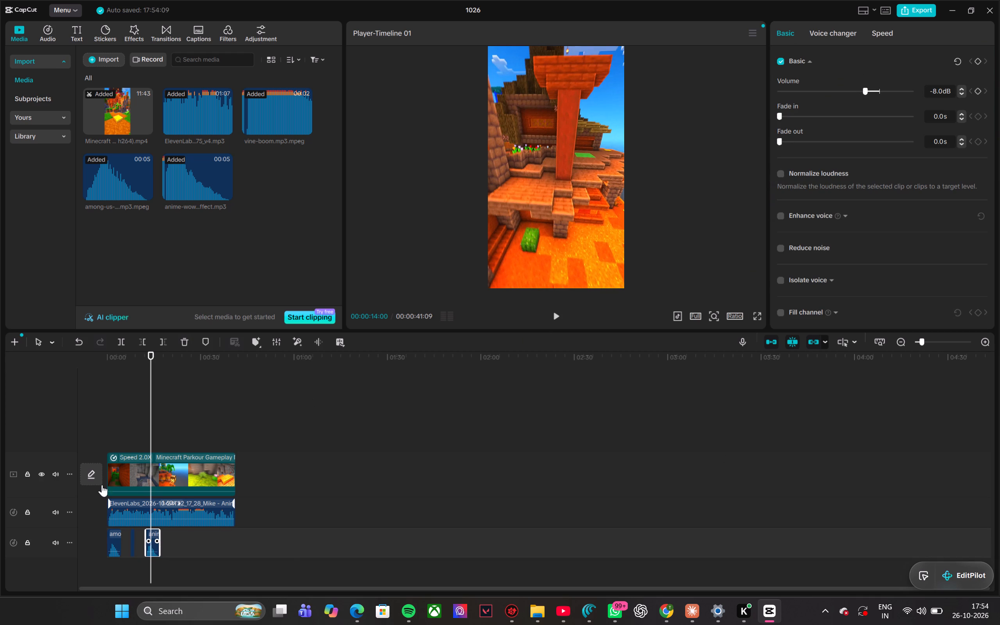
pyautogui.moveTo(151, 405); pyautogui.dragTo(136, 406)
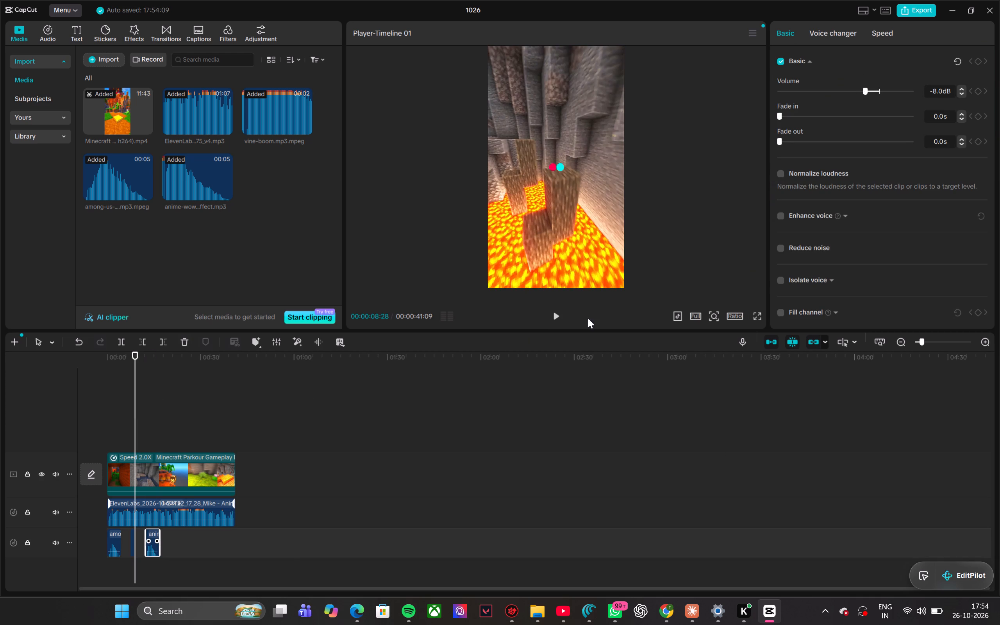
pyautogui.click(554, 316)
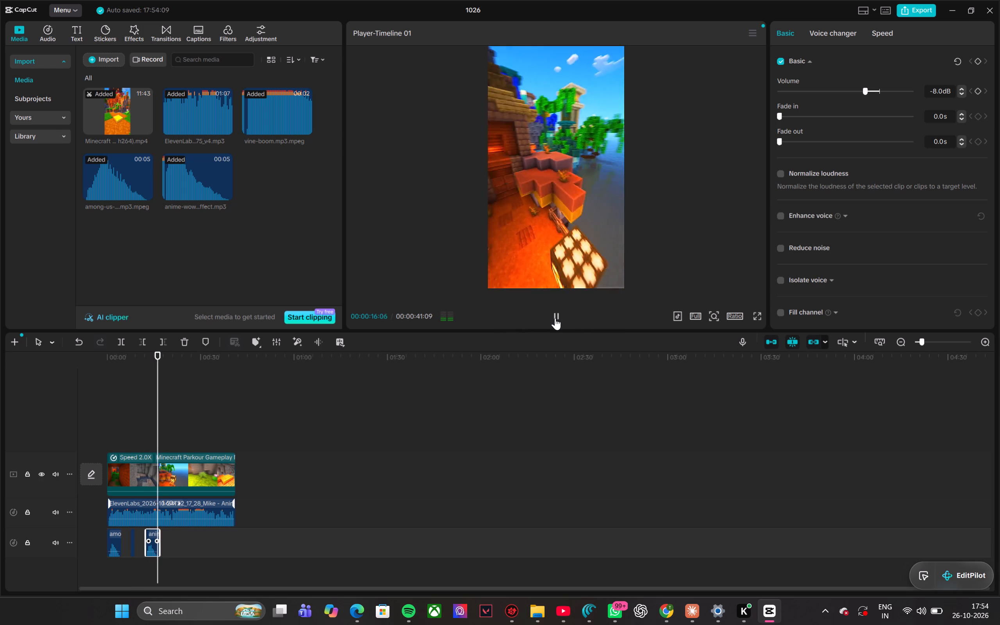
pyautogui.click(555, 317)
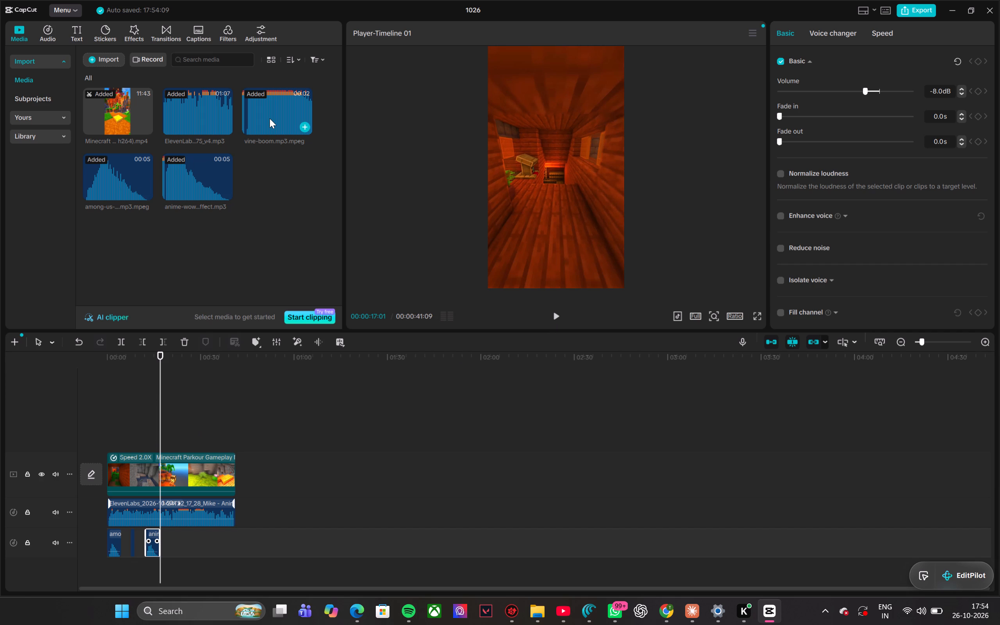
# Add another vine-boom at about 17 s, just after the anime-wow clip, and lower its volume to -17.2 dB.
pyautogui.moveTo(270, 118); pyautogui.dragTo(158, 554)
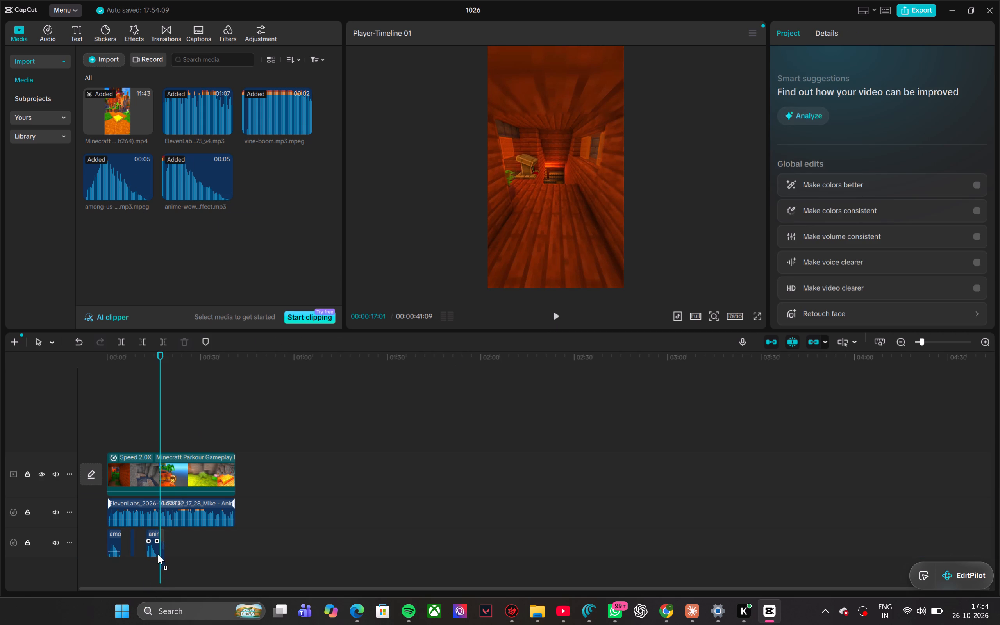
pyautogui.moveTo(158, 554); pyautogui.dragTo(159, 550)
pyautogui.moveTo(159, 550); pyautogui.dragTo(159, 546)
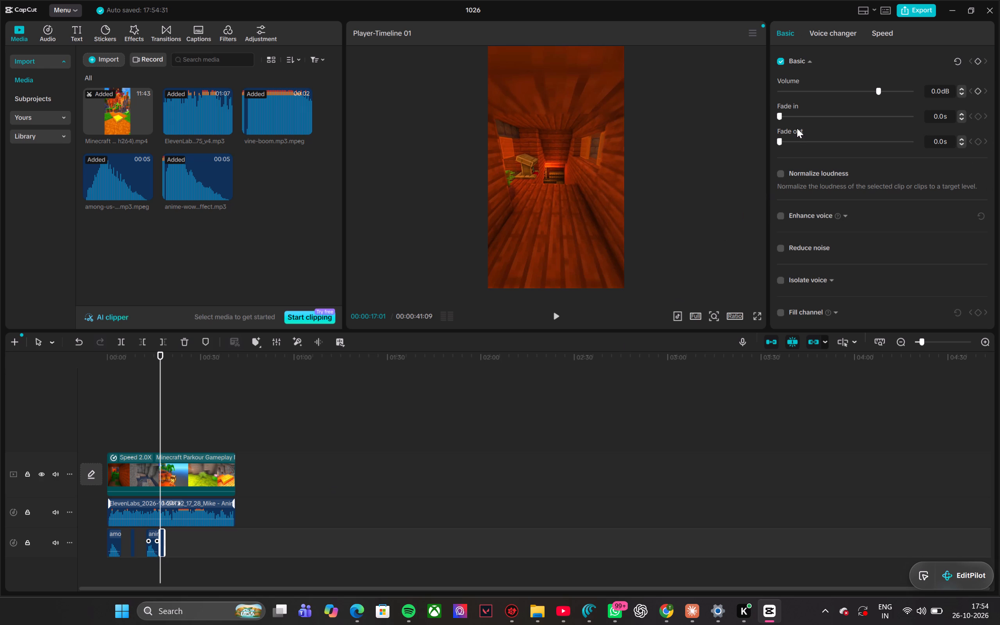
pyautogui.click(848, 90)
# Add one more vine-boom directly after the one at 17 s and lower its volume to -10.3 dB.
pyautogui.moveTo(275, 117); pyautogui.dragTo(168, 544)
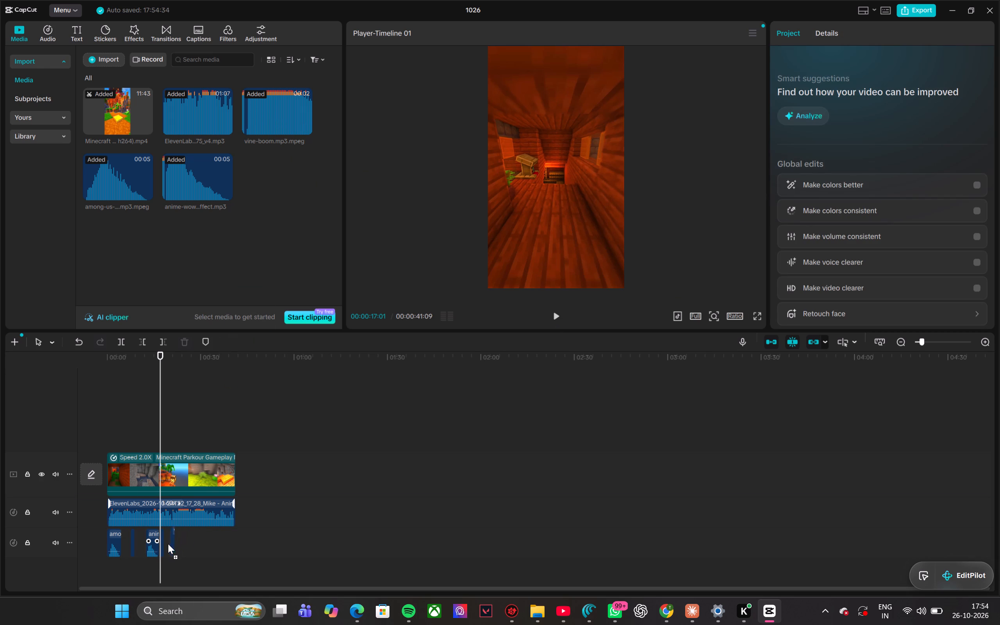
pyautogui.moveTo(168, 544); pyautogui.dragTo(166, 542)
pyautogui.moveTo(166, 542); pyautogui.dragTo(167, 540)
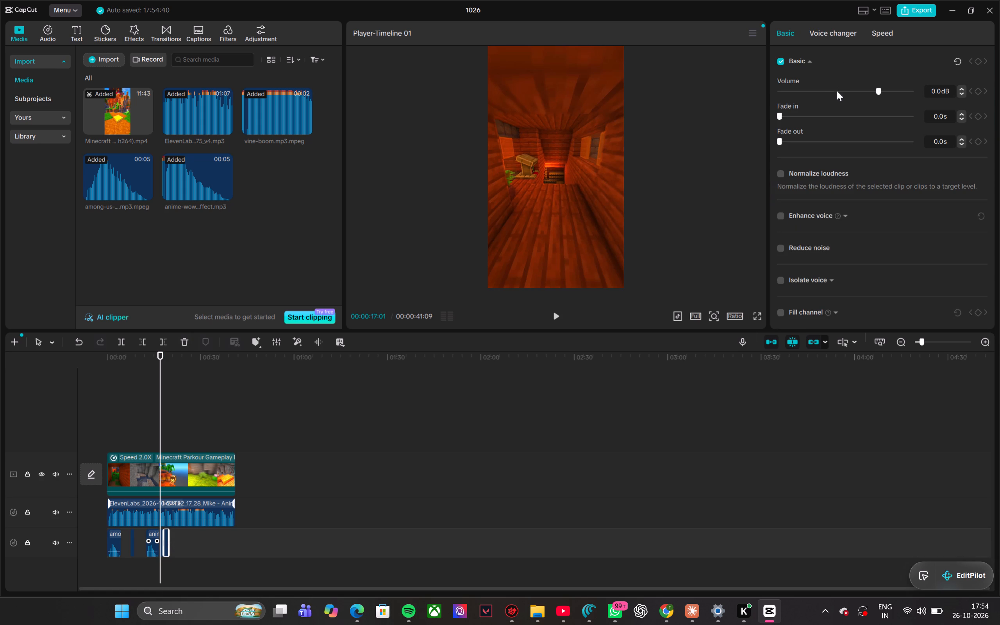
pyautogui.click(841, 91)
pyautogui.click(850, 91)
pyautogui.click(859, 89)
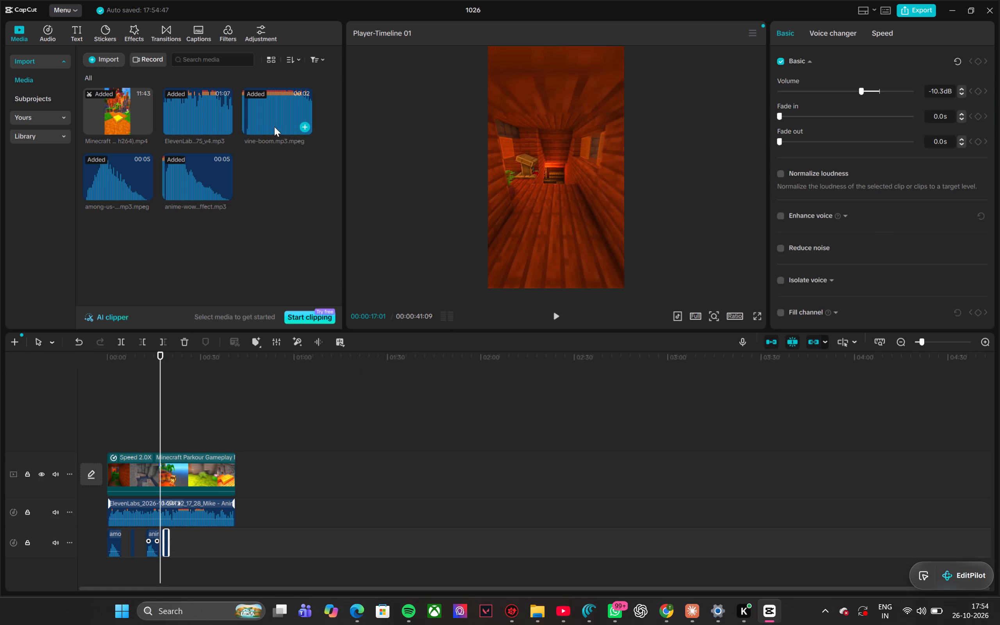
# Replay the timeline from the start of the anime-wow clip through both added vine-boom clips to judge them.
pyautogui.moveTo(162, 430); pyautogui.dragTo(144, 432)
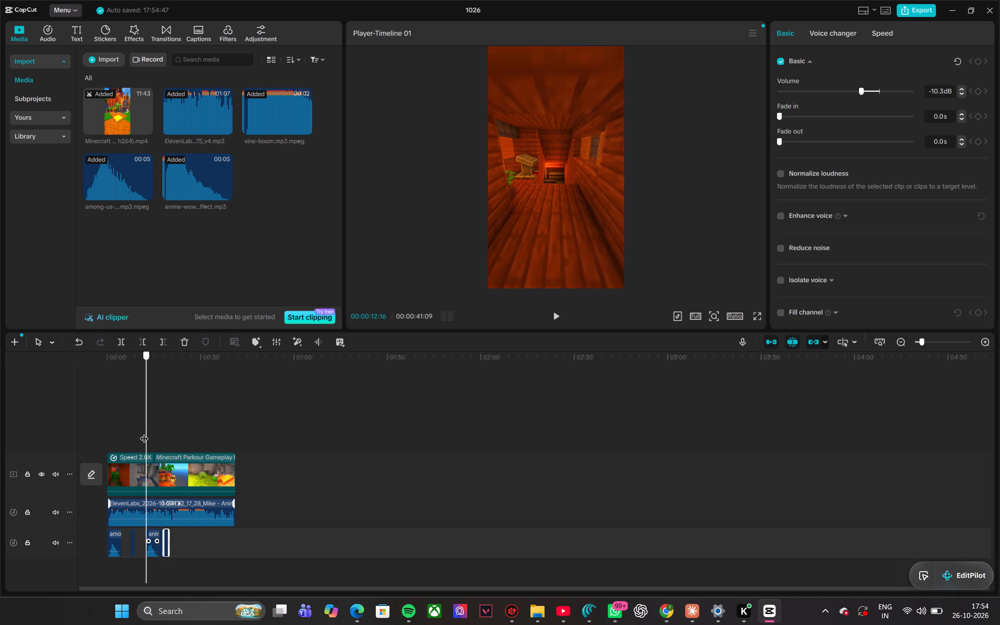
pyautogui.moveTo(144, 432); pyautogui.dragTo(142, 432)
pyautogui.click(549, 318)
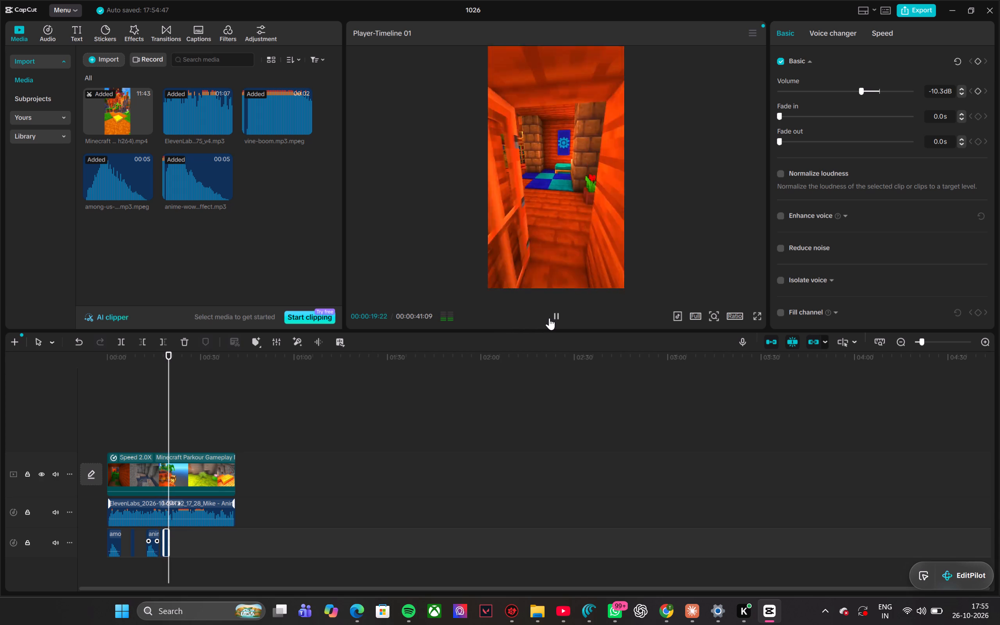
pyautogui.click(555, 317)
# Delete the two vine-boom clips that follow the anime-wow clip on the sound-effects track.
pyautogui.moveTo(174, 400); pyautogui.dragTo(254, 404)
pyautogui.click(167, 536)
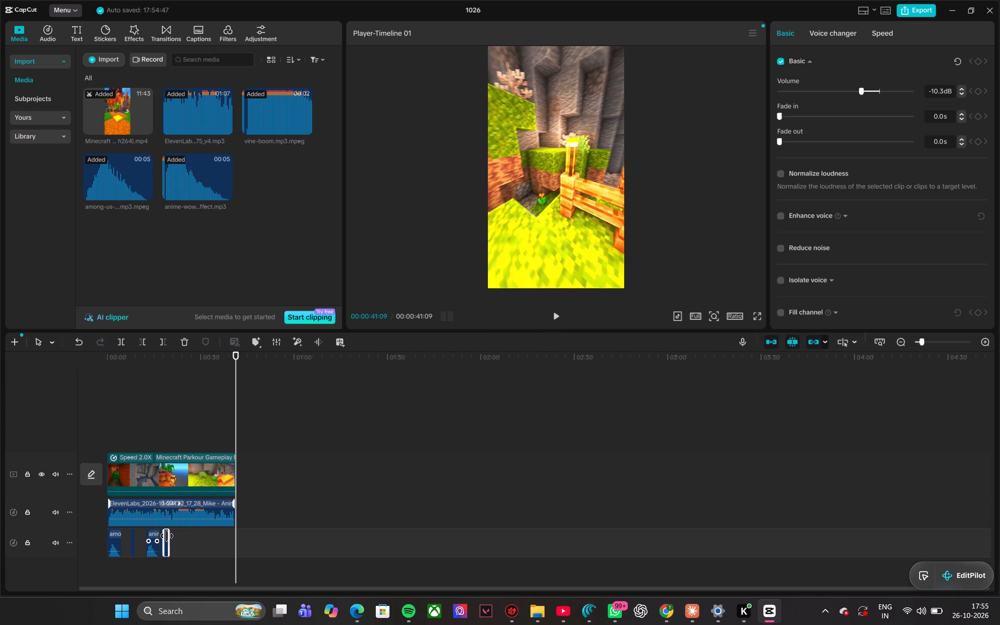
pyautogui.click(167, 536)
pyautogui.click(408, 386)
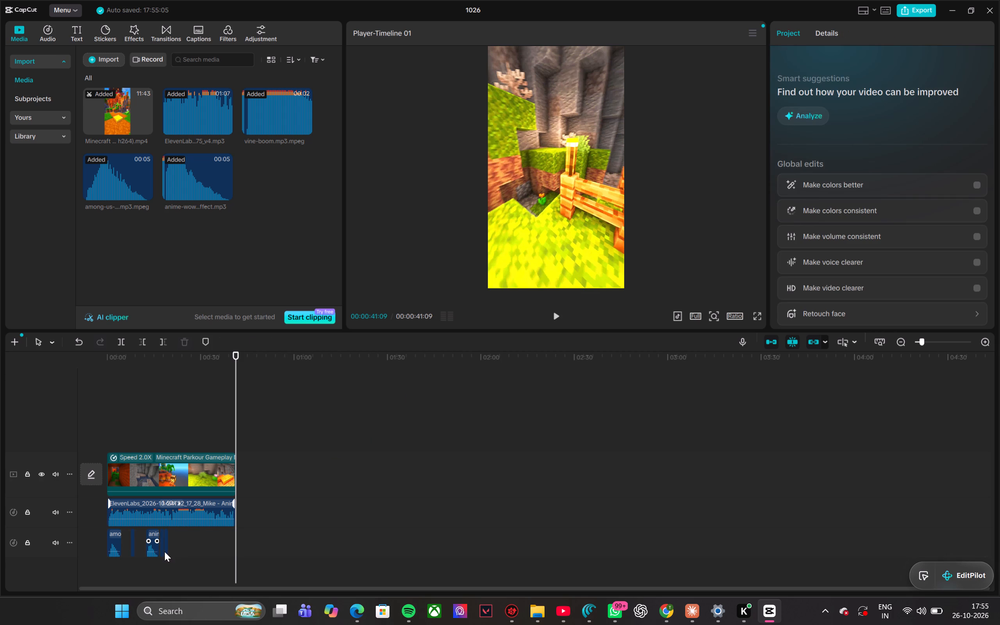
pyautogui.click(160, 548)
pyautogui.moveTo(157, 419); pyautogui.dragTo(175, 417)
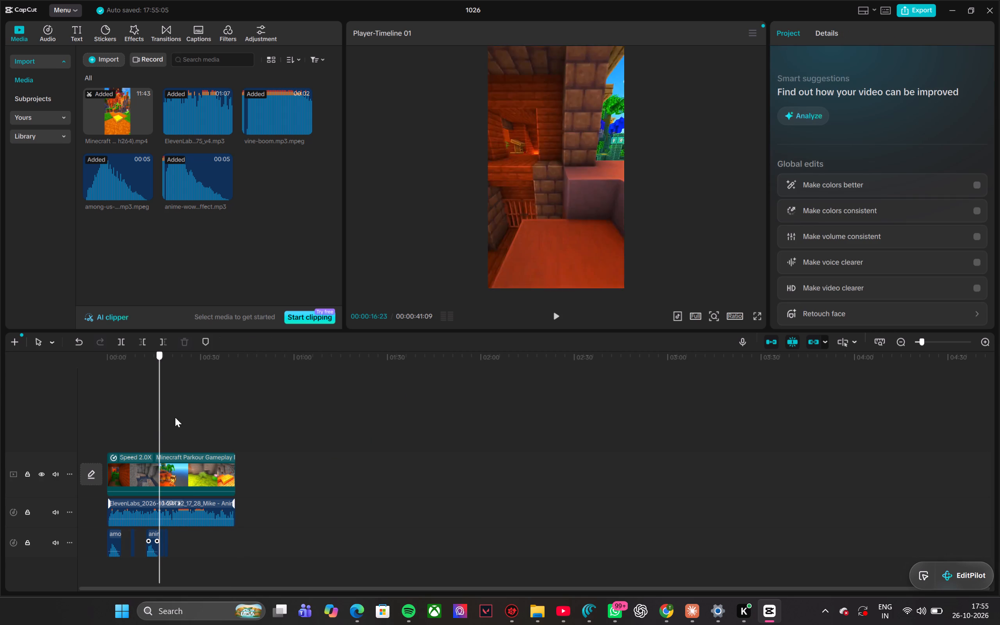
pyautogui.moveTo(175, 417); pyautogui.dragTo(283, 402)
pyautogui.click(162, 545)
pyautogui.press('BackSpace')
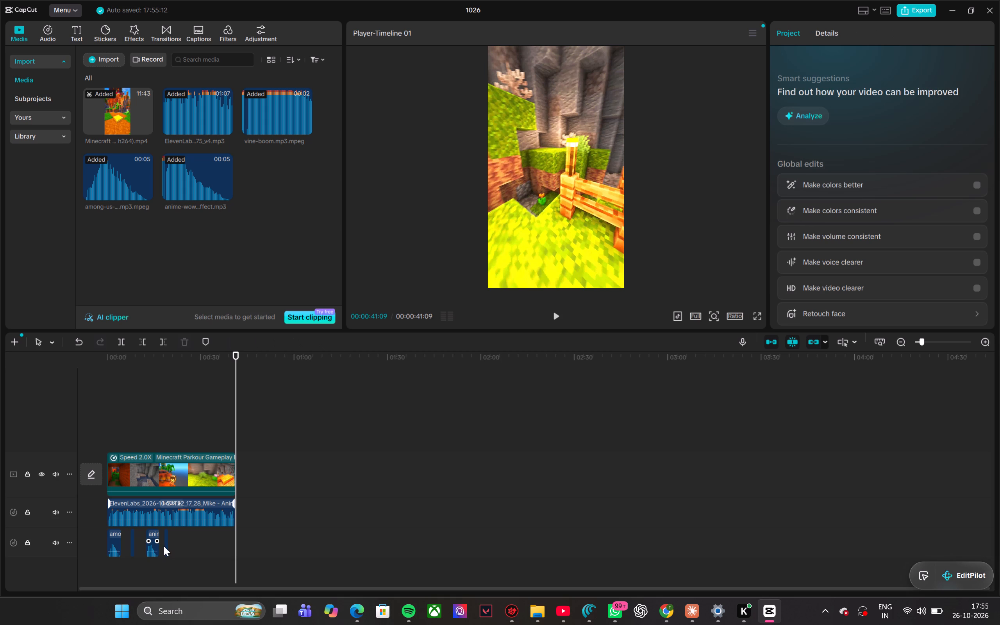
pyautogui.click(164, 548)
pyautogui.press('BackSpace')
# Play from about 14 s to find the spot and place two vine-boom clips at about 16 s on two new audio tracks.
pyautogui.moveTo(239, 411); pyautogui.dragTo(153, 432)
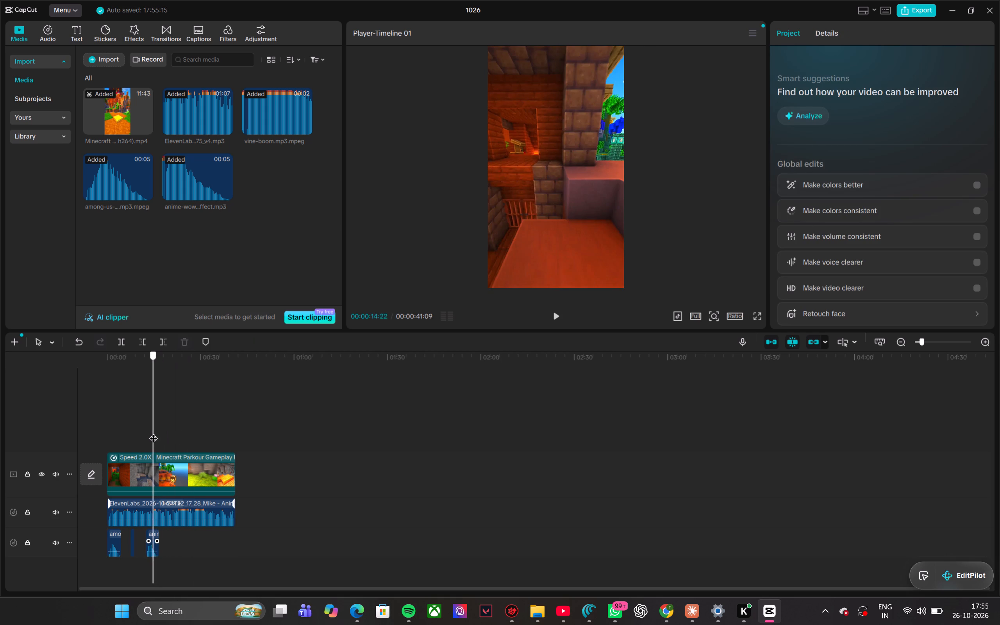
pyautogui.moveTo(153, 432); pyautogui.dragTo(152, 434)
pyautogui.click(548, 319)
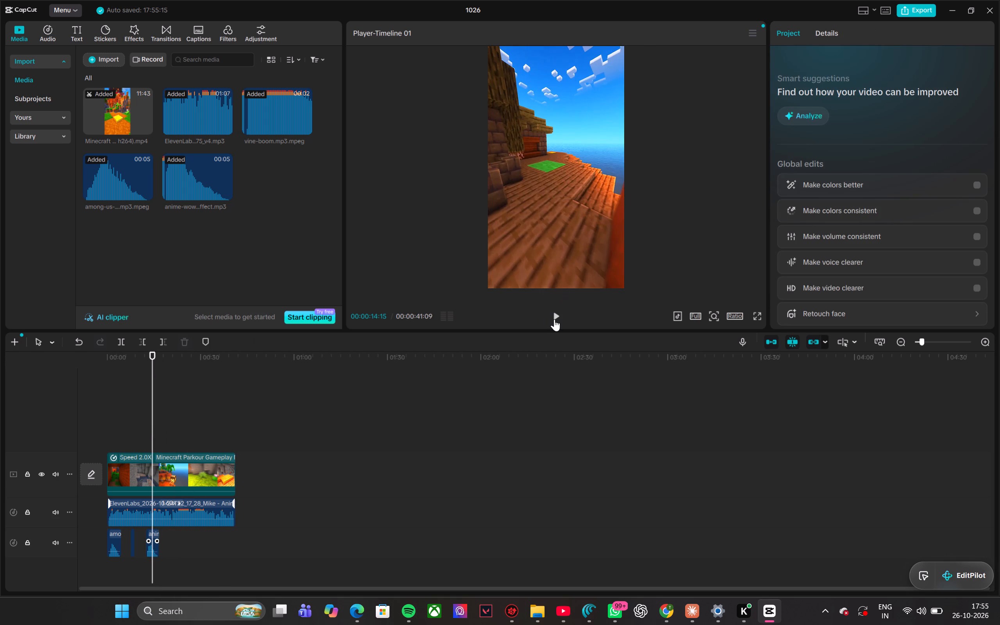
pyautogui.click(554, 319)
pyautogui.click(557, 320)
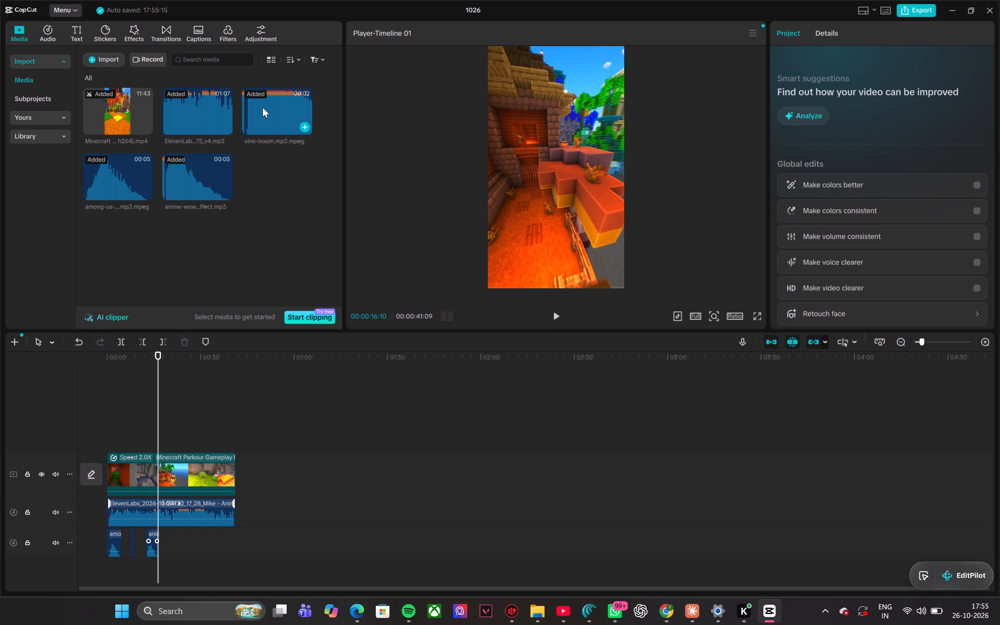
pyautogui.moveTo(262, 107); pyautogui.dragTo(155, 542)
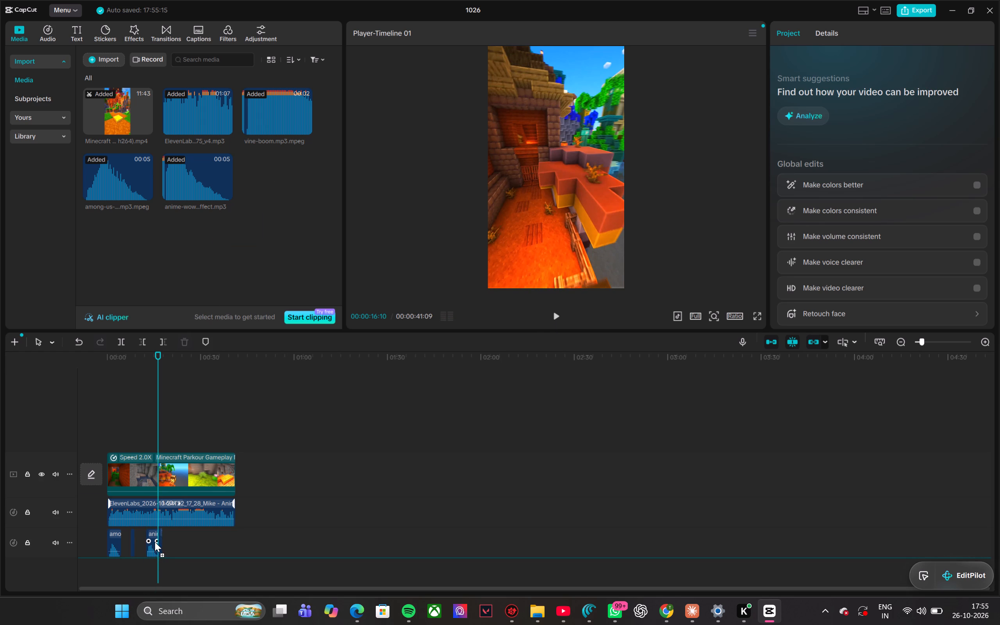
pyautogui.moveTo(155, 542); pyautogui.dragTo(155, 545)
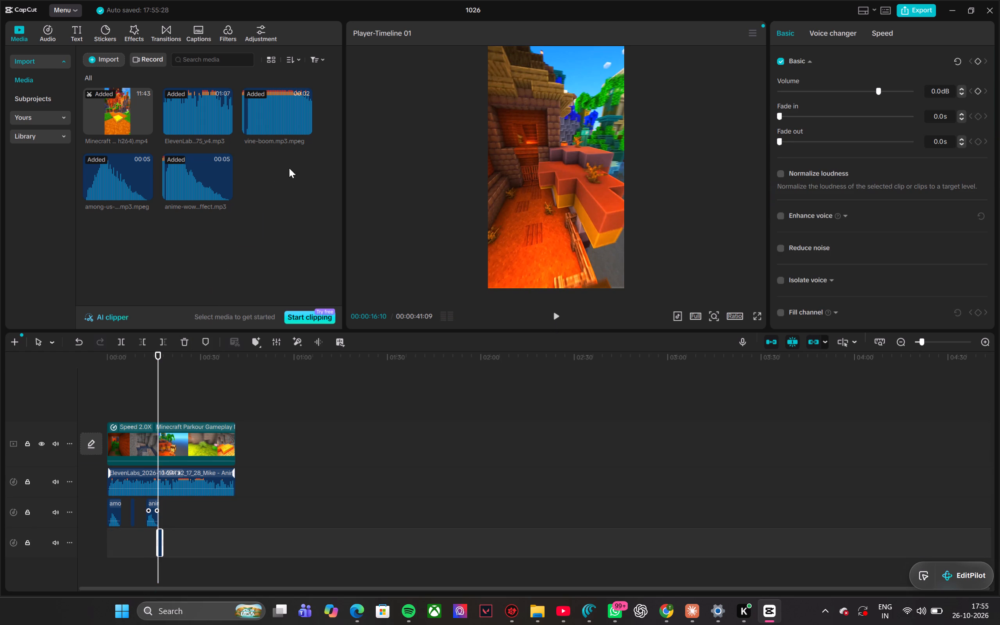
pyautogui.moveTo(277, 105); pyautogui.dragTo(164, 560)
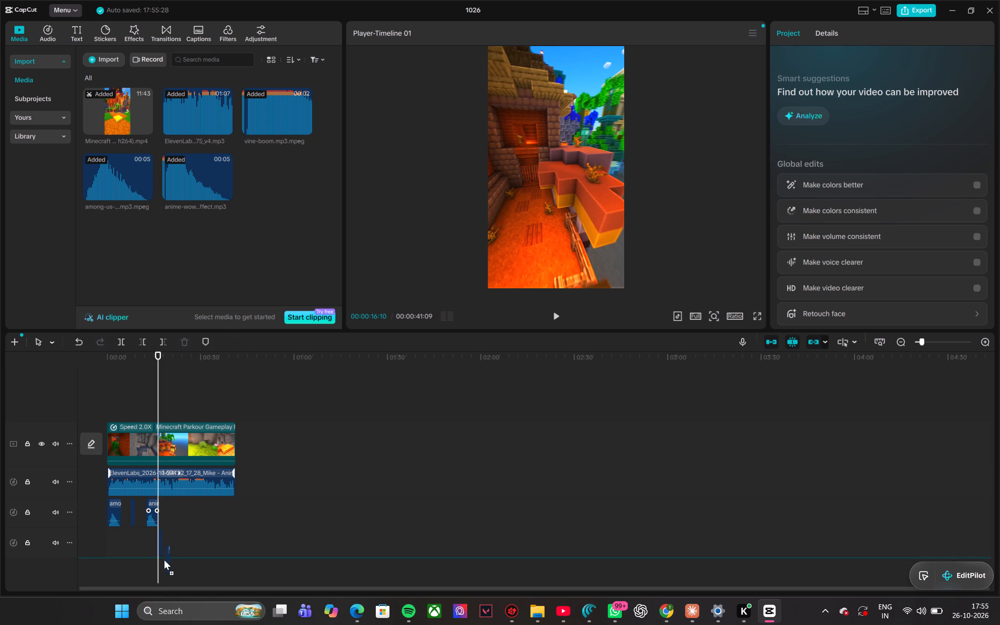
# Place a vine-boom clip ending at about 16 s on the lowest audio track and another directly after the vine-boom on the track above.
pyautogui.moveTo(164, 560); pyautogui.dragTo(155, 545)
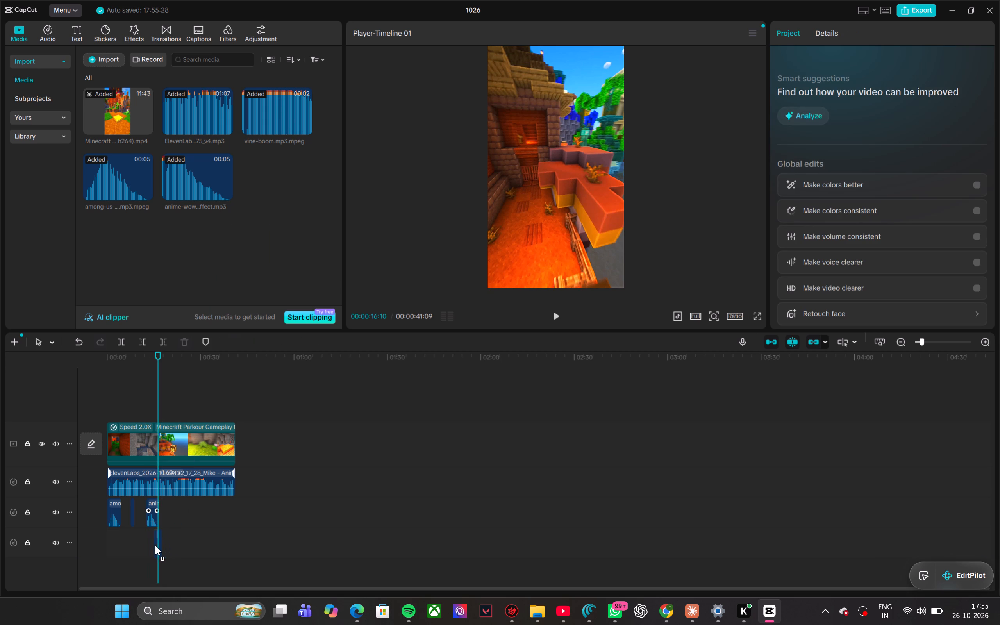
pyautogui.moveTo(155, 545); pyautogui.dragTo(151, 541)
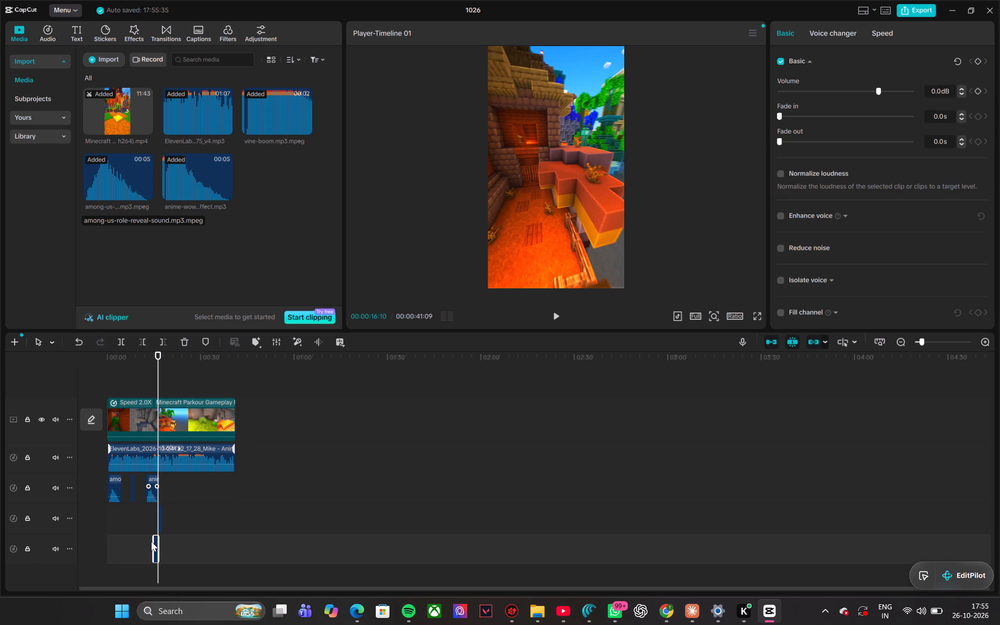
pyautogui.moveTo(287, 121); pyautogui.dragTo(162, 523)
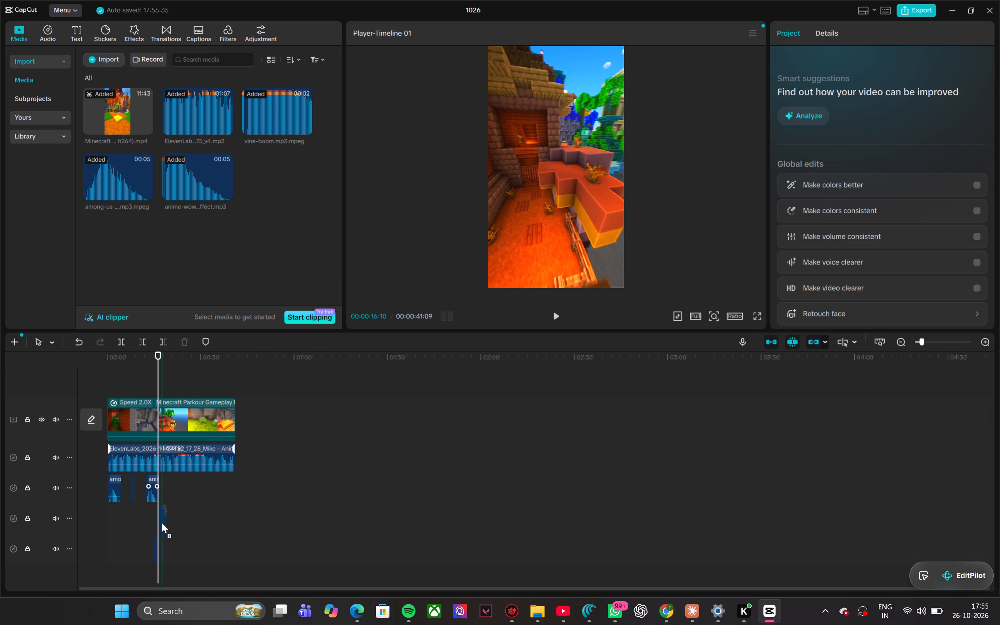
pyautogui.moveTo(162, 523); pyautogui.dragTo(163, 518)
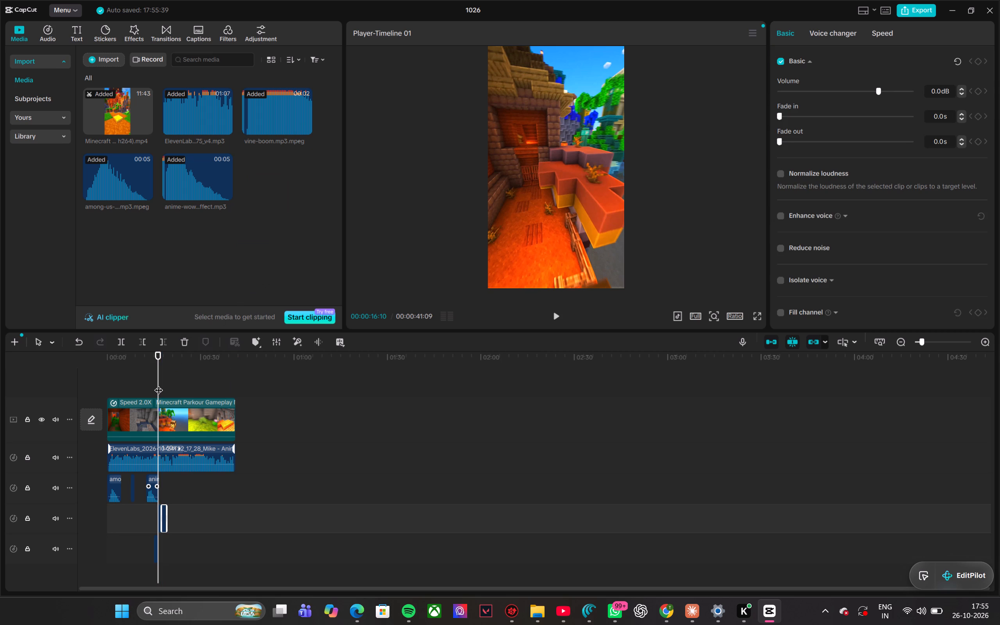
# Lower the three added vine-boom clips: last one to -10.8 dB, lowest-track one to -10.3 dB, and the one starting at 16 s to -9.9 dB.
pyautogui.moveTo(158, 384); pyautogui.dragTo(143, 384)
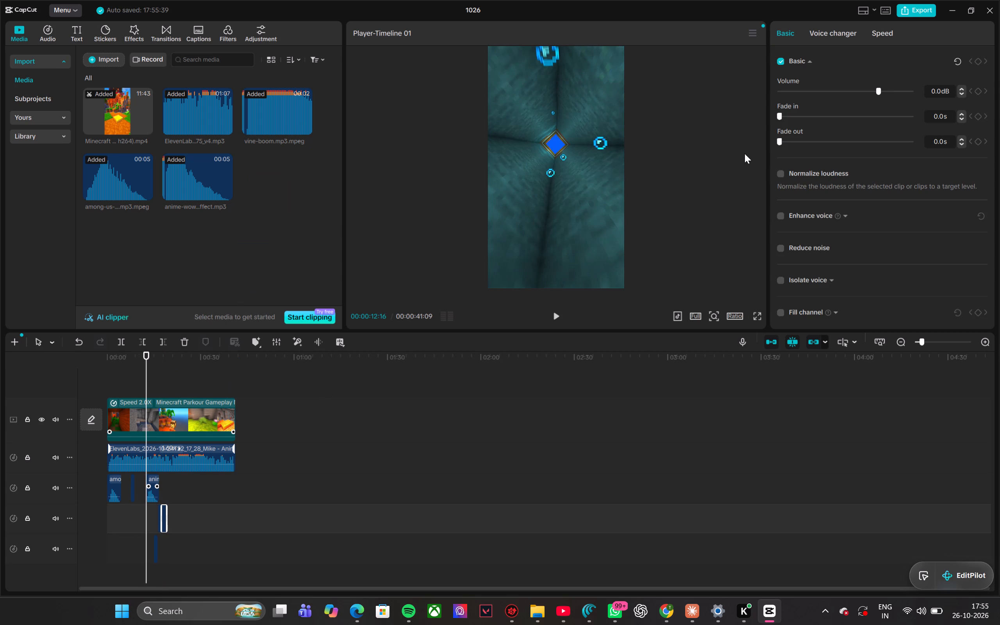
pyautogui.click(859, 92)
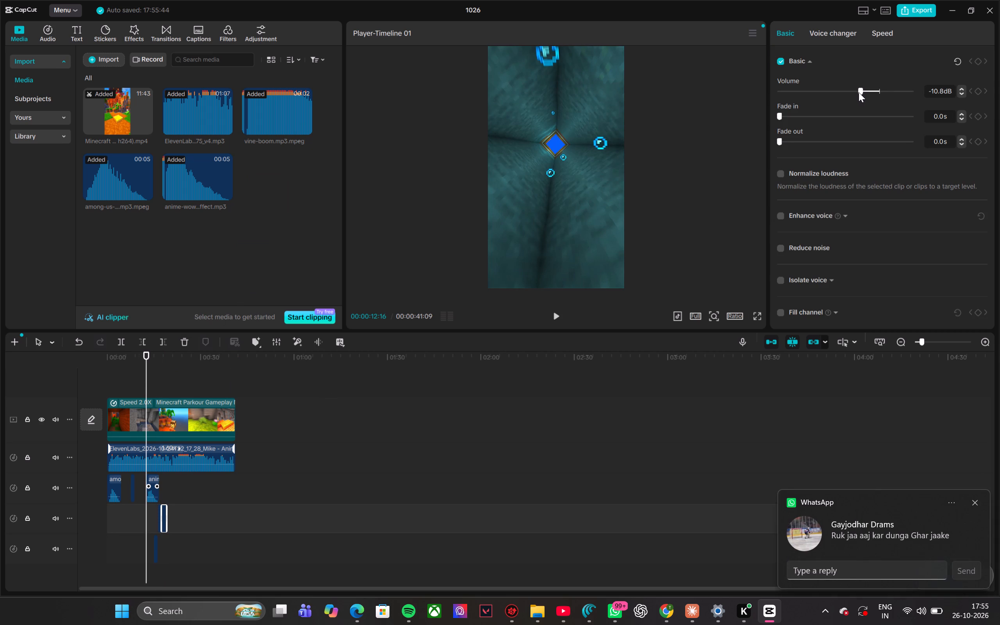
pyautogui.click(160, 523)
pyautogui.click(154, 555)
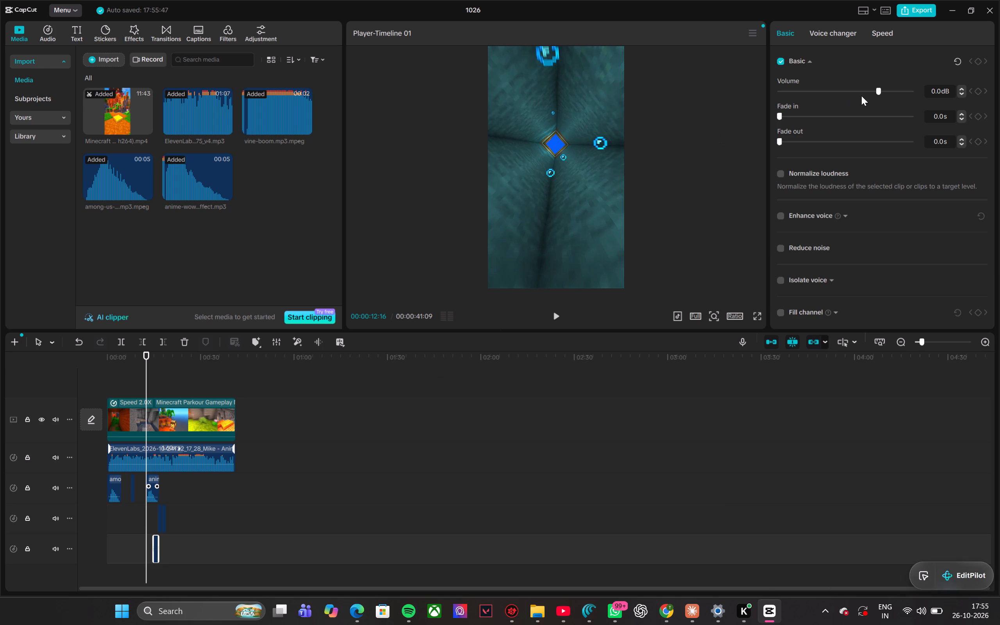
pyautogui.click(859, 89)
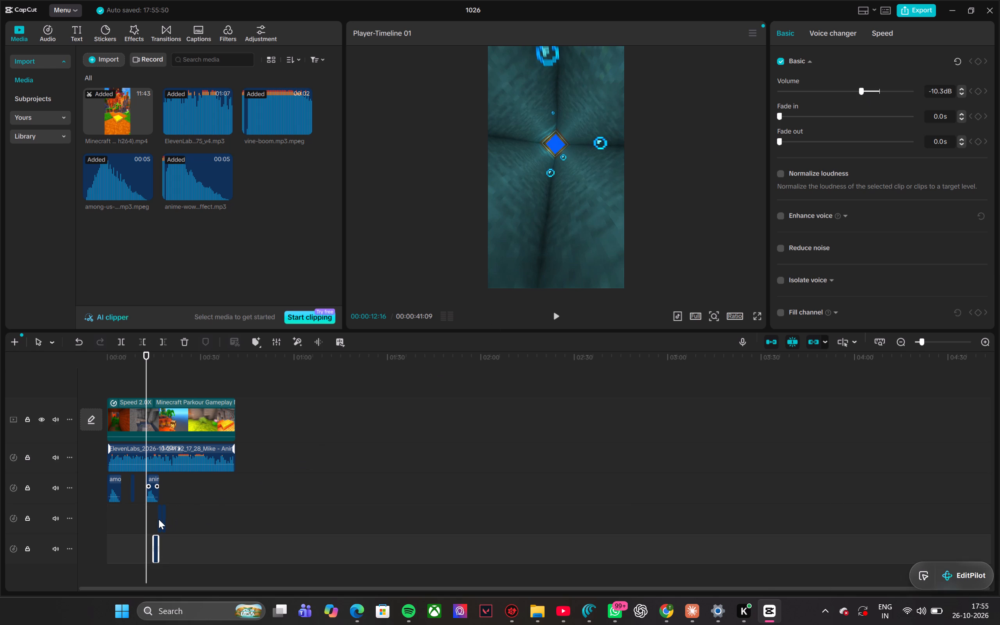
pyautogui.click(157, 520)
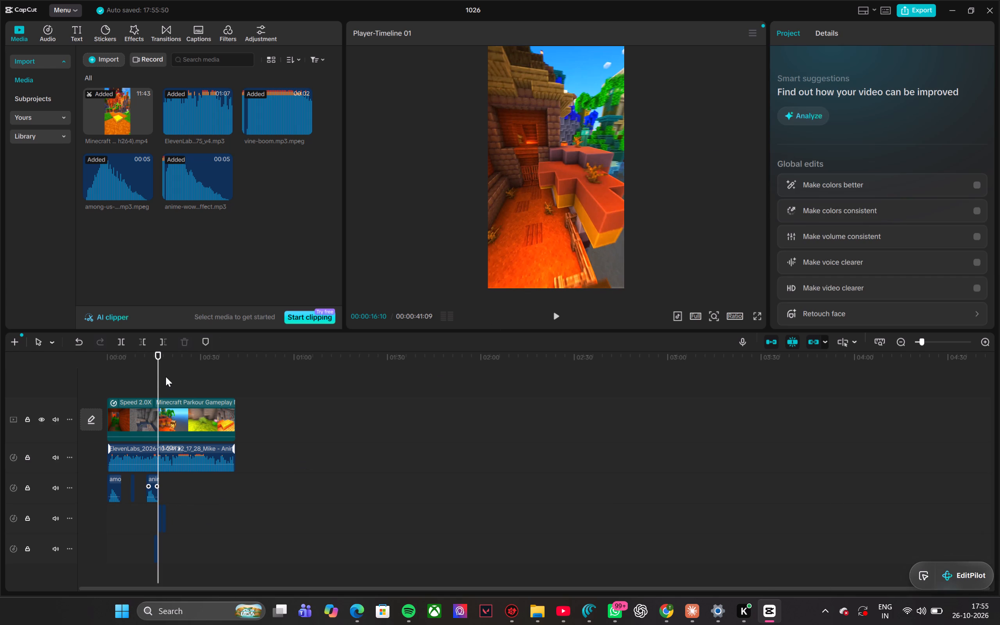
pyautogui.moveTo(157, 383); pyautogui.dragTo(111, 397)
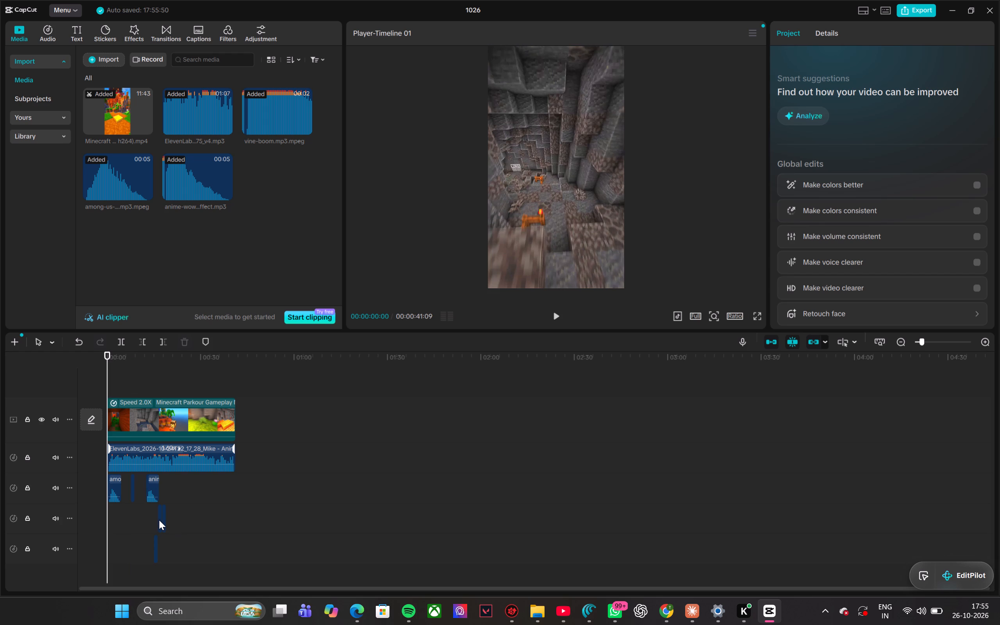
pyautogui.click(159, 520)
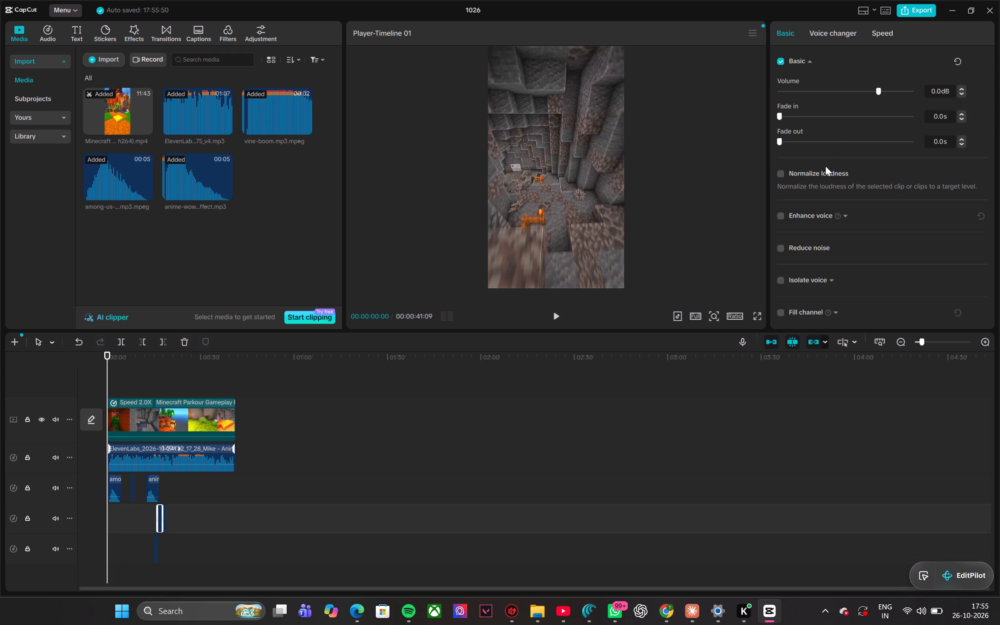
pyautogui.click(860, 90)
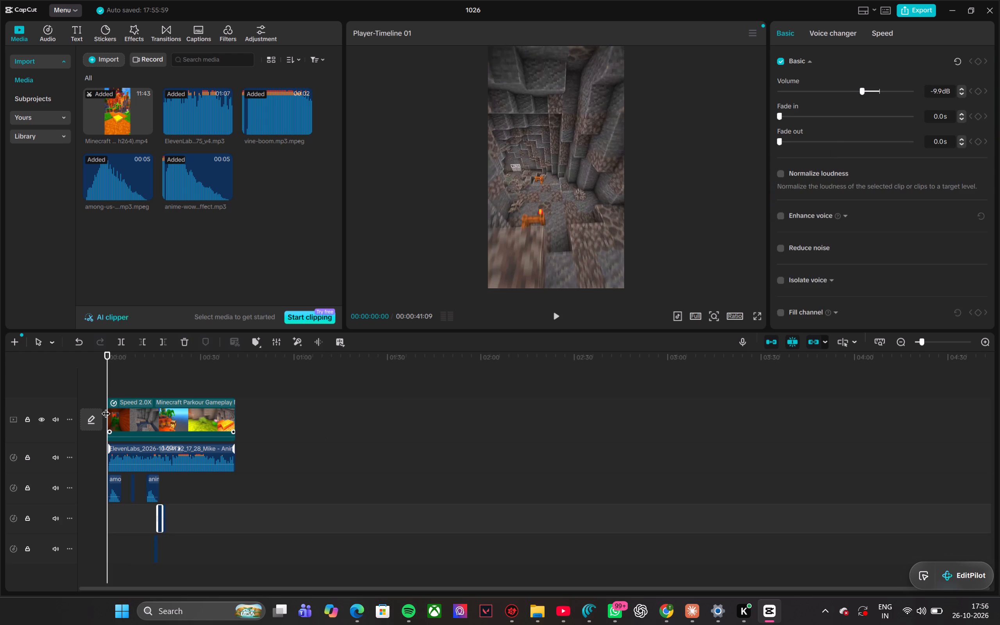
# Move the playhead to about 7 s to review the timeline from there.
pyautogui.moveTo(109, 376); pyautogui.dragTo(130, 377)
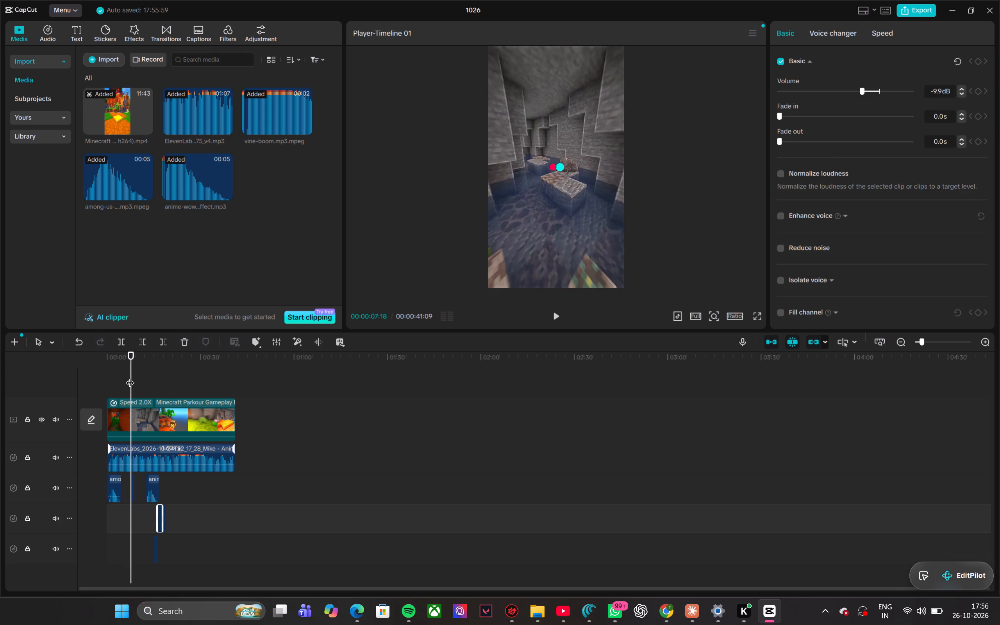
# Replay the timeline from about 7 s through the newly placed vine-boom clips to judge their timing and loudness.
pyautogui.click(553, 314)
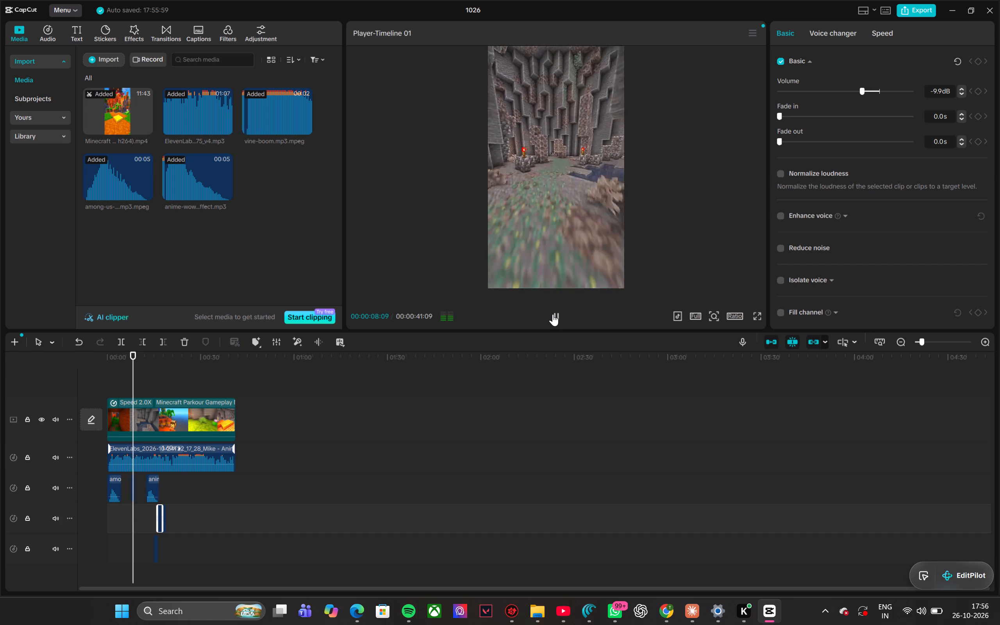
pyautogui.press('Right')
pyautogui.press('Left')
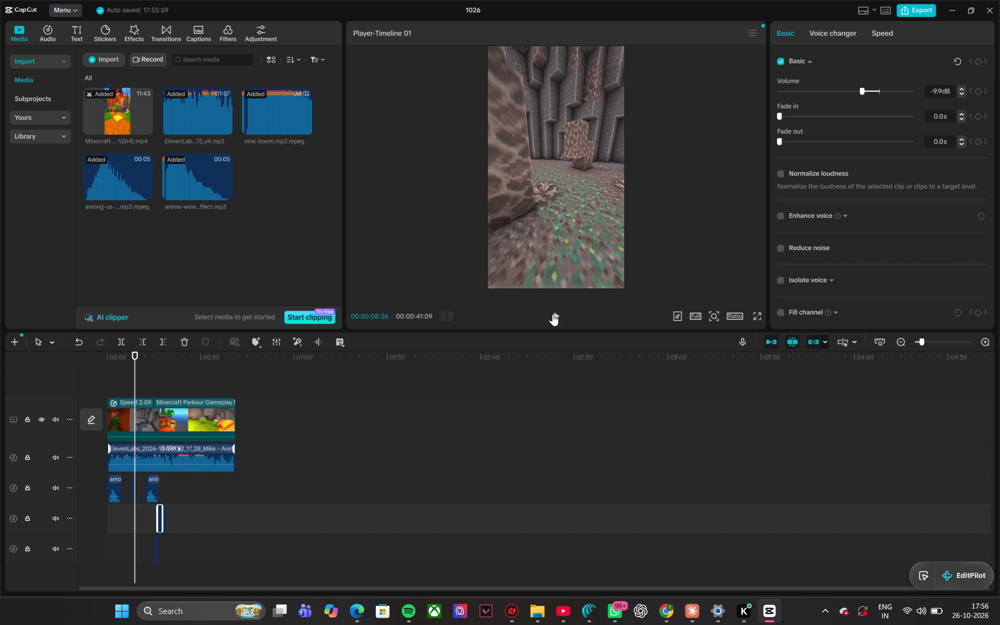
pyautogui.press('Right')
pyautogui.press('Left')
pyautogui.press('Right')
pyautogui.press('c')
pyautogui.press('space')
pyautogui.press('Left')
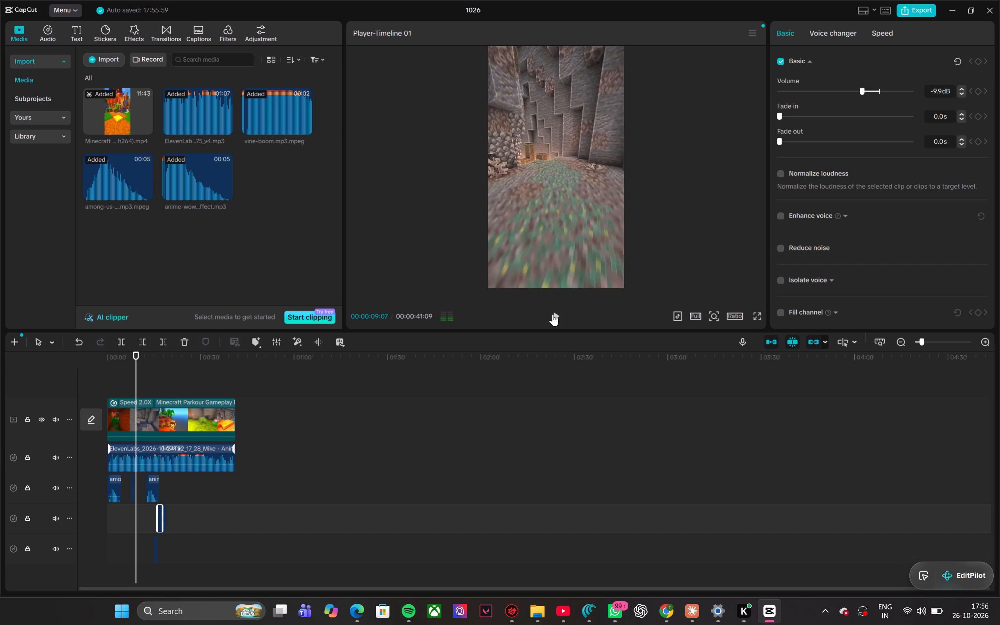
pyautogui.press('space')
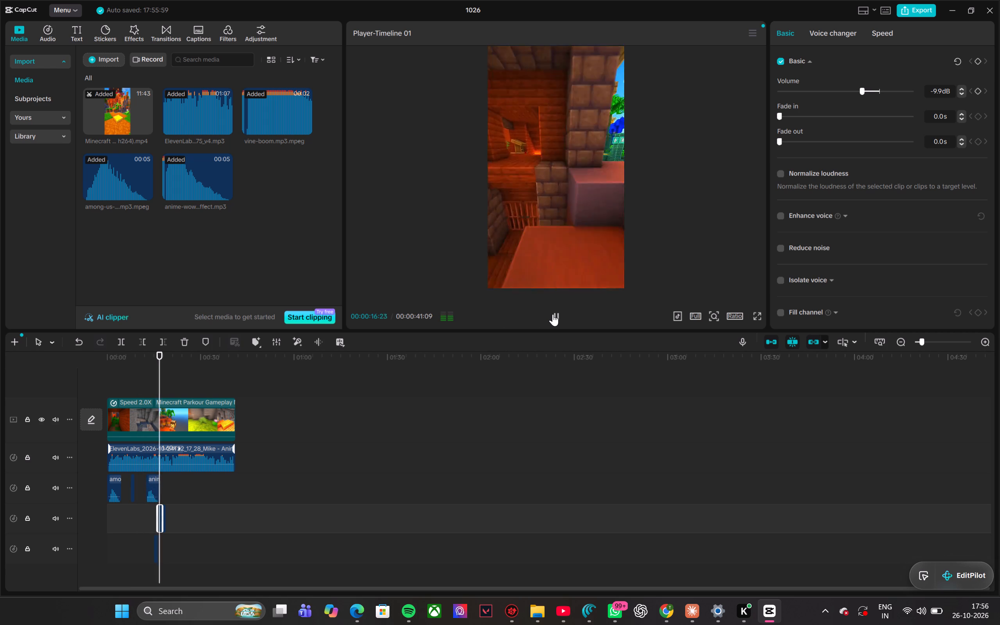
pyautogui.click(553, 314)
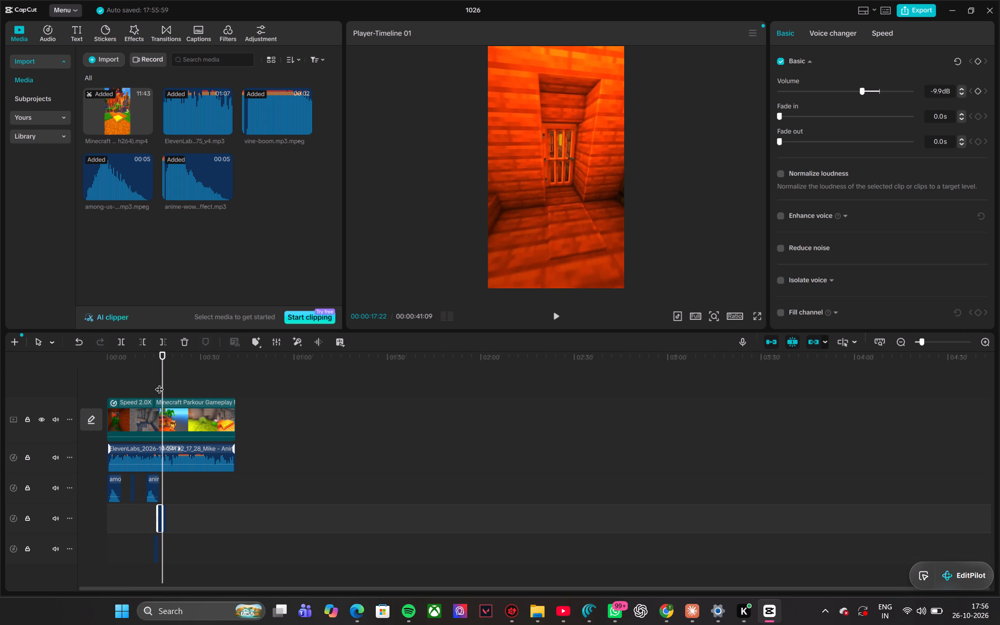
# Add another vine-boom at about 16 s on the lowest audio track and set its volume to -3.7 dB.
pyautogui.moveTo(270, 109); pyautogui.dragTo(161, 543)
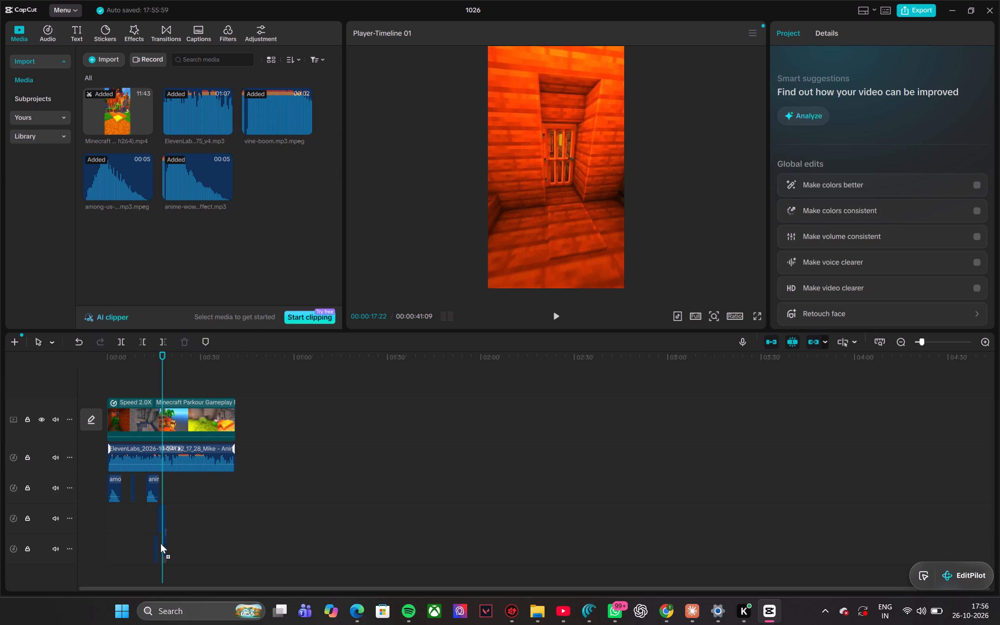
pyautogui.moveTo(161, 543); pyautogui.dragTo(159, 549)
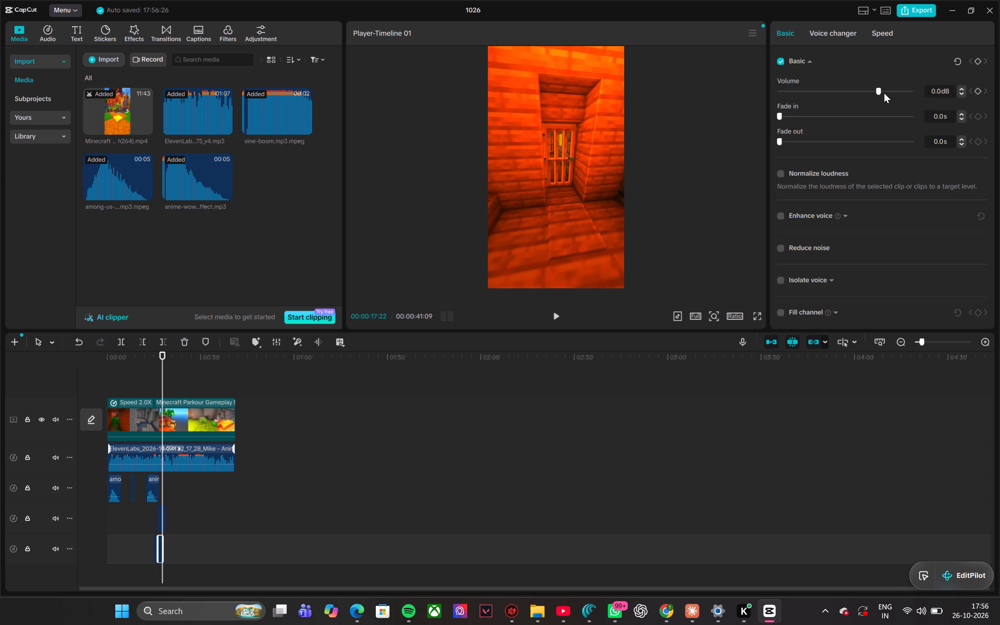
pyautogui.click(883, 92)
pyautogui.moveTo(165, 379); pyautogui.dragTo(156, 378)
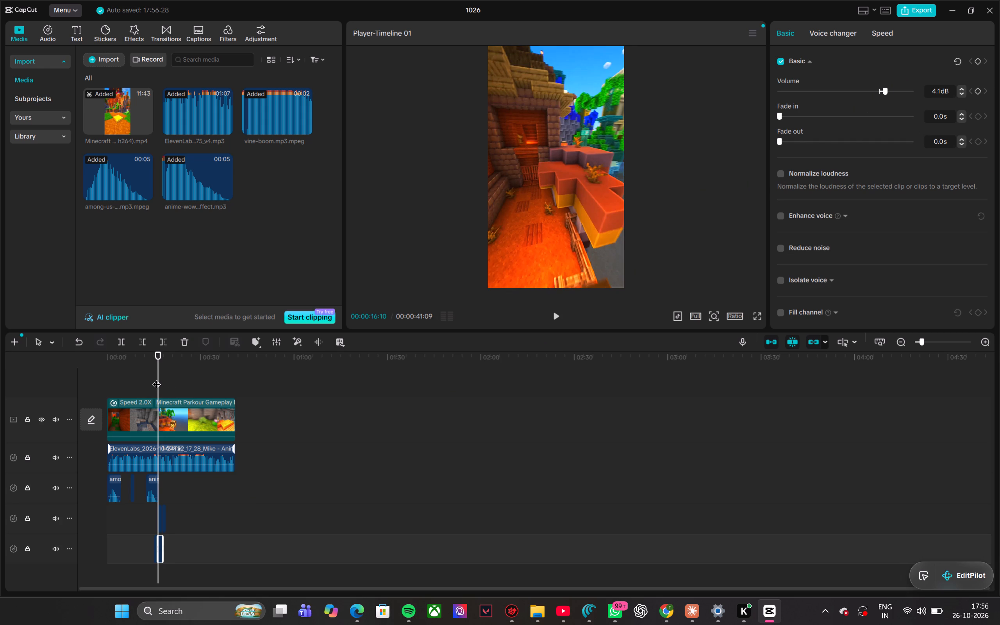
pyautogui.click(870, 89)
# Replay the vine-boom run, set the volume of its last clip, at about 17 s, to -5.1 dB, and listen again.
pyautogui.moveTo(159, 383); pyautogui.dragTo(137, 386)
pyautogui.click(137, 386)
pyautogui.moveTo(137, 386); pyautogui.dragTo(149, 388)
pyautogui.click(555, 319)
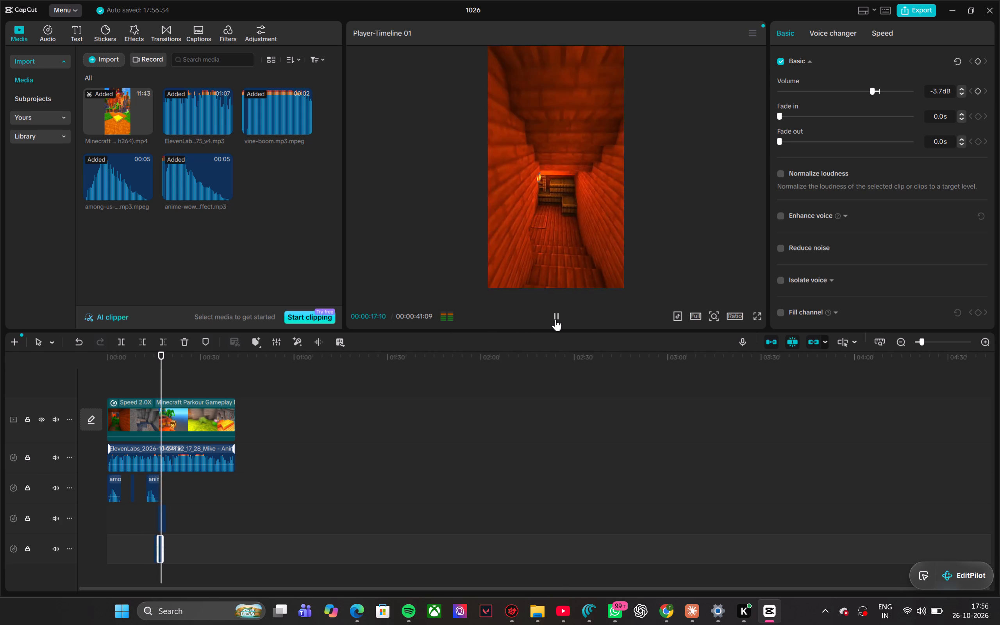
pyautogui.click(555, 319)
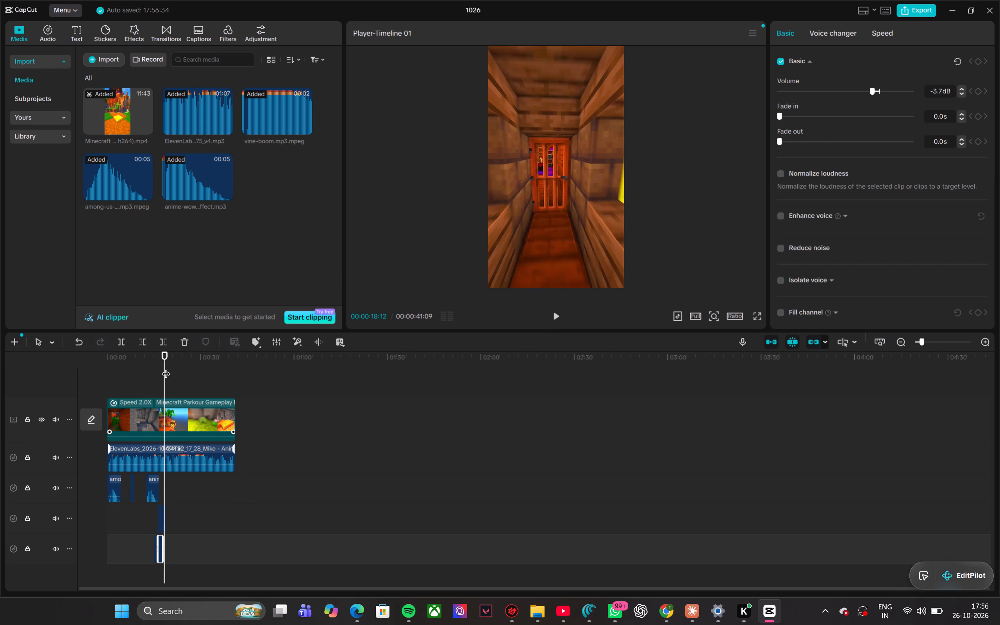
pyautogui.moveTo(166, 368); pyautogui.dragTo(196, 370)
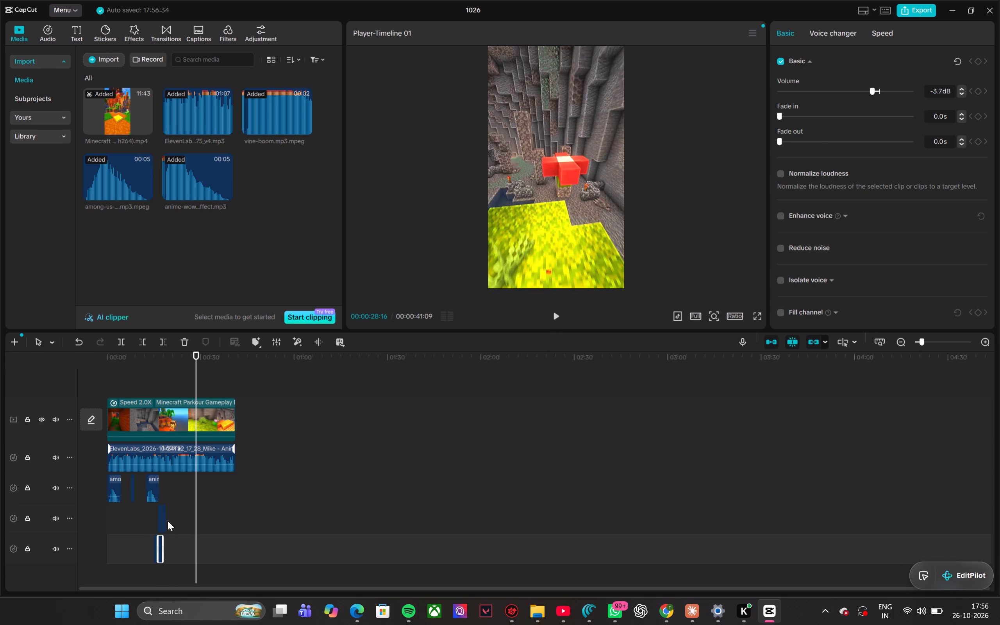
pyautogui.click(166, 521)
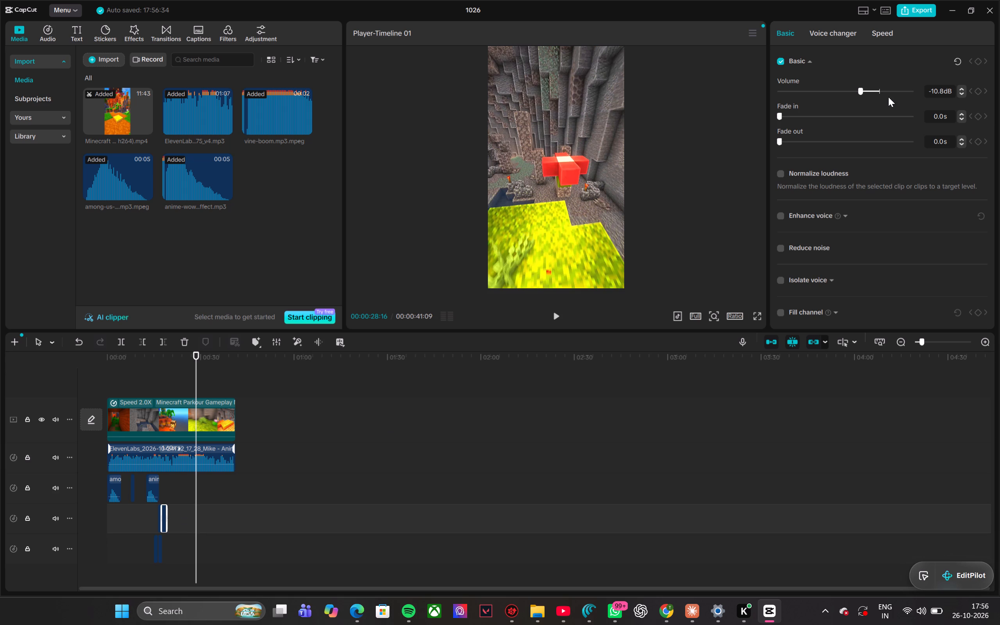
pyautogui.click(868, 89)
pyautogui.moveTo(197, 379); pyautogui.dragTo(165, 394)
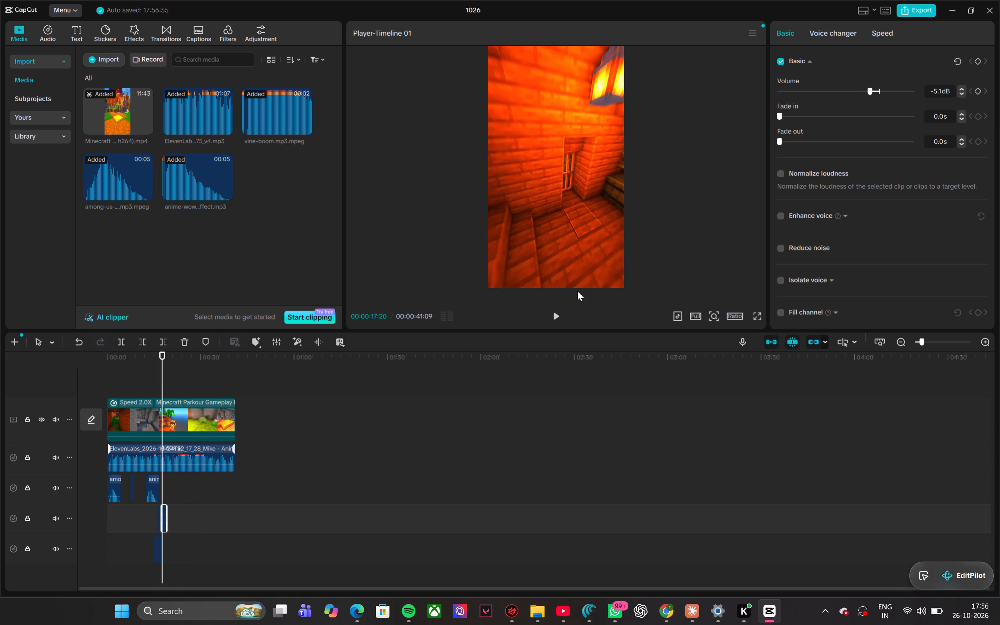
pyautogui.click(552, 320)
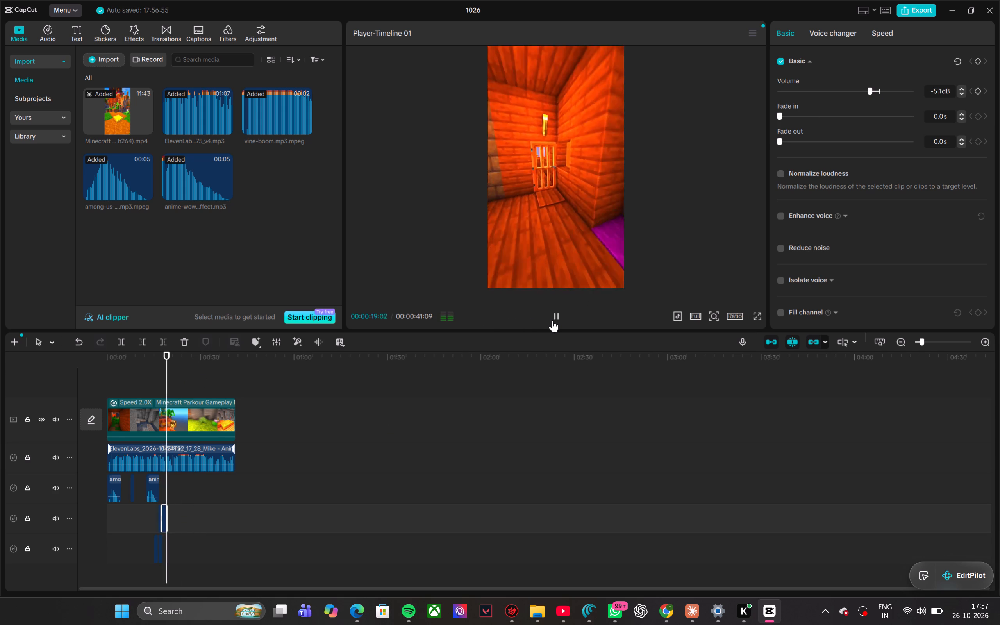
pyautogui.click(556, 321)
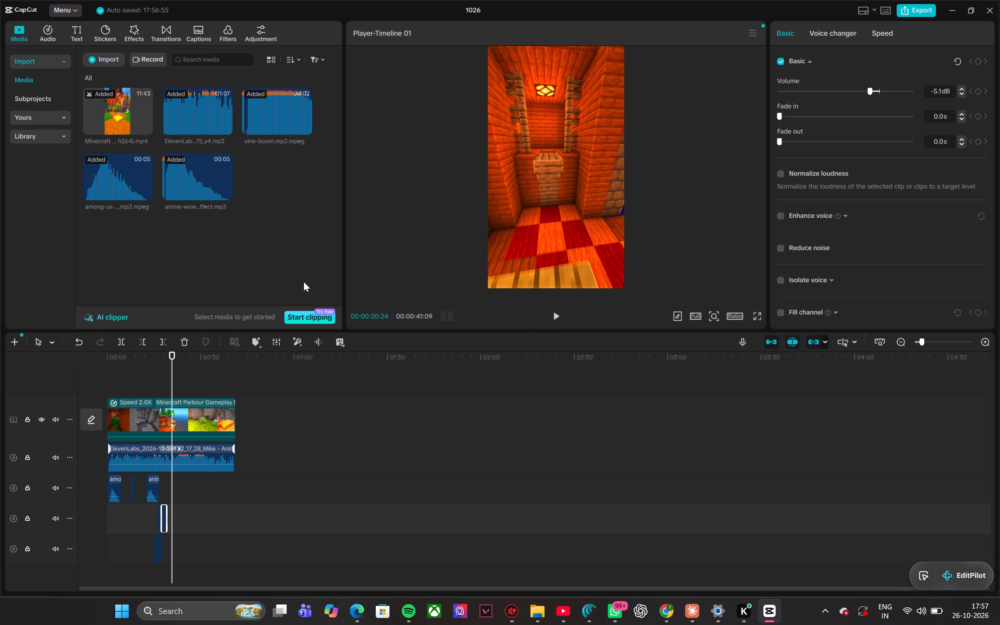
# Audition the existing sounds and import ding-sound-effect_2.mp3 from the Downloads folder into the project media.
pyautogui.click(199, 118)
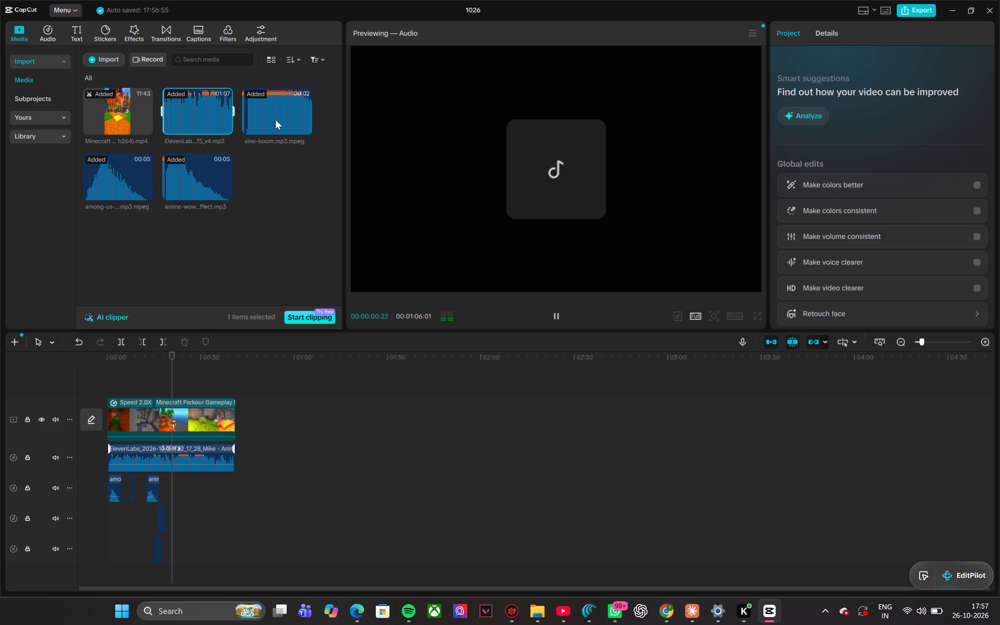
pyautogui.click(103, 198)
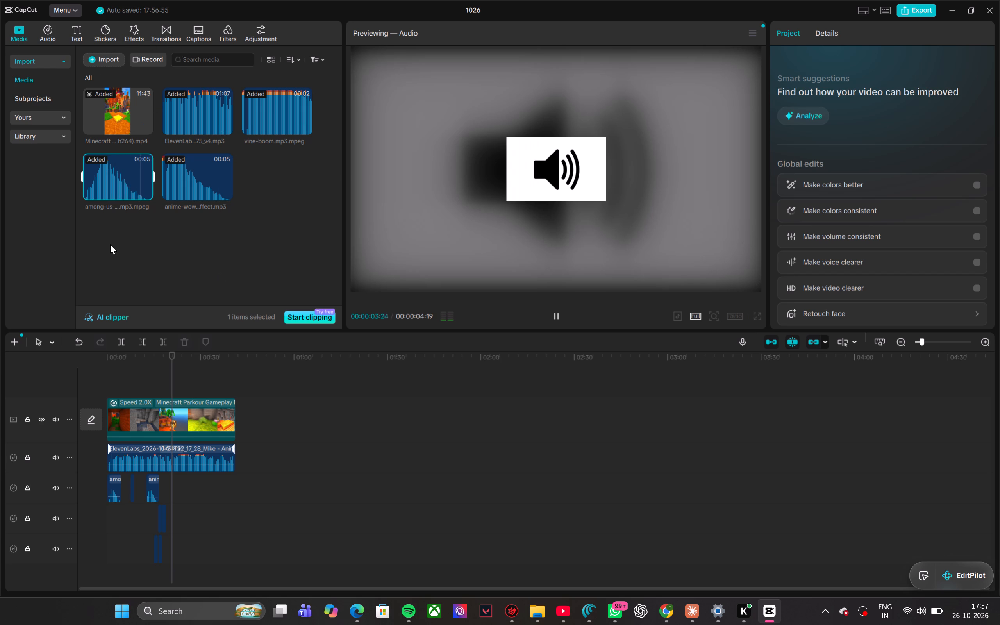
pyautogui.click(111, 59)
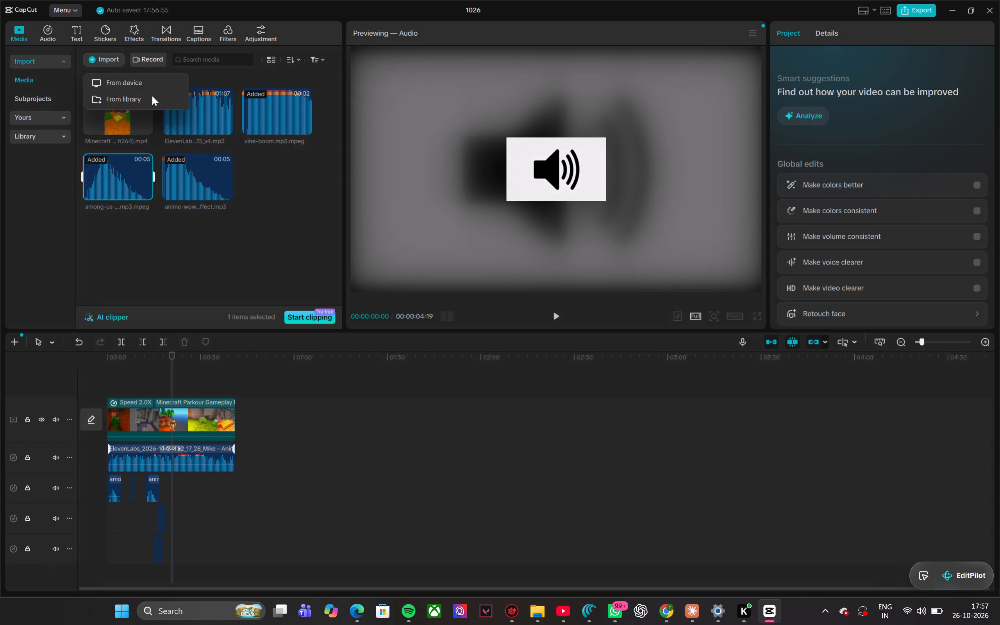
pyautogui.click(145, 85)
pyautogui.scroll(-1, 245, 171)
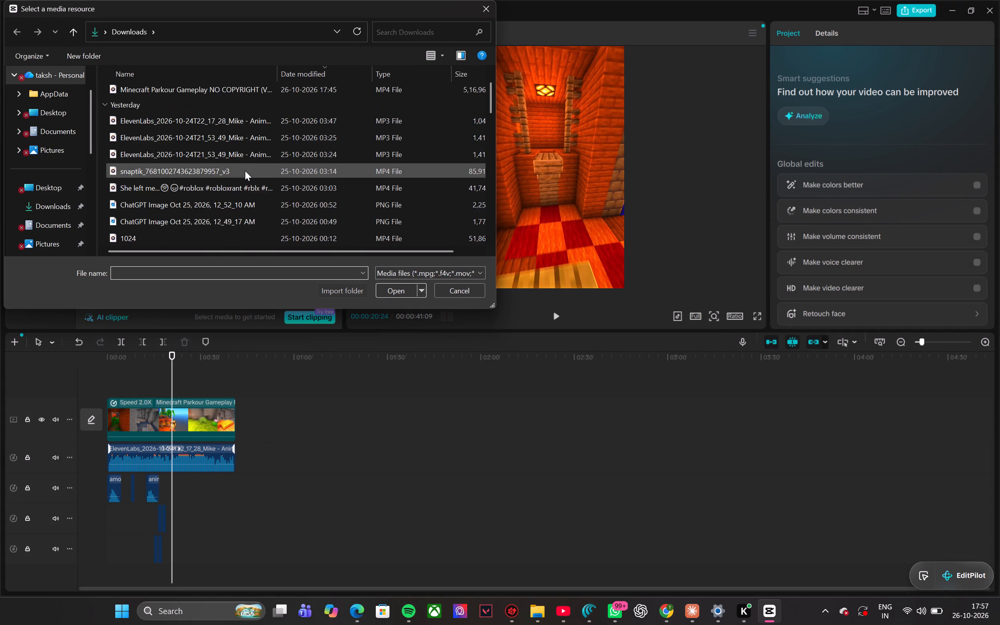
pyautogui.scroll(-1, 245, 171)
pyautogui.click(175, 227)
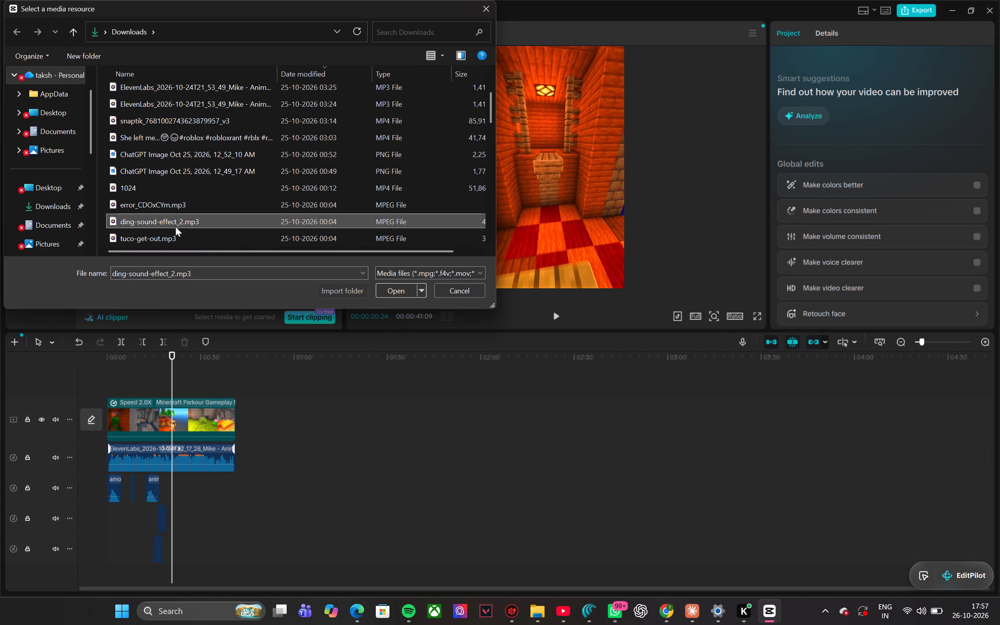
pyautogui.click(384, 293)
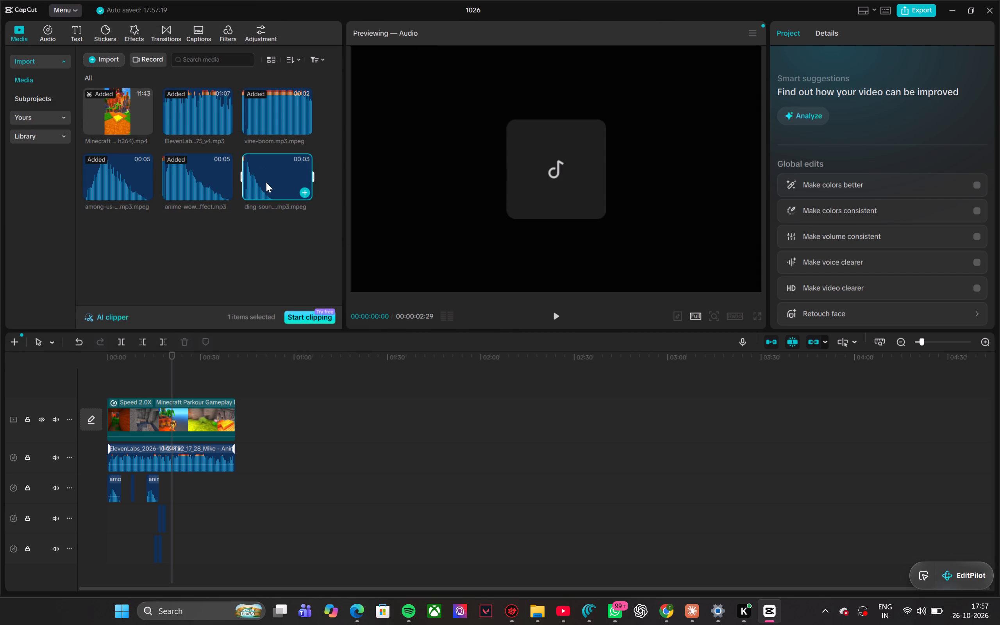
# Audition the ding sound and replay the timeline between about 18 and 21 s to judge where it fits.
pyautogui.click(267, 184)
pyautogui.moveTo(267, 184); pyautogui.dragTo(243, 190)
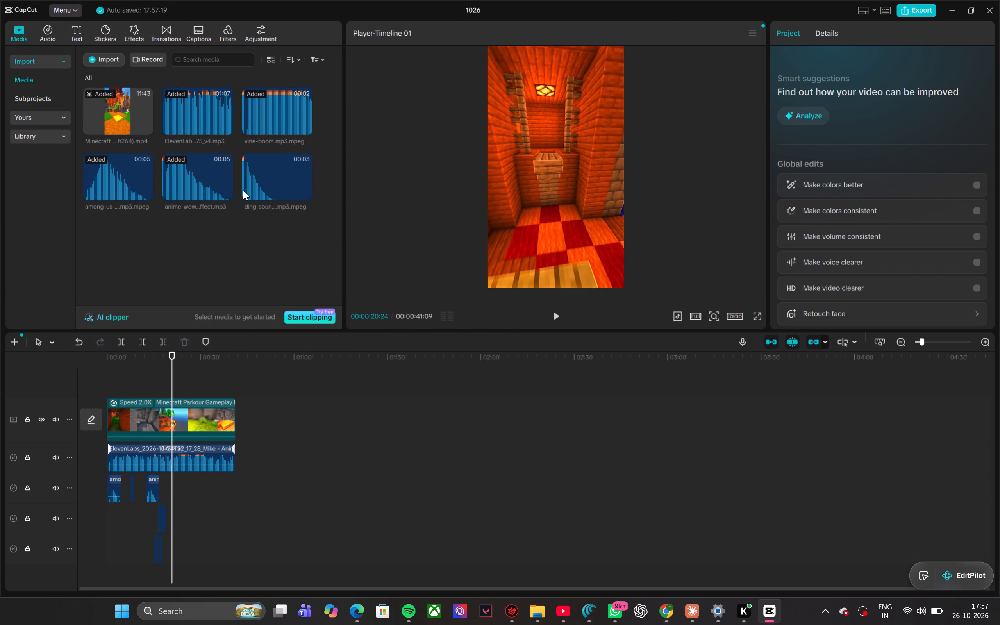
pyautogui.click(560, 312)
pyautogui.click(560, 312)
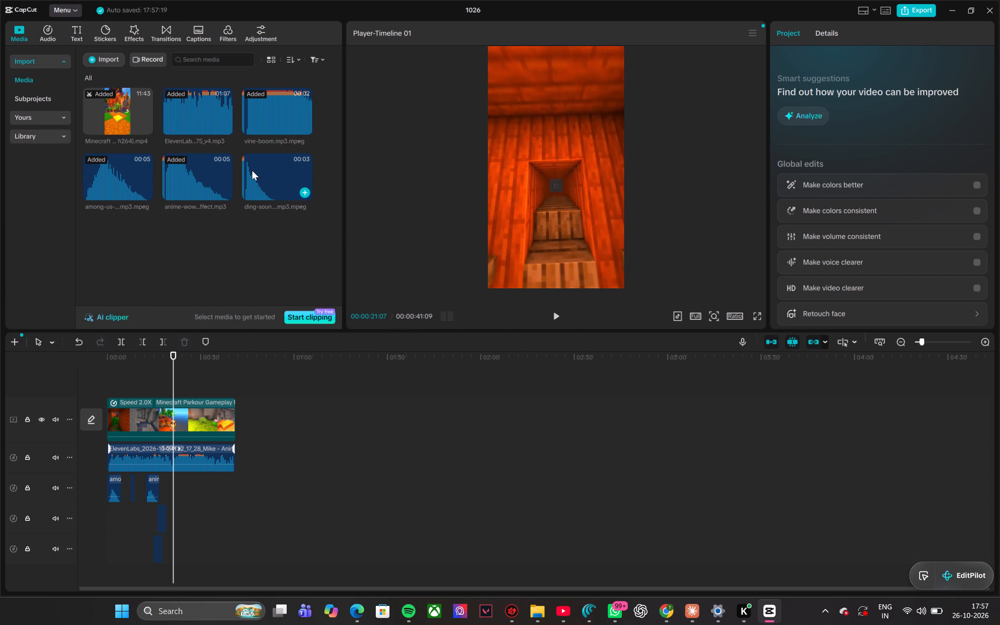
pyautogui.click(252, 170)
pyautogui.click(553, 314)
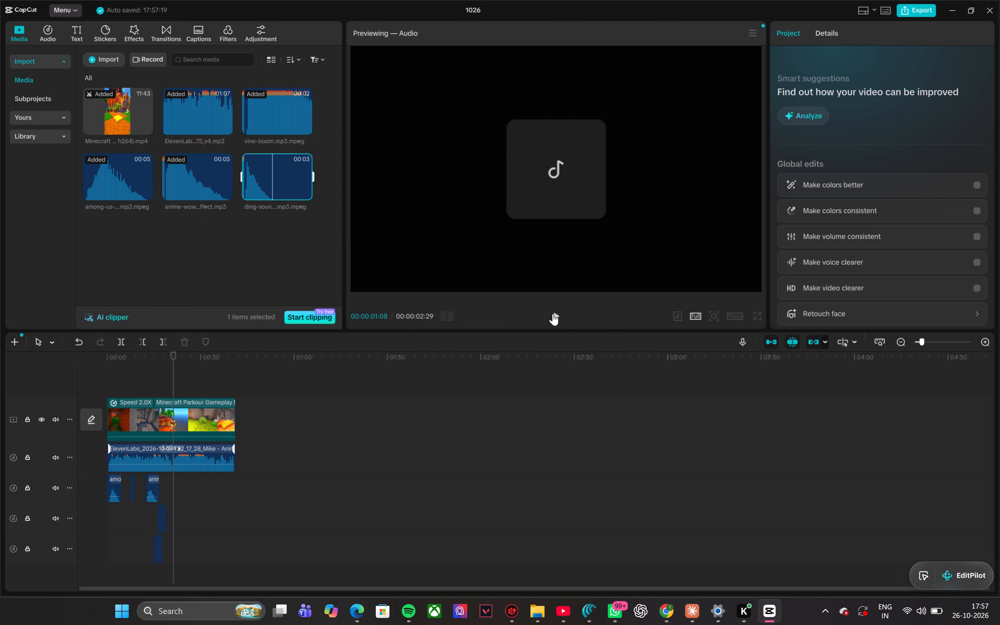
pyautogui.click(173, 380)
pyautogui.moveTo(173, 380); pyautogui.dragTo(164, 383)
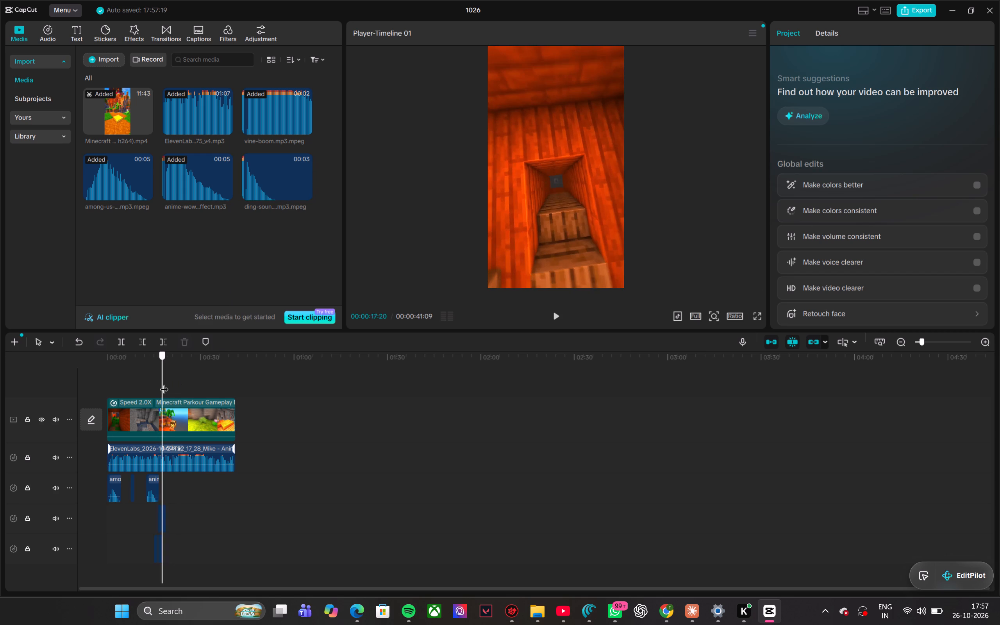
pyautogui.moveTo(164, 383); pyautogui.dragTo(168, 383)
pyautogui.click(555, 317)
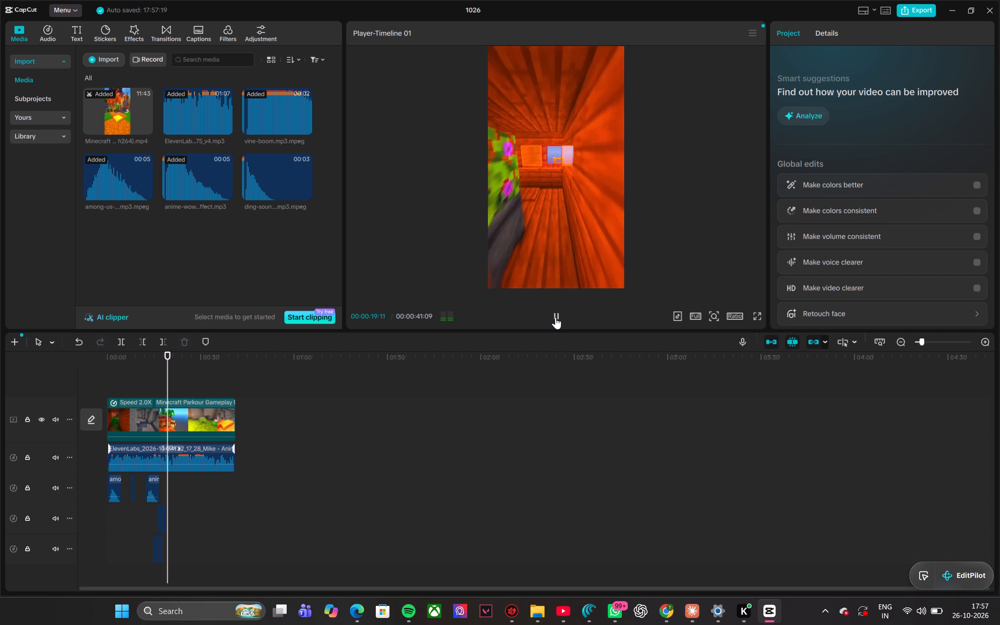
pyautogui.click(555, 317)
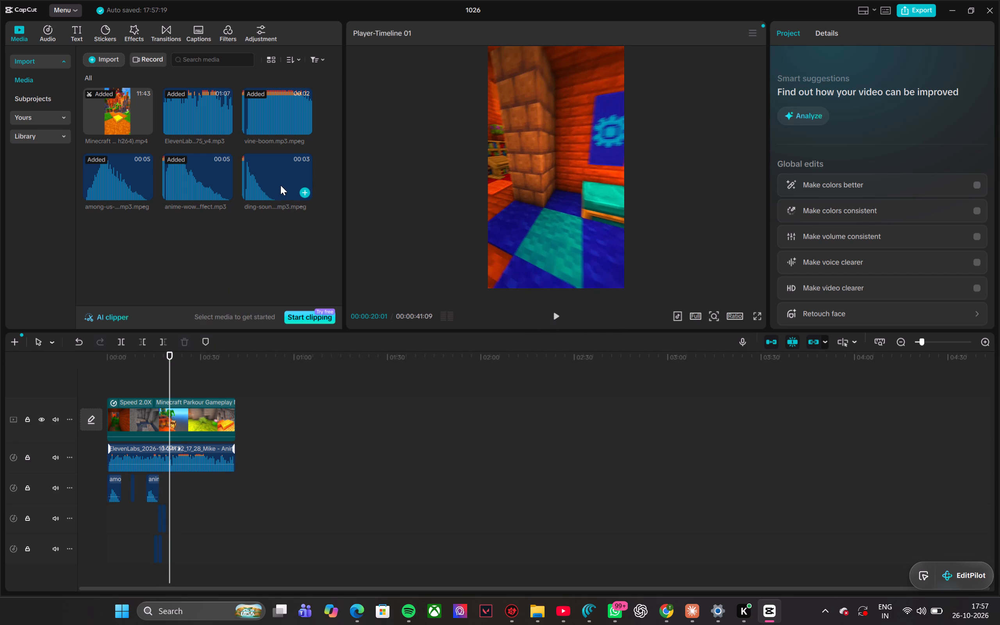
# Import rizz-sound-effect.mp3 from the Downloads folder into the project media and audition it.
pyautogui.click(103, 58)
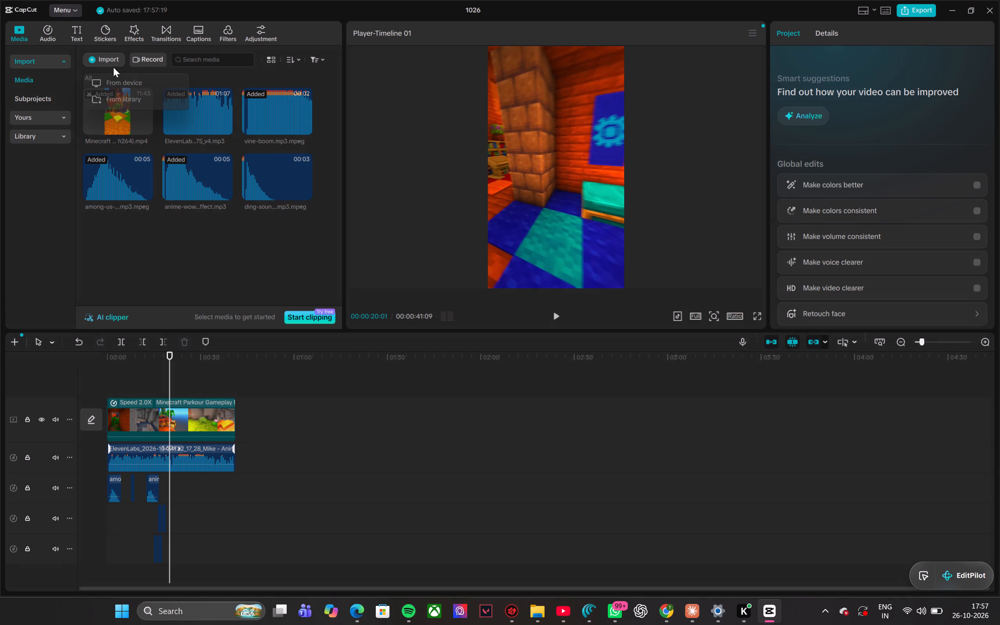
pyautogui.click(121, 87)
pyautogui.scroll(-1, 242, 164)
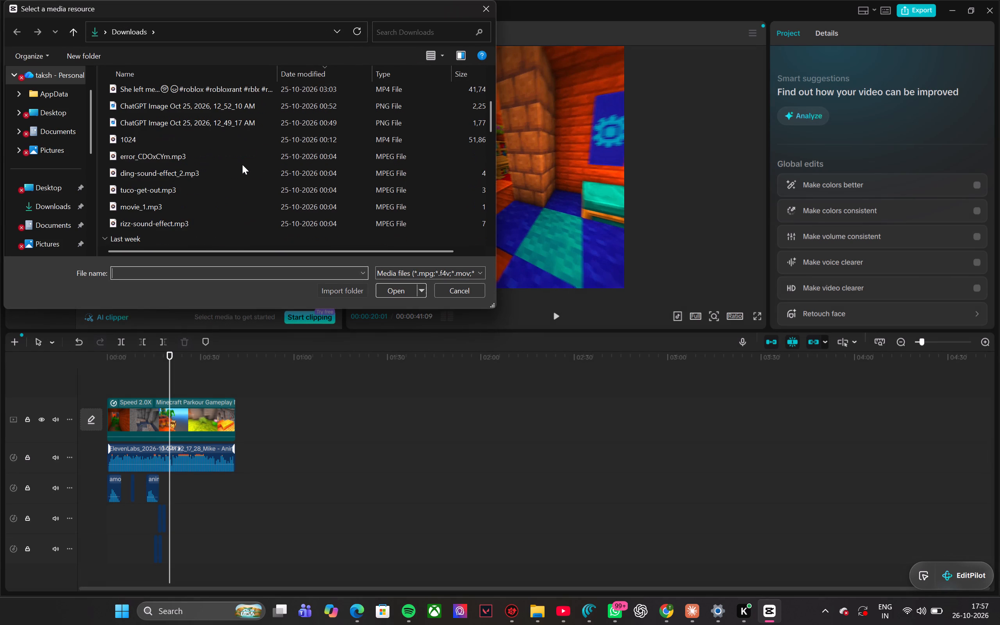
pyautogui.scroll(-1, 242, 164)
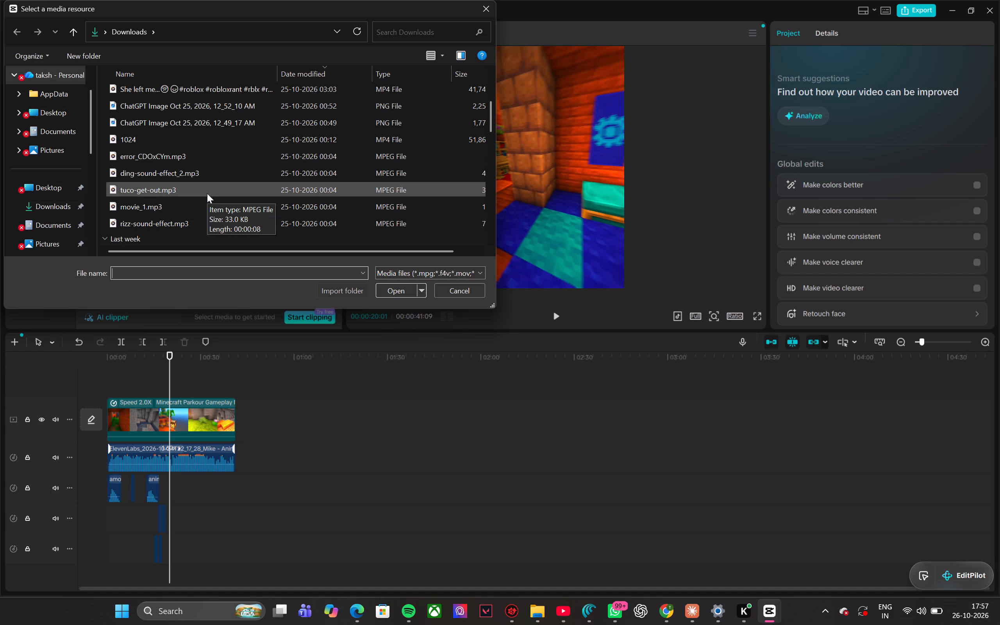
pyautogui.click(189, 224)
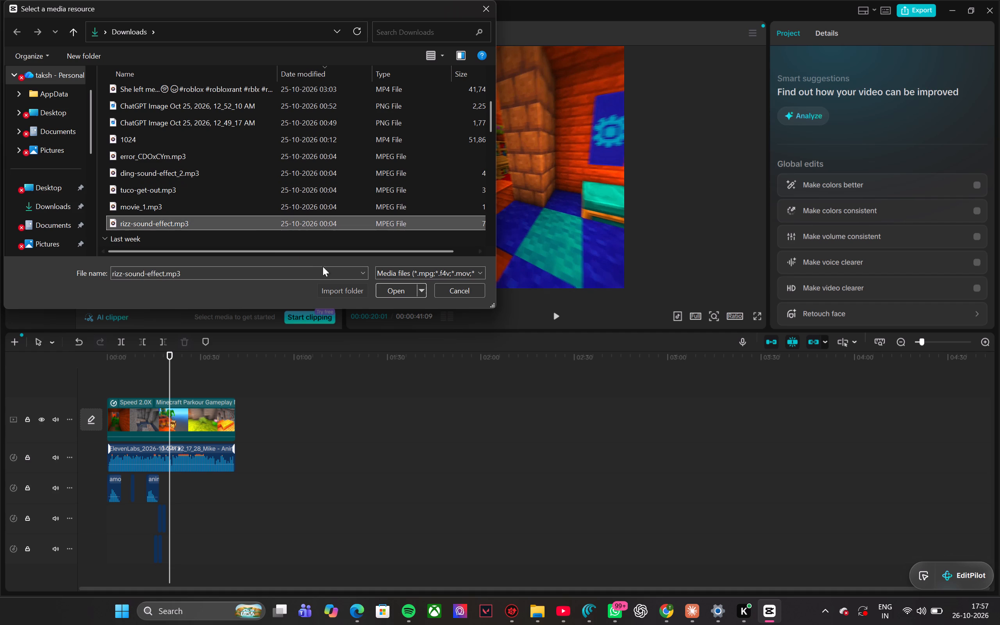
pyautogui.click(392, 292)
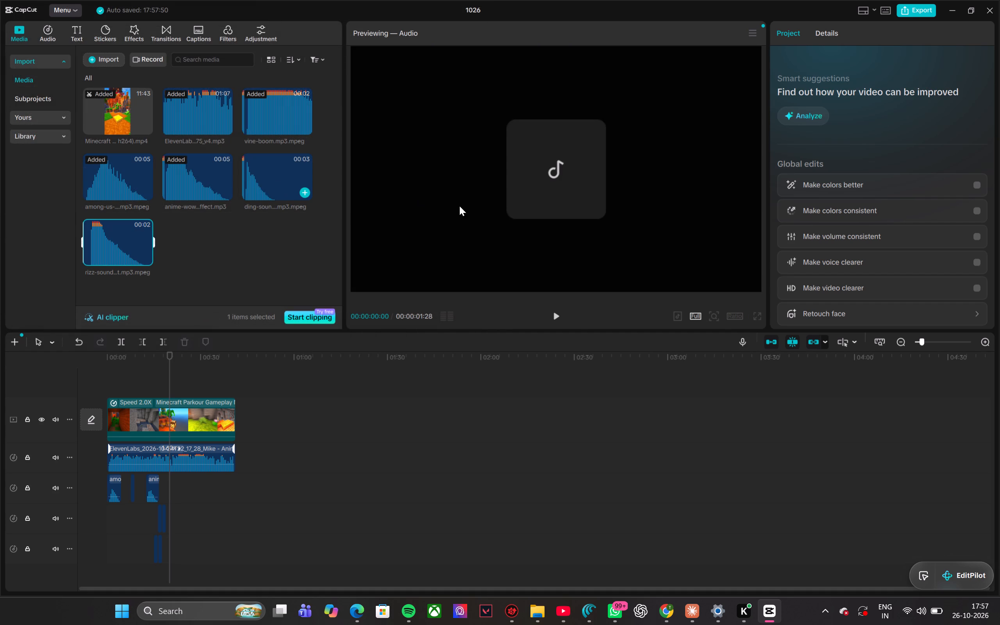
pyautogui.click(554, 317)
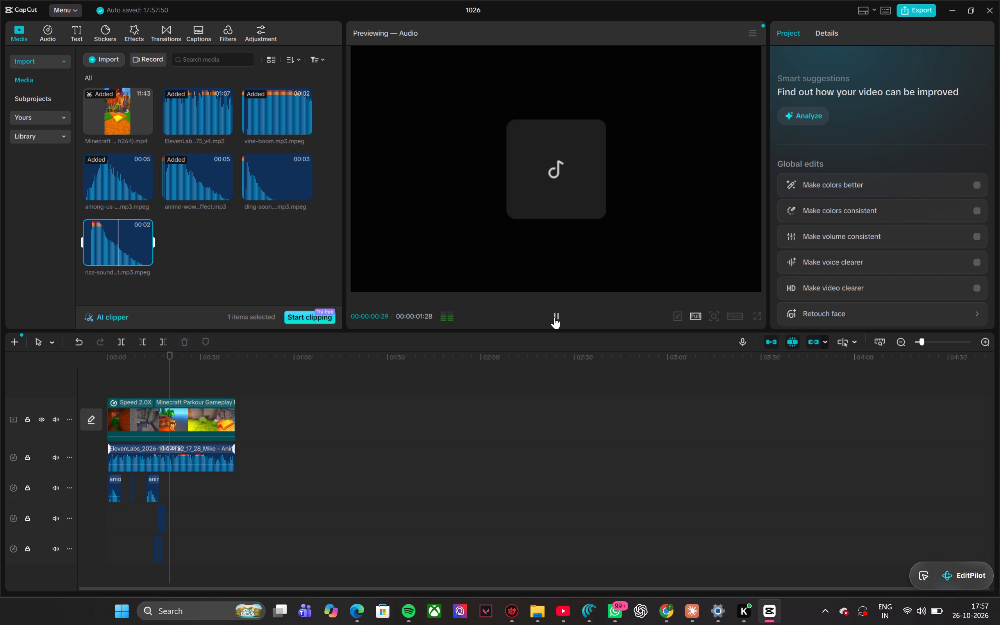
pyautogui.click(554, 317)
# Audition the ding sound again, find its cue in the voiceover, and place it at about 20 s on the lowest audio track.
pyautogui.click(275, 186)
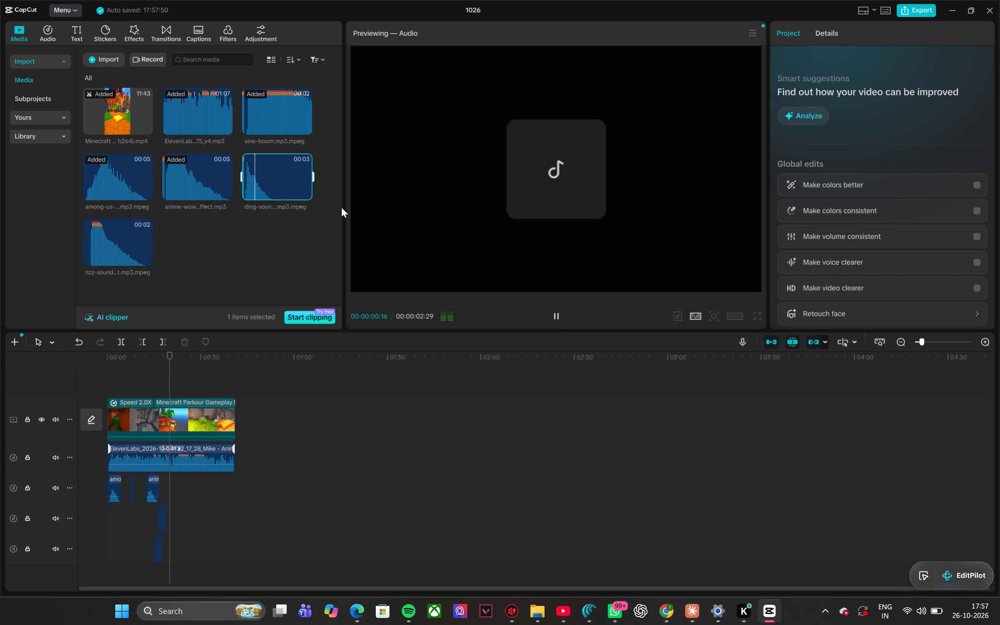
pyautogui.click(266, 157)
pyautogui.click(172, 368)
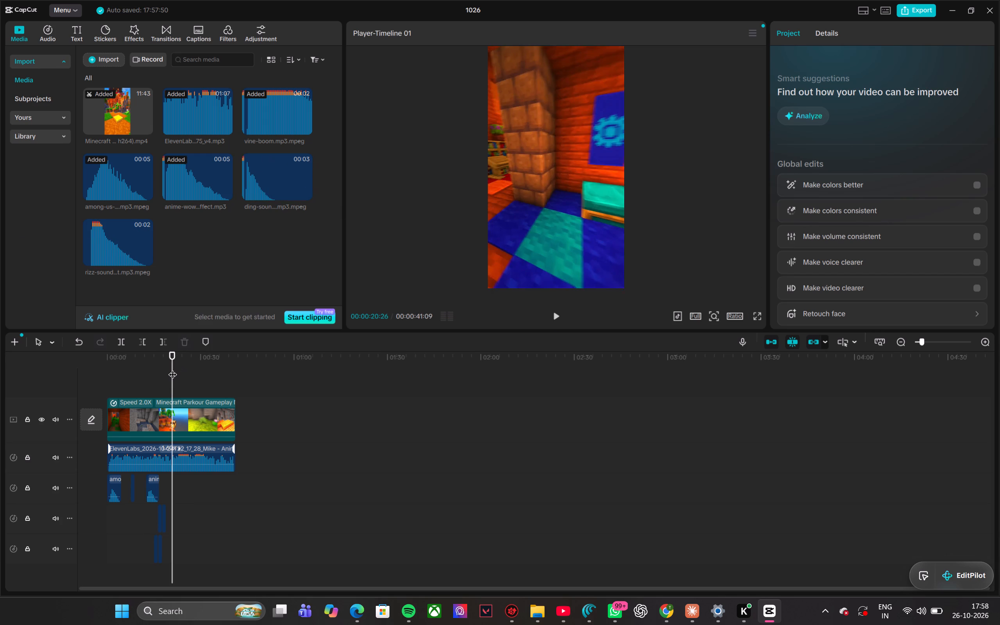
pyautogui.moveTo(172, 368); pyautogui.dragTo(168, 373)
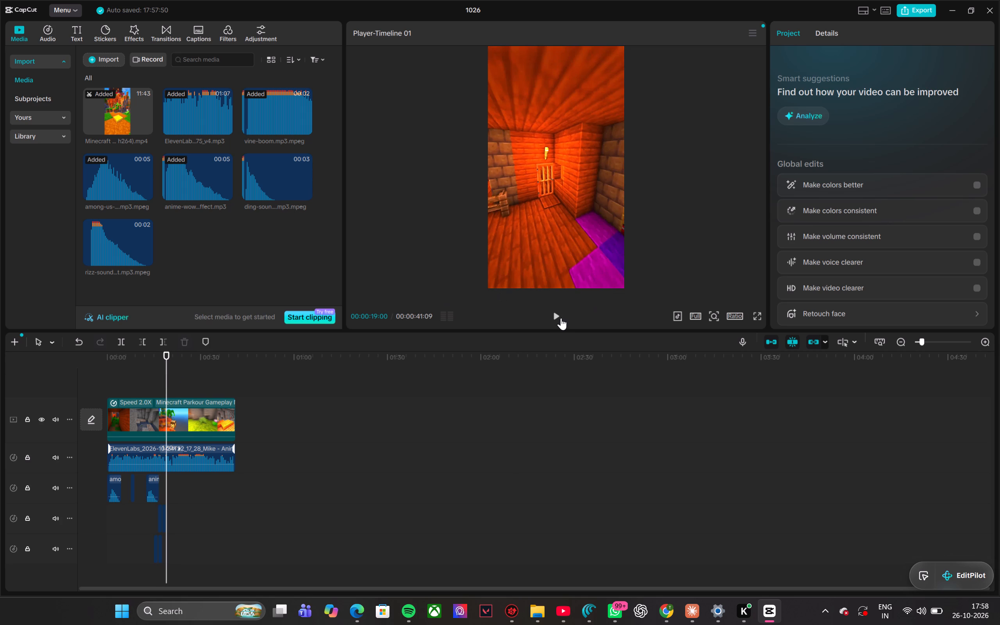
pyautogui.click(557, 318)
pyautogui.click(557, 318)
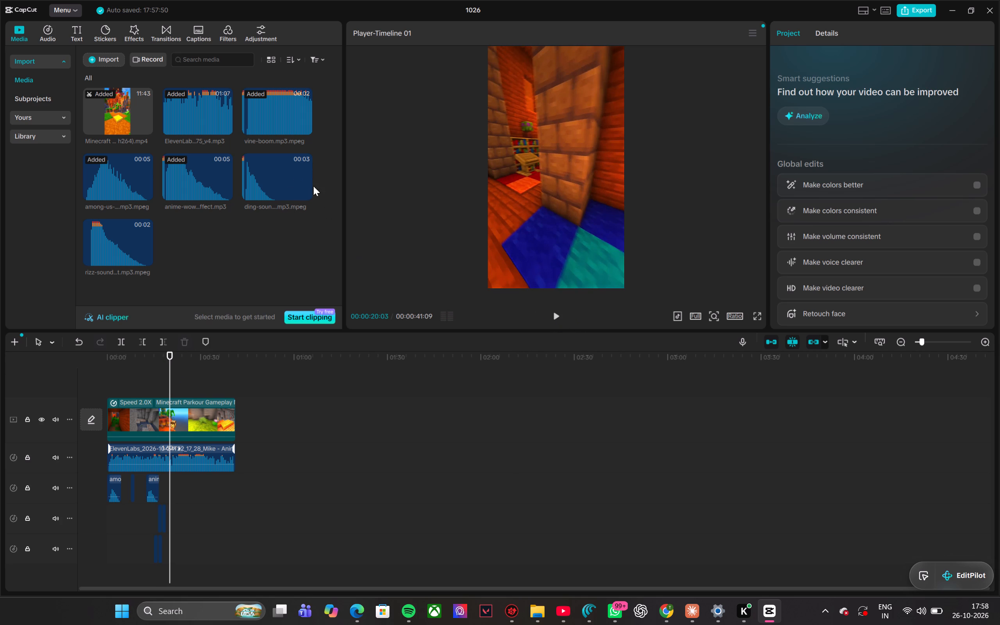
pyautogui.moveTo(274, 167); pyautogui.dragTo(169, 557)
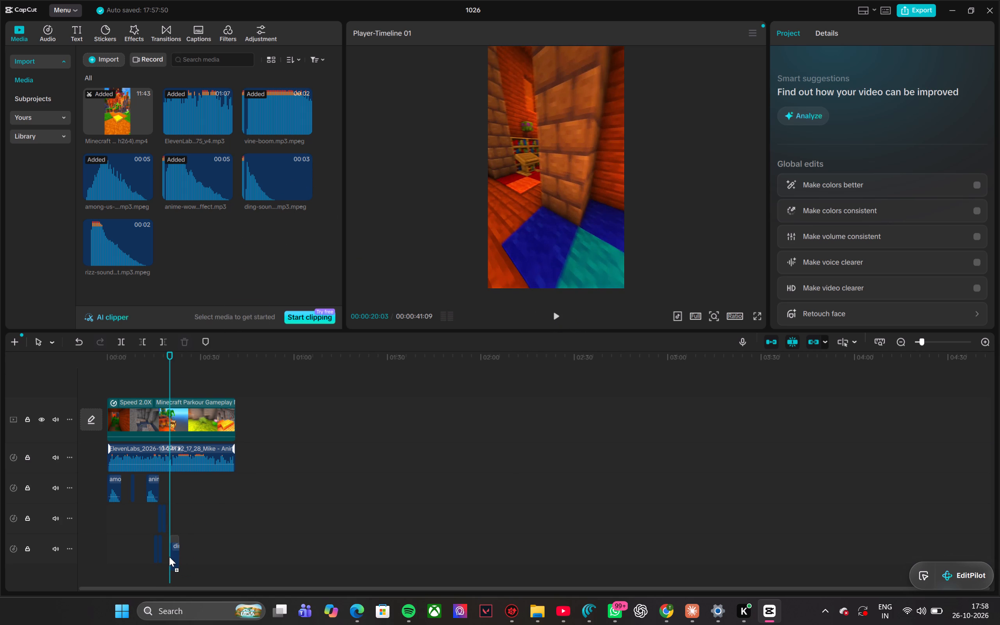
pyautogui.moveTo(169, 557); pyautogui.dragTo(167, 550)
pyautogui.moveTo(167, 550); pyautogui.dragTo(166, 550)
# Replay the timeline through the new ding clip up to about 22 s to judge its timing and the following voiceover.
pyautogui.moveTo(174, 382); pyautogui.dragTo(164, 383)
pyautogui.click(554, 318)
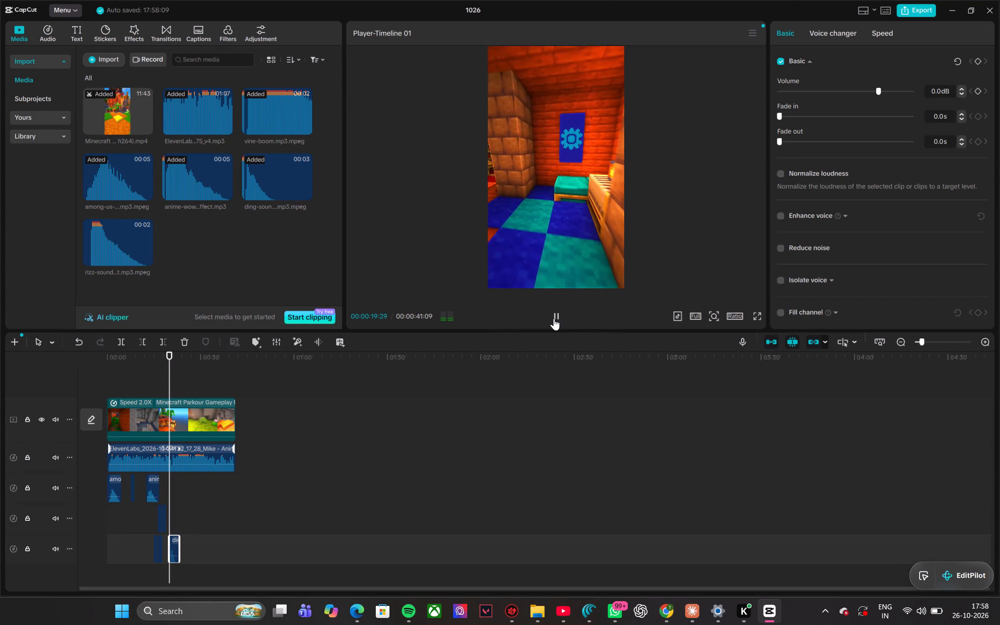
pyautogui.click(555, 319)
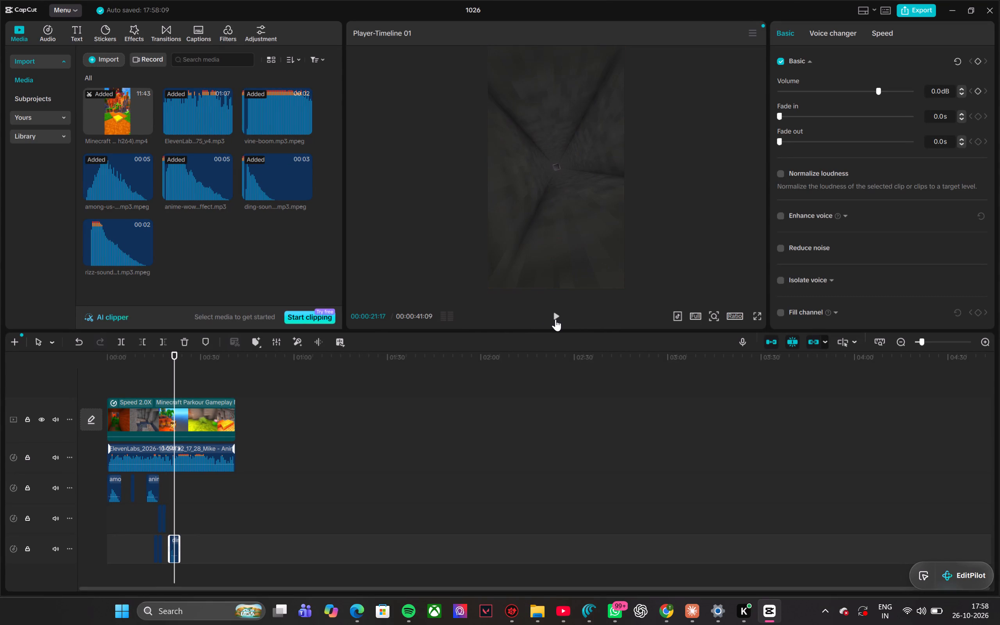
pyautogui.click(555, 319)
pyautogui.click(555, 319)
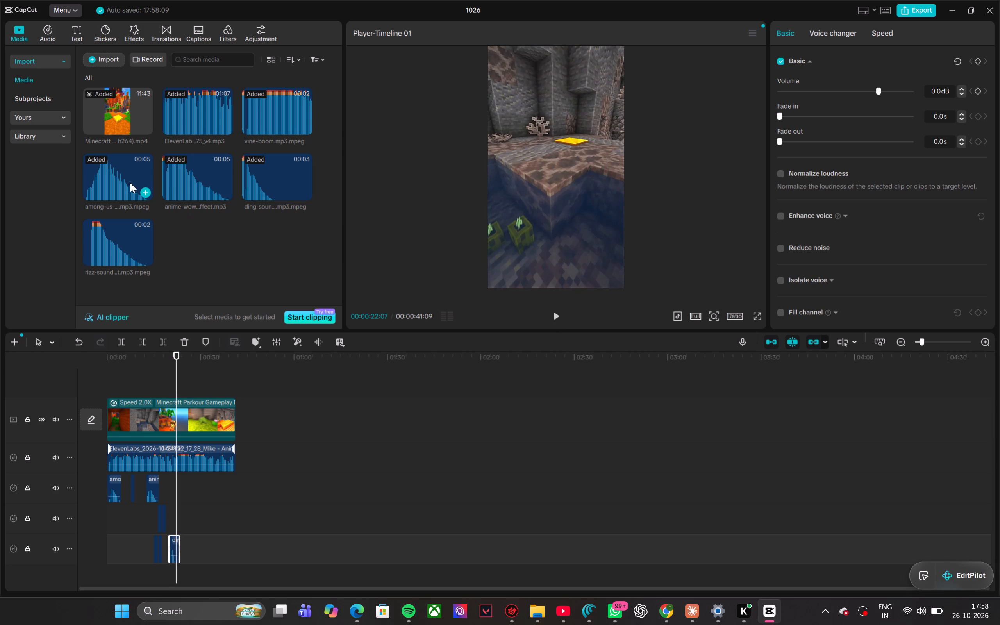
pyautogui.click(110, 245)
pyautogui.click(124, 205)
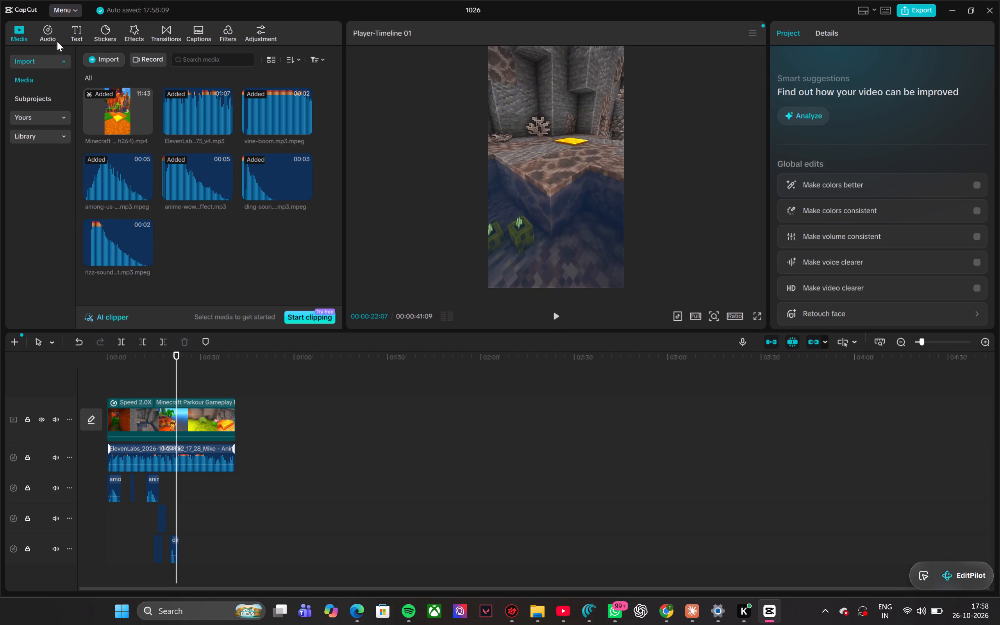
# Import spiderman-meme-song.mp3 from the Downloads folder into the project media.
pyautogui.click(96, 61)
pyautogui.click(114, 83)
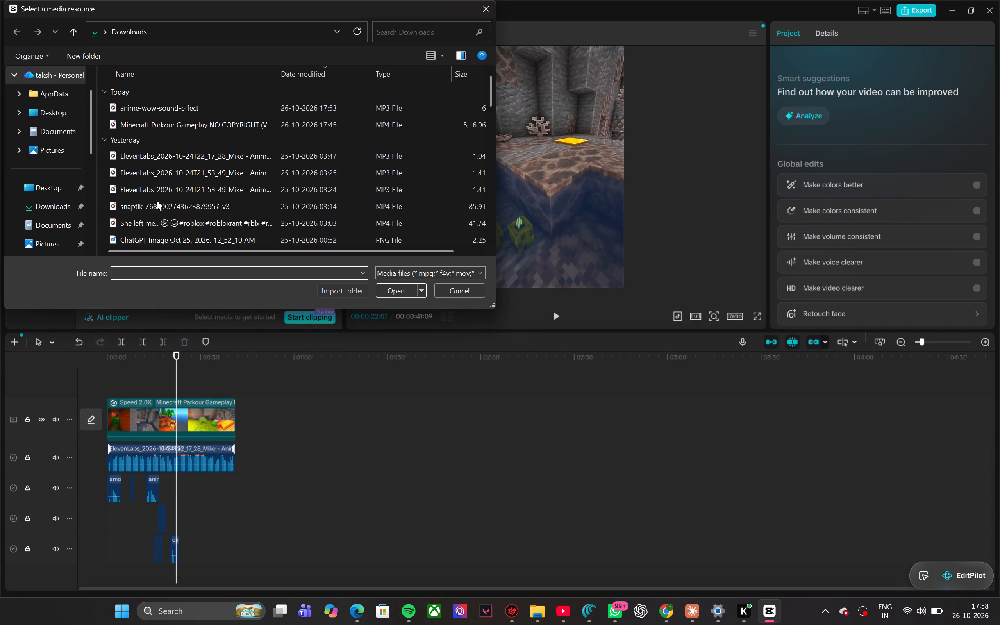
pyautogui.scroll(-1, 191, 193)
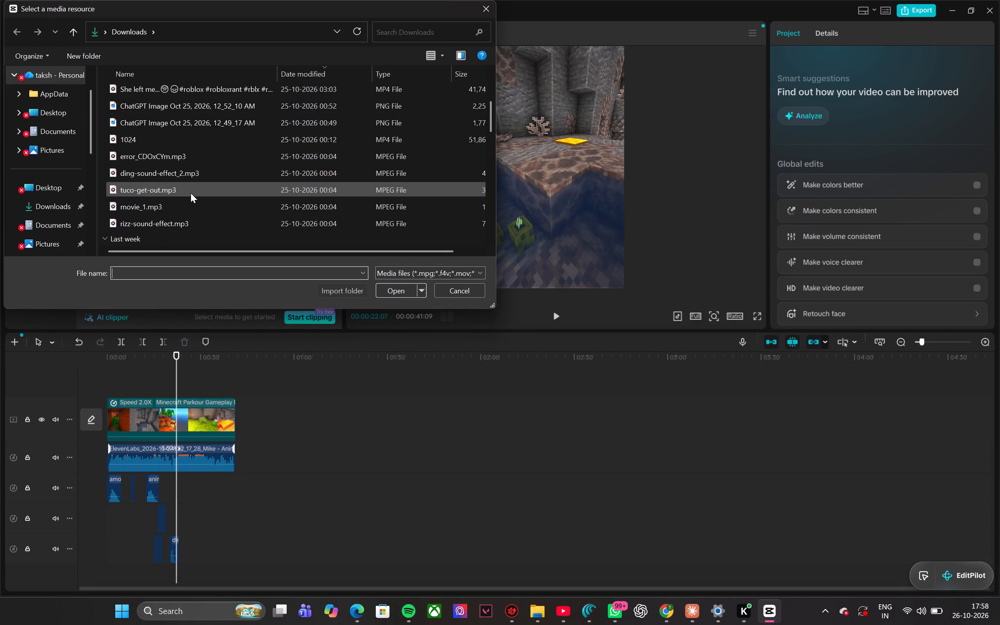
pyautogui.scroll(-2, 191, 193)
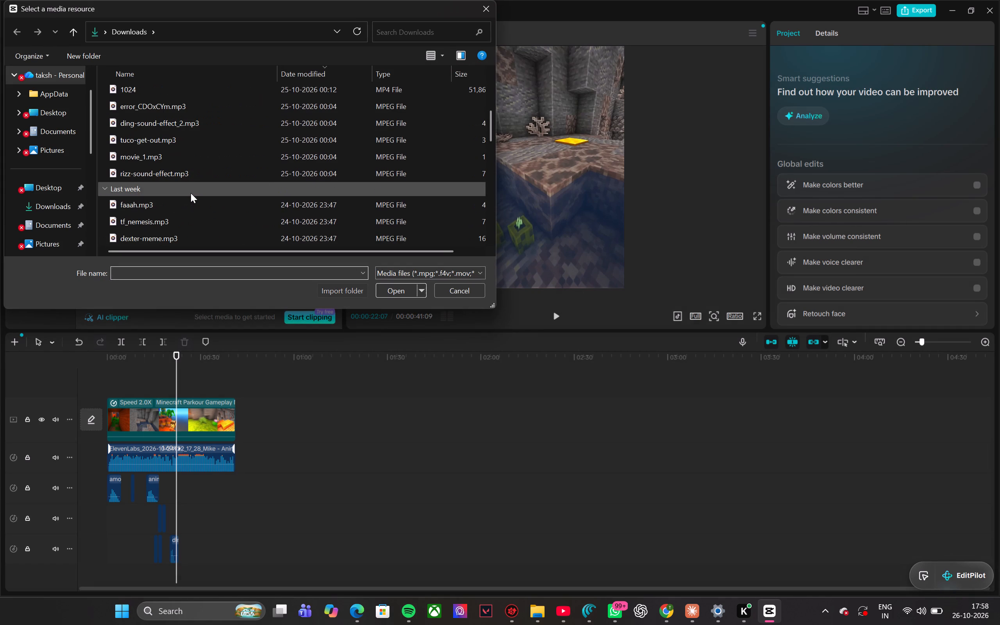
pyautogui.scroll(-1, 168, 214)
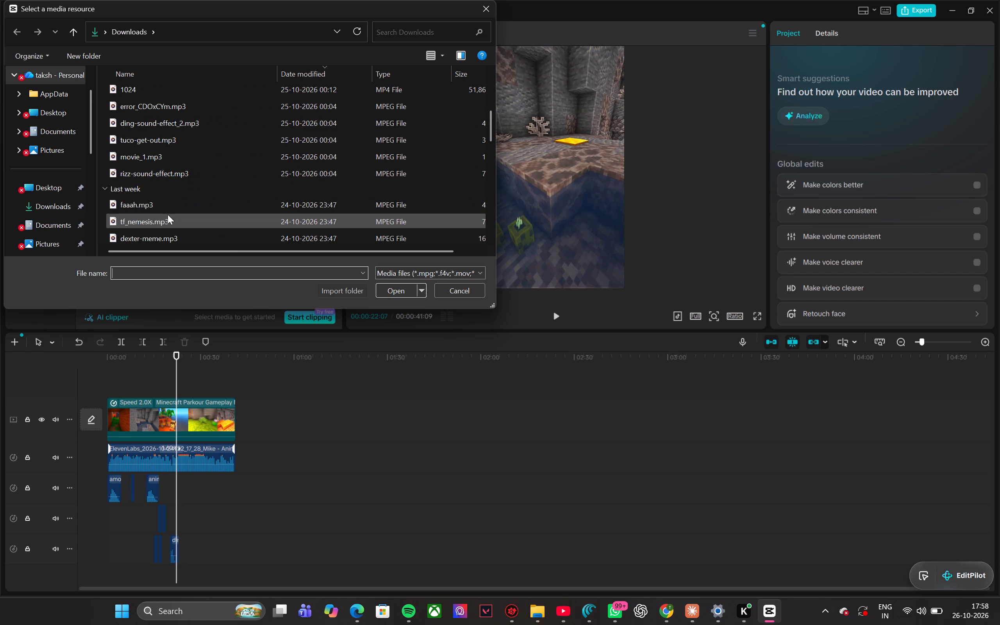
pyautogui.scroll(-1, 168, 214)
pyautogui.click(169, 222)
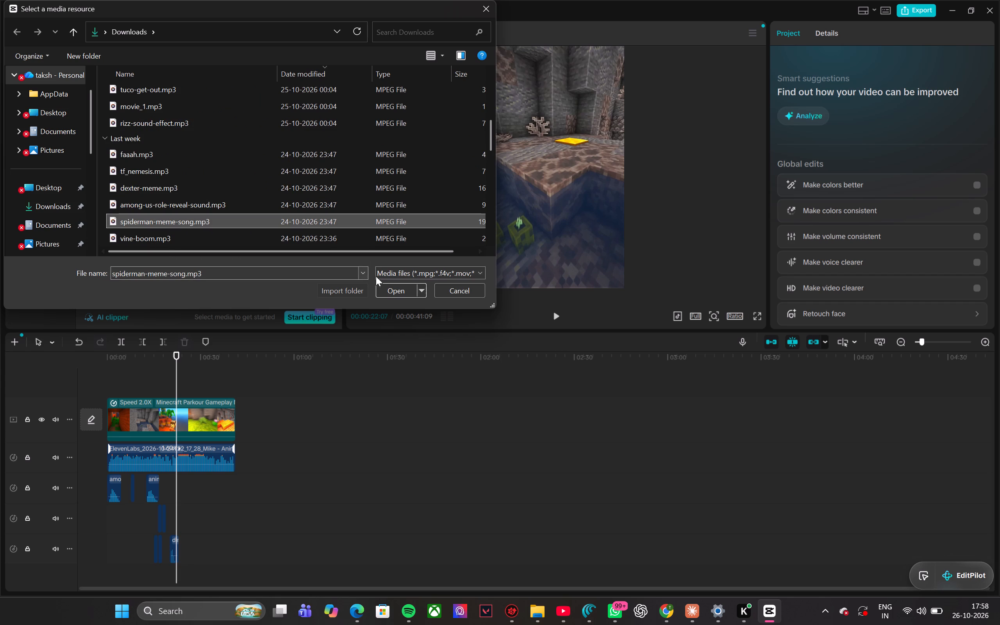
pyautogui.click(388, 293)
# Place the spiderman-meme-song at about 22 s on the second-lowest audio track and replay from about 20 s.
pyautogui.moveTo(193, 237); pyautogui.dragTo(177, 544)
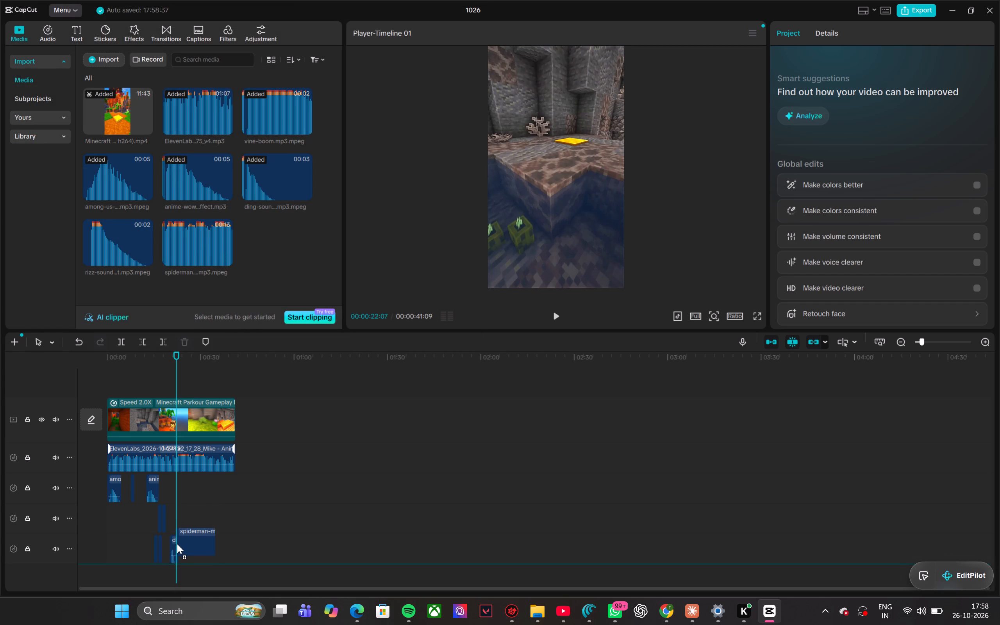
pyautogui.moveTo(177, 544); pyautogui.dragTo(177, 518)
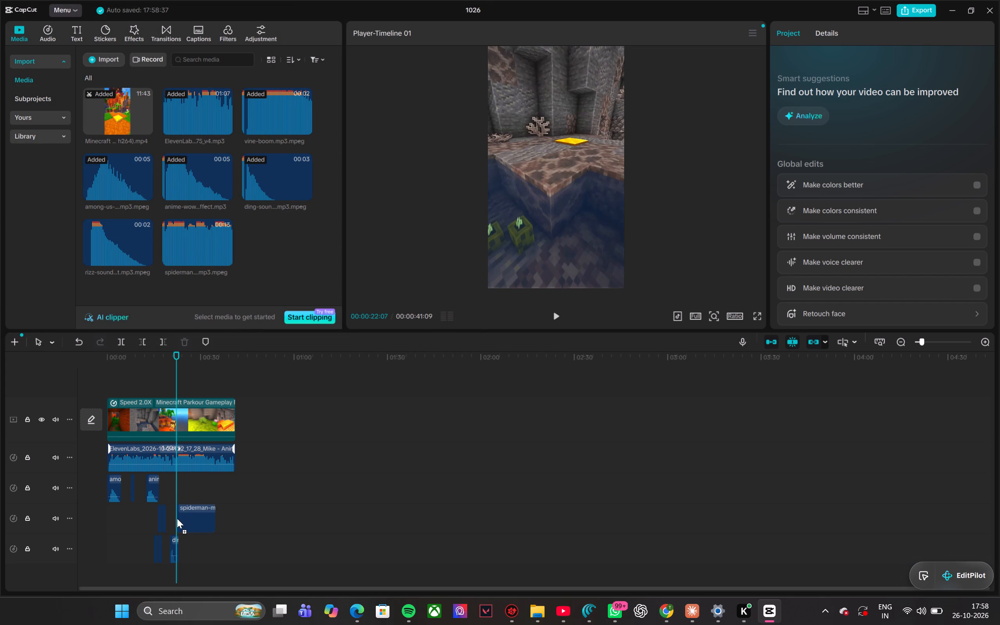
pyautogui.moveTo(177, 518); pyautogui.dragTo(176, 518)
pyautogui.moveTo(177, 374); pyautogui.dragTo(170, 376)
pyautogui.click(554, 314)
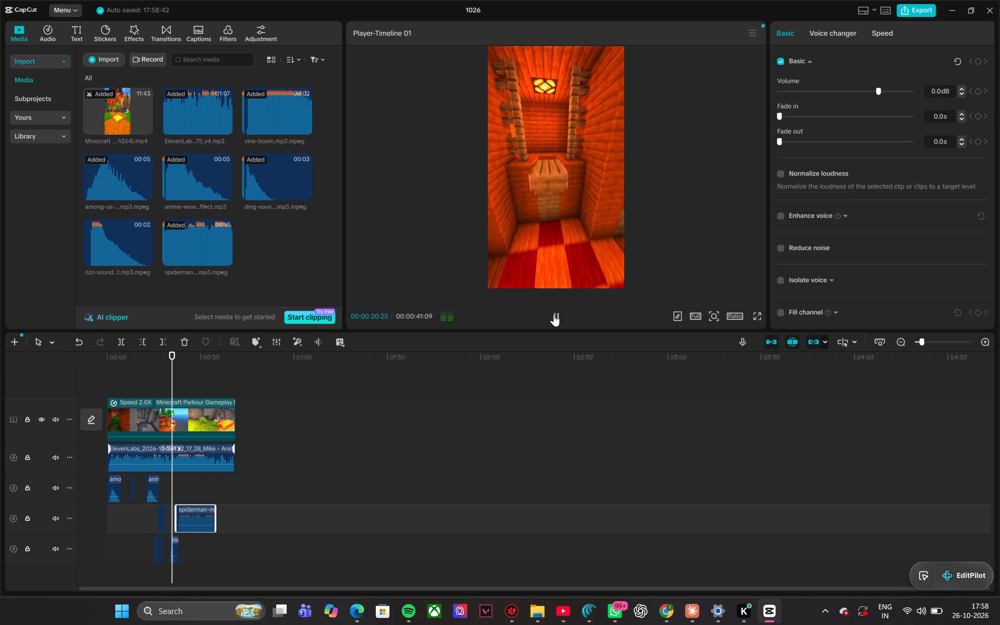
pyautogui.click(554, 314)
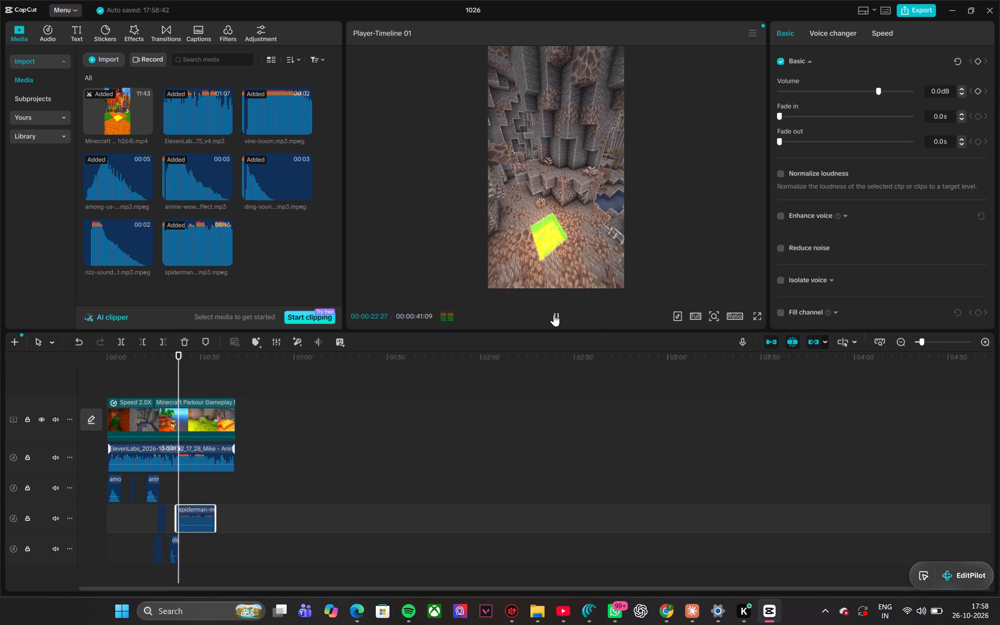
# Move the spiderman-meme-song clip slightly later so it starts at about 23 s on the second-lowest audio track.
pyautogui.click(201, 515)
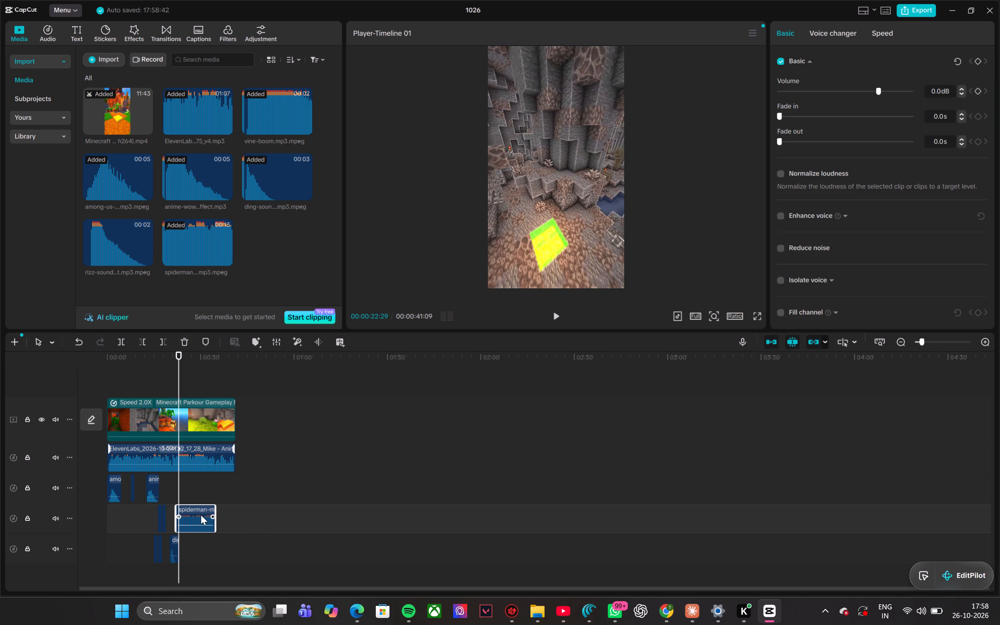
pyautogui.moveTo(179, 381); pyautogui.dragTo(169, 384)
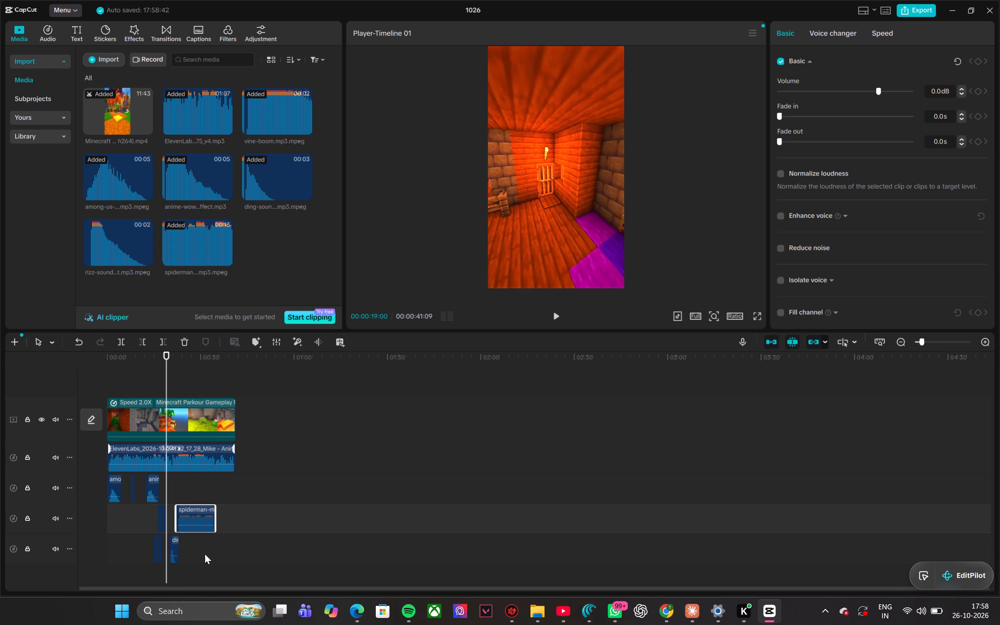
pyautogui.click(193, 509)
pyautogui.moveTo(193, 509); pyautogui.dragTo(197, 510)
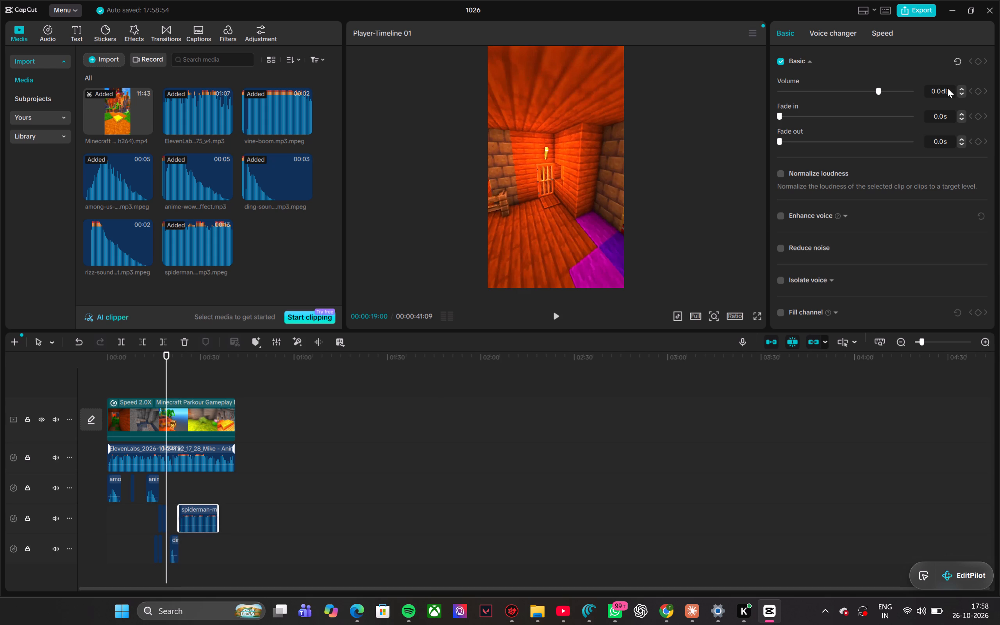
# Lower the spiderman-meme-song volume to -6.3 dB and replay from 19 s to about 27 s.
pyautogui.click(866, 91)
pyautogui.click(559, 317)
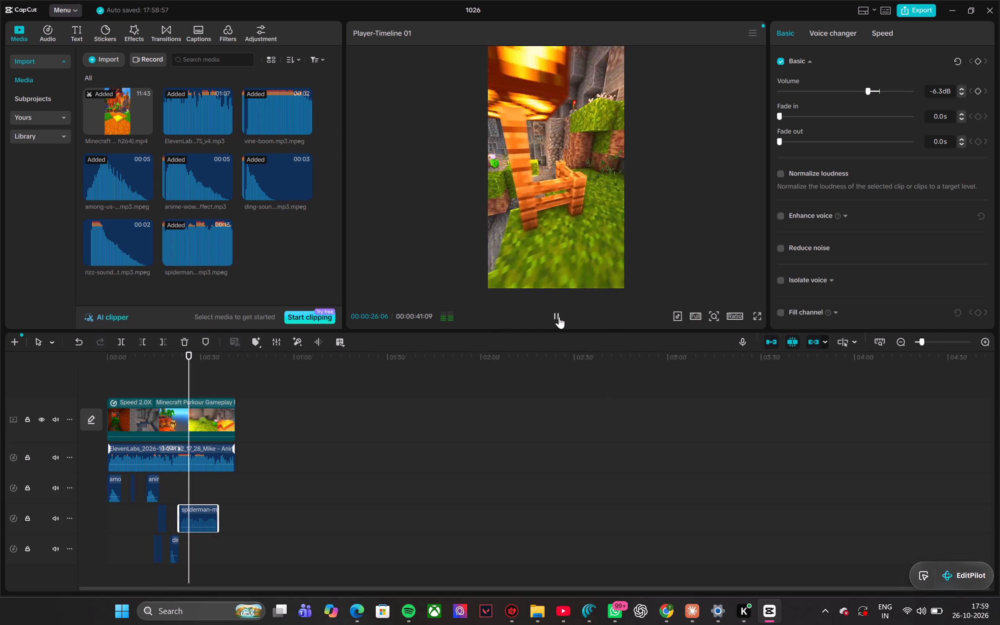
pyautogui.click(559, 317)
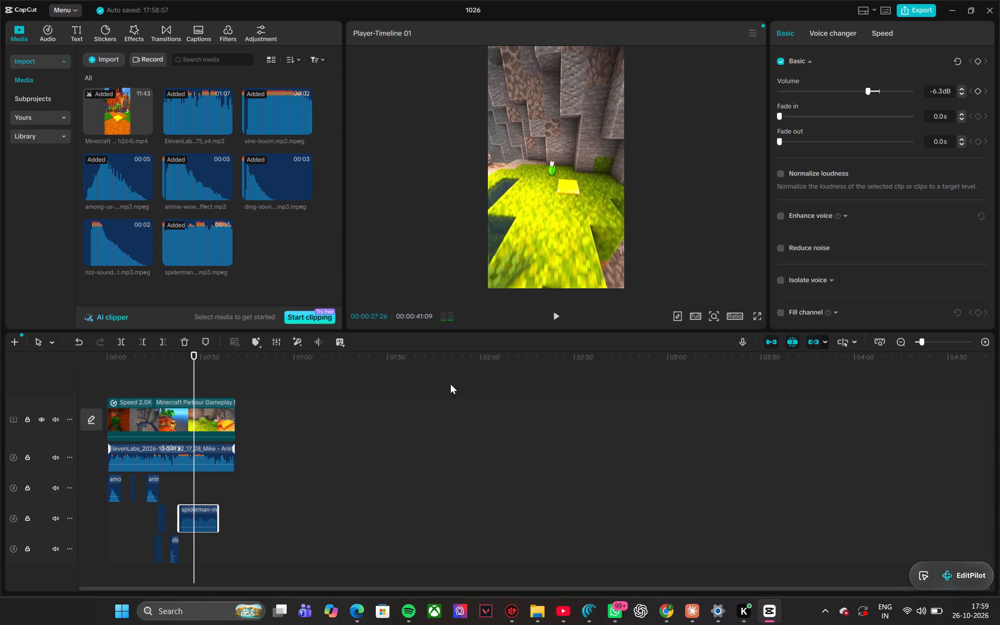
# Trim the end of the spiderman-meme-song clip back to about 29 s on the timeline.
pyautogui.moveTo(220, 517); pyautogui.dragTo(204, 519)
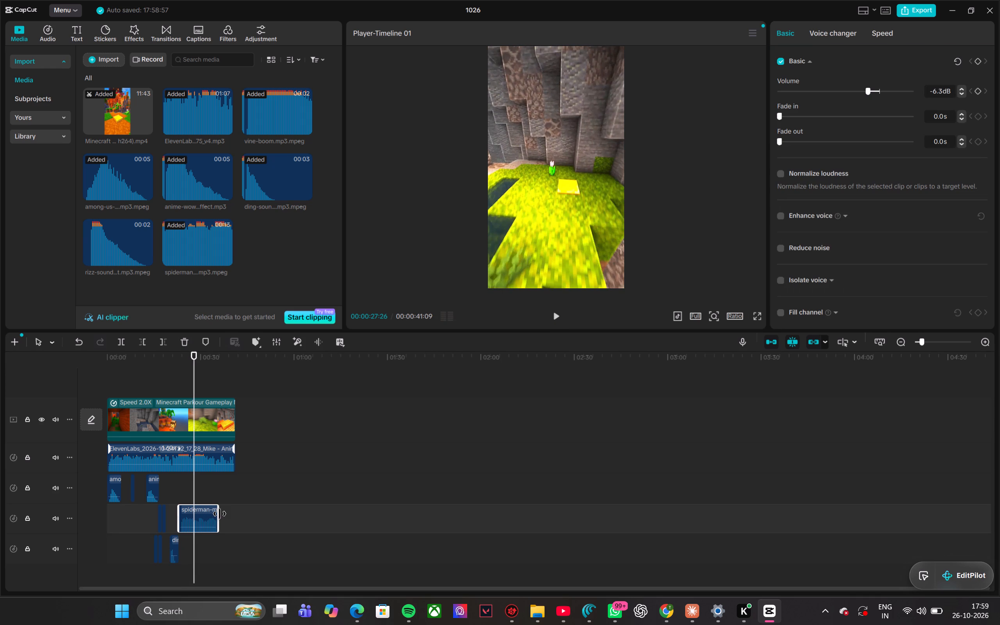
pyautogui.click(220, 514)
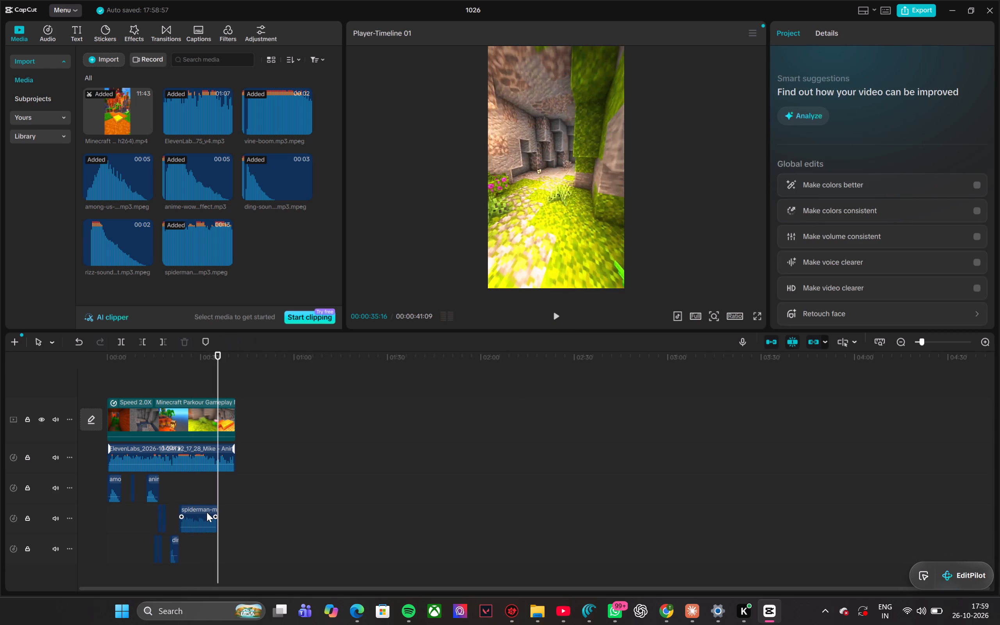
pyautogui.click(207, 512)
pyautogui.moveTo(218, 518); pyautogui.dragTo(208, 519)
pyautogui.moveTo(204, 487); pyautogui.dragTo(165, 485)
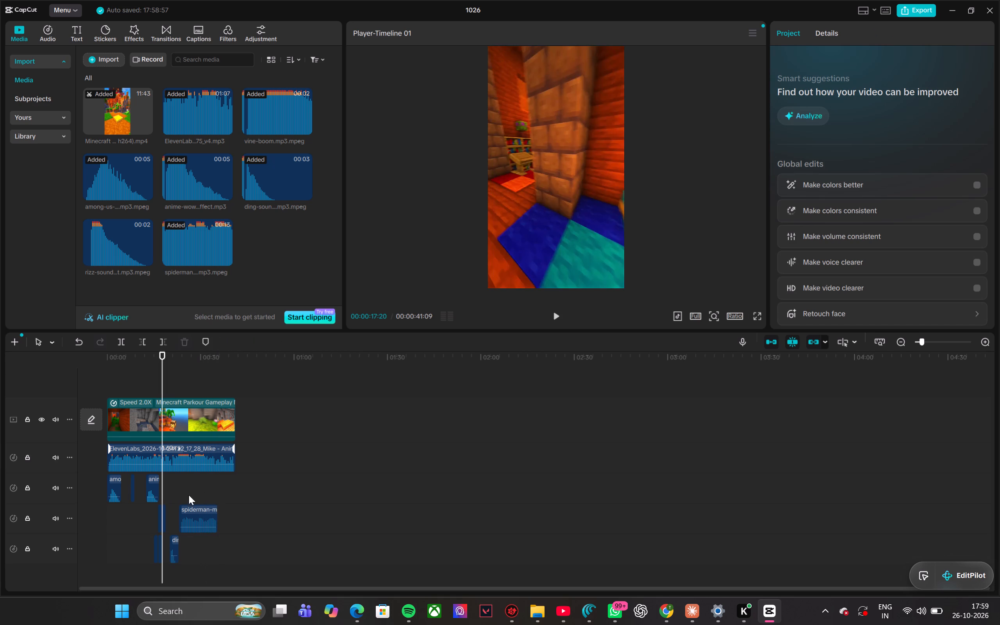
pyautogui.click(207, 519)
pyautogui.moveTo(218, 520); pyautogui.dragTo(210, 520)
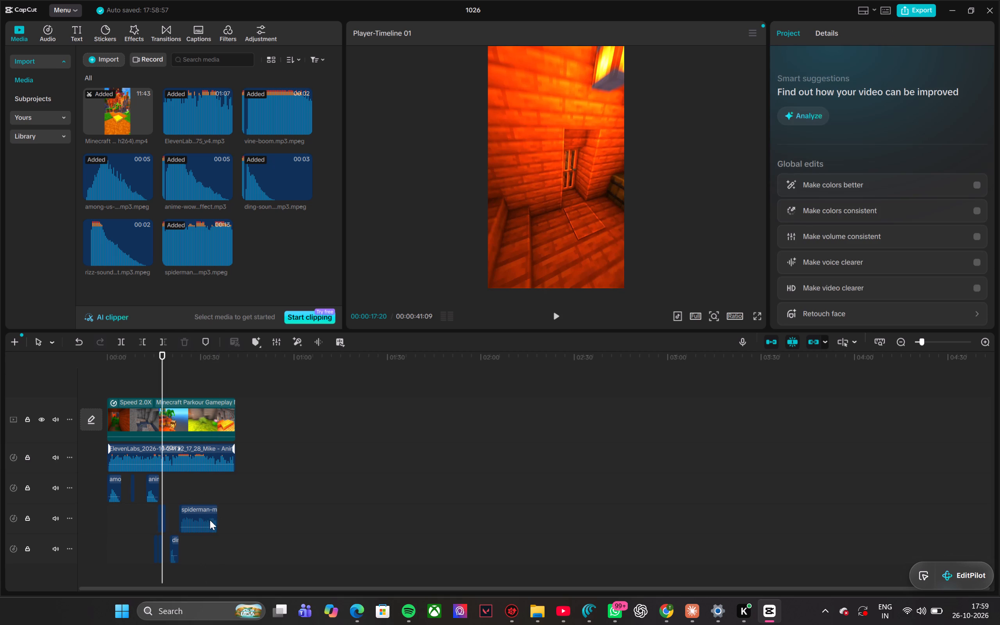
pyautogui.moveTo(210, 520); pyautogui.dragTo(207, 518)
pyautogui.moveTo(207, 487); pyautogui.dragTo(177, 490)
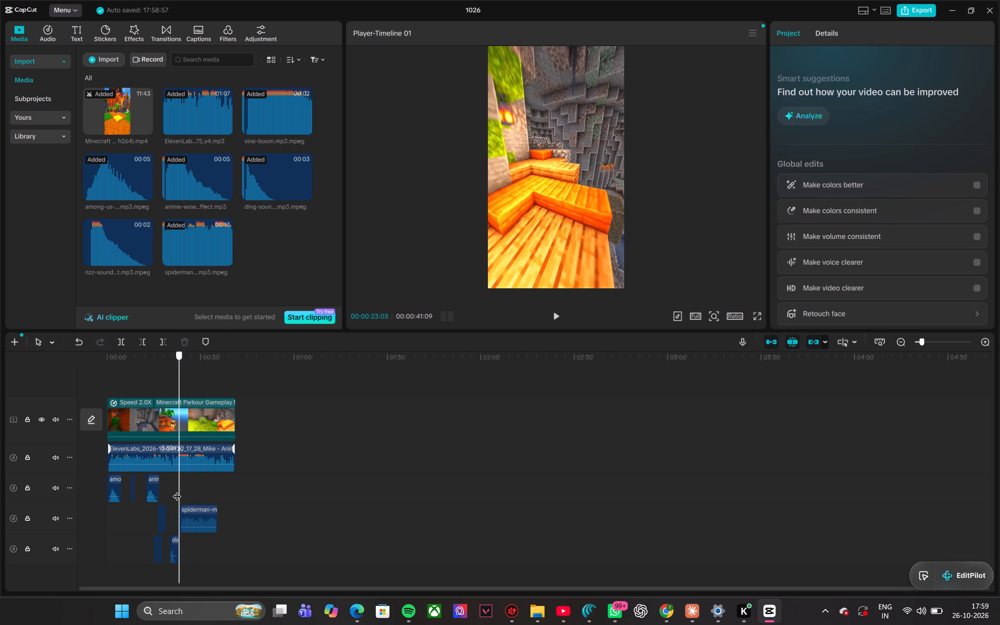
pyautogui.moveTo(177, 490); pyautogui.dragTo(166, 490)
pyautogui.click(211, 517)
pyautogui.moveTo(218, 521); pyautogui.dragTo(195, 521)
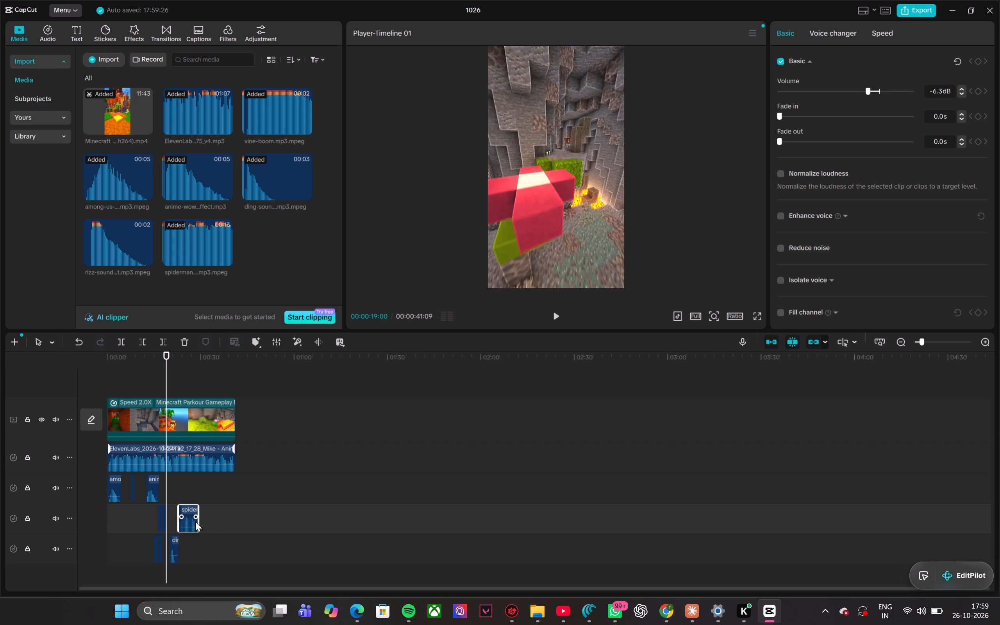
# Replay the trimmed spiderman-meme-song section up to about 31 s to find the next sound effect cue.
pyautogui.click(172, 486)
pyautogui.moveTo(171, 479); pyautogui.dragTo(176, 481)
pyautogui.click(561, 320)
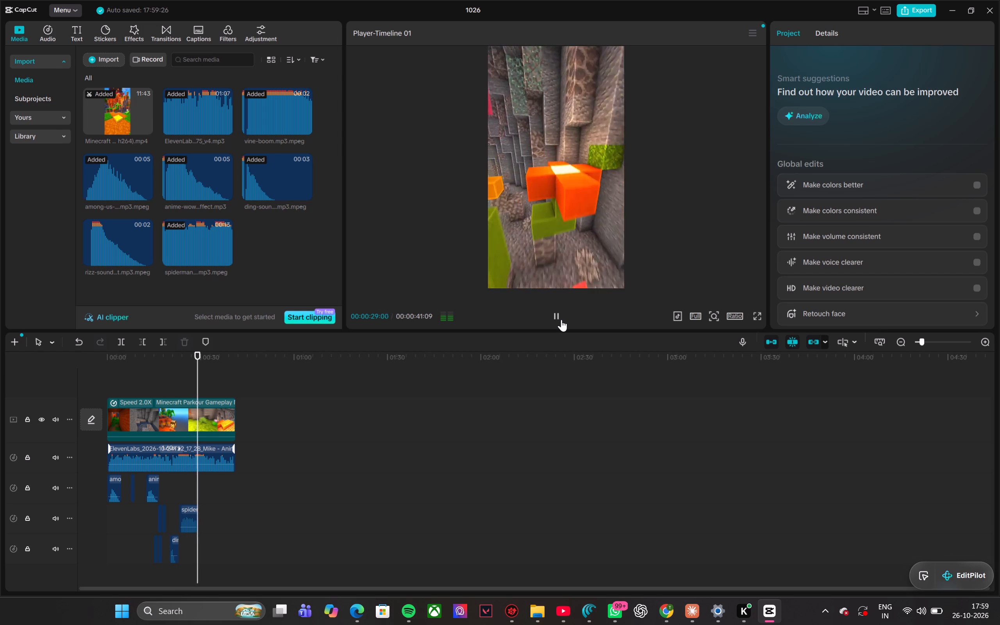
pyautogui.click(561, 320)
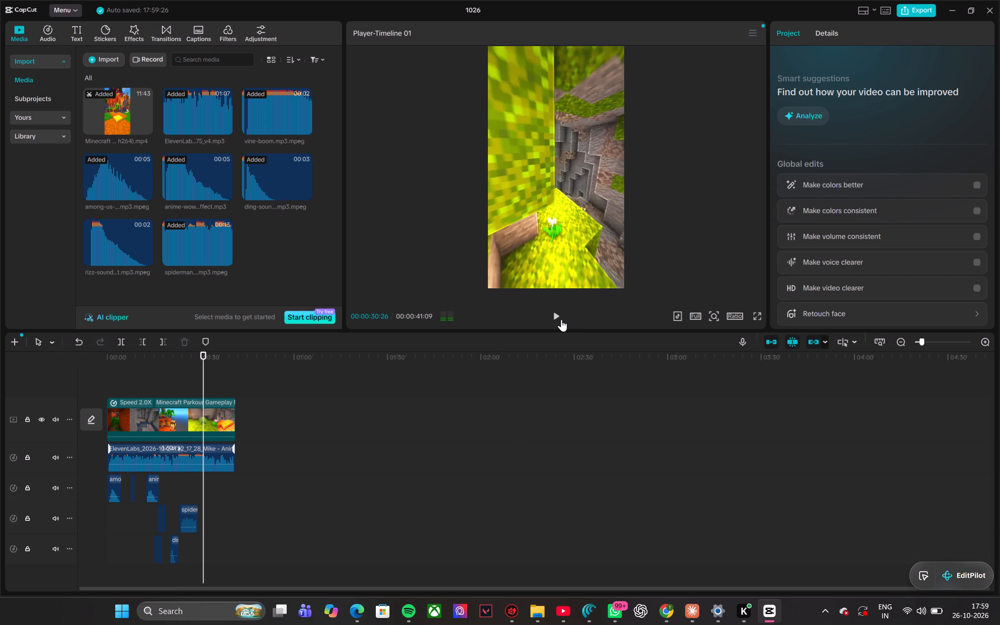
# Place the vine-boom sound at about 31 s on the second-lowest audio track, after the spiderman-meme-song.
pyautogui.moveTo(275, 112); pyautogui.dragTo(223, 352)
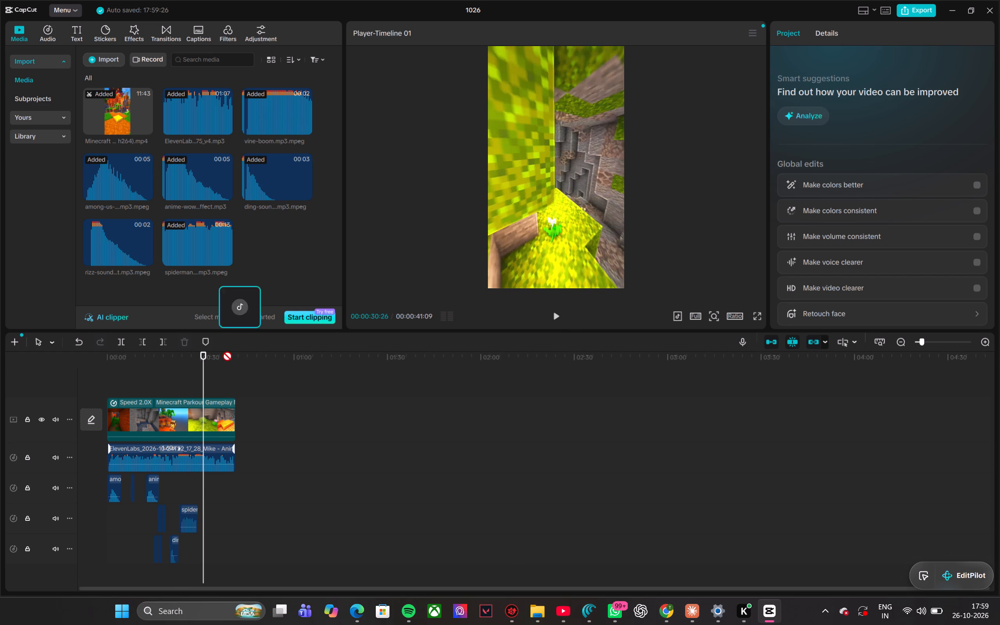
pyautogui.moveTo(223, 352); pyautogui.dragTo(202, 524)
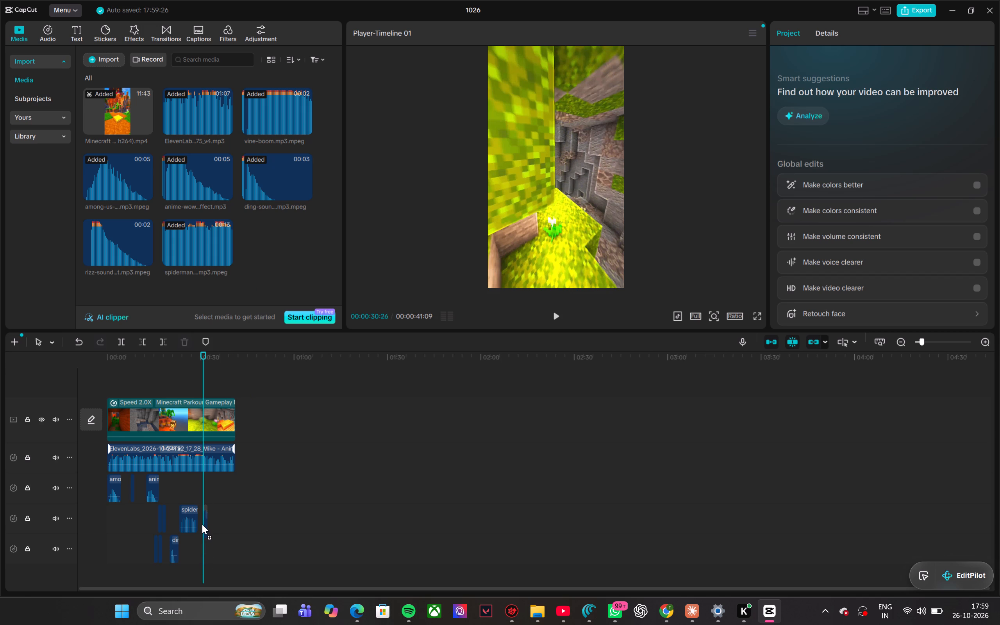
pyautogui.moveTo(202, 524); pyautogui.dragTo(201, 520)
# Lower the spiderman-meme-song volume to -11.3 dB and replay through the vine-boom to about 32 s.
pyautogui.moveTo(203, 379); pyautogui.dragTo(196, 379)
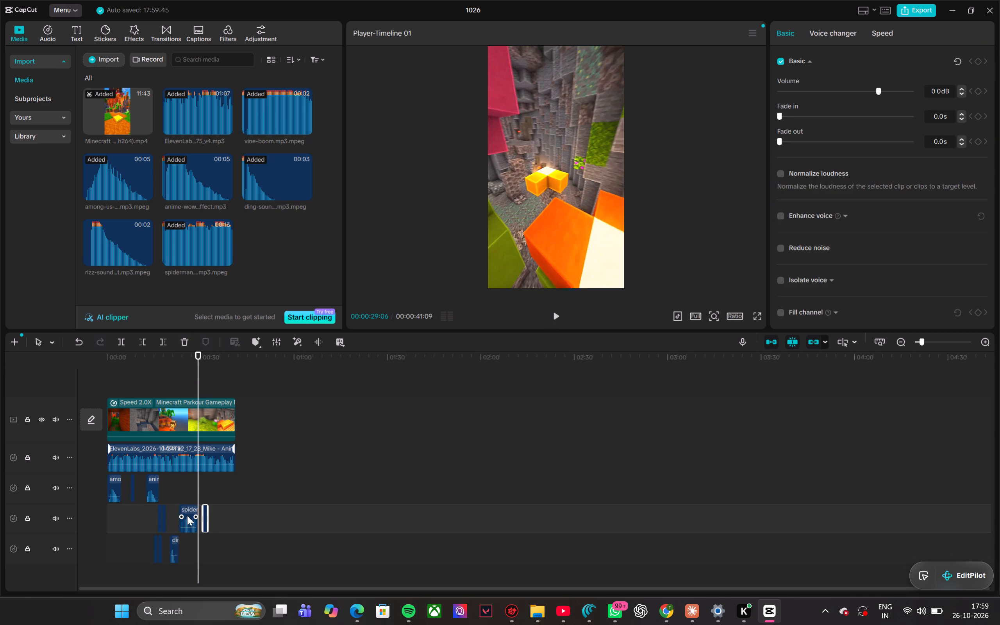
pyautogui.click(188, 516)
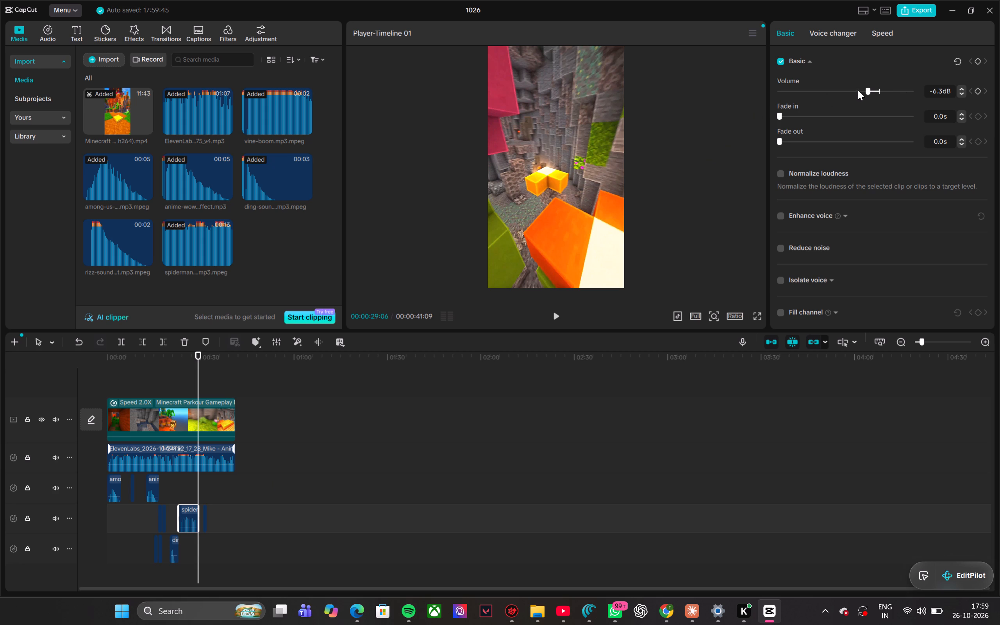
pyautogui.click(858, 90)
pyautogui.moveTo(199, 369); pyautogui.dragTo(170, 382)
pyautogui.click(544, 318)
pyautogui.click(557, 318)
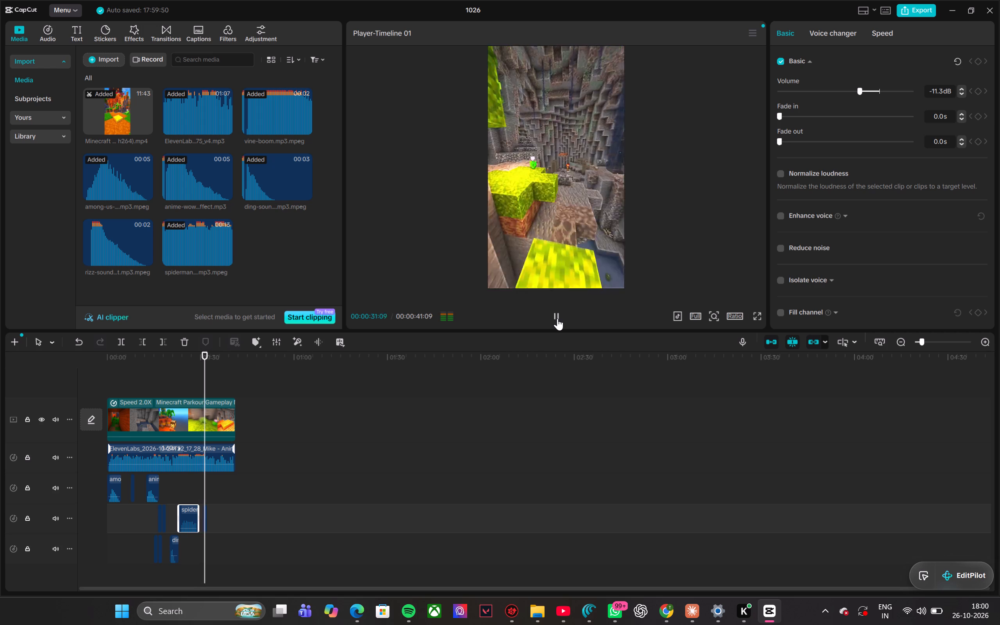
pyautogui.click(557, 318)
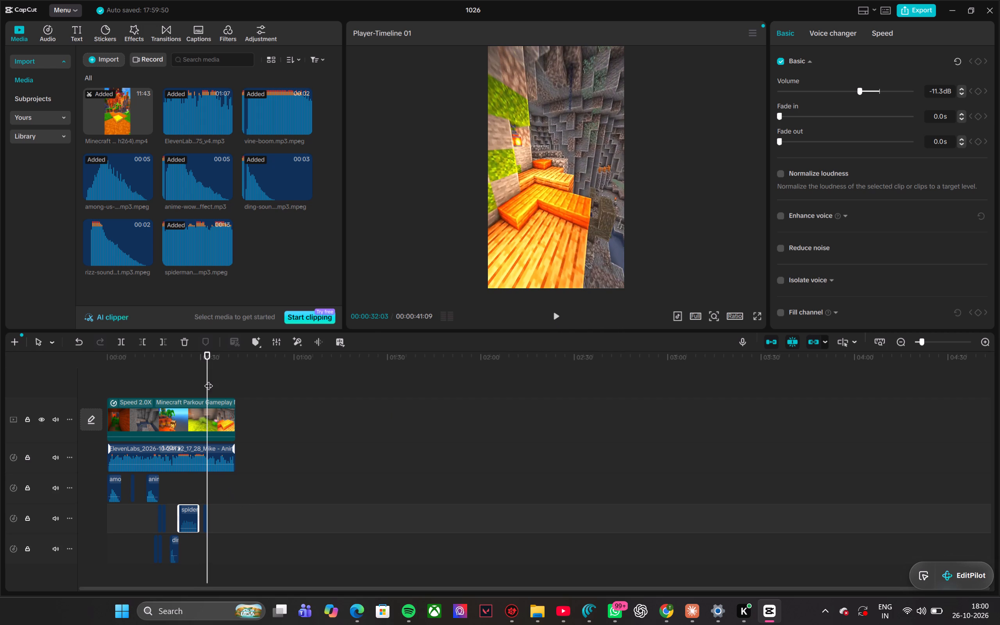
# Move the new vine-boom clip earlier to sit directly against the end of the spiderman-meme-song at about 29 s.
pyautogui.moveTo(208, 380); pyautogui.dragTo(180, 387)
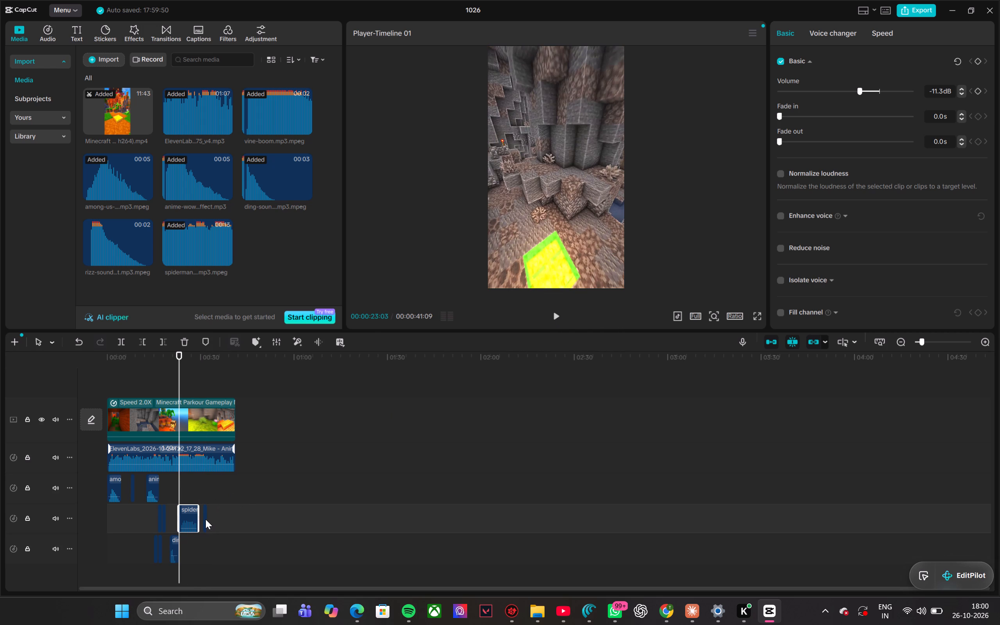
pyautogui.click(205, 519)
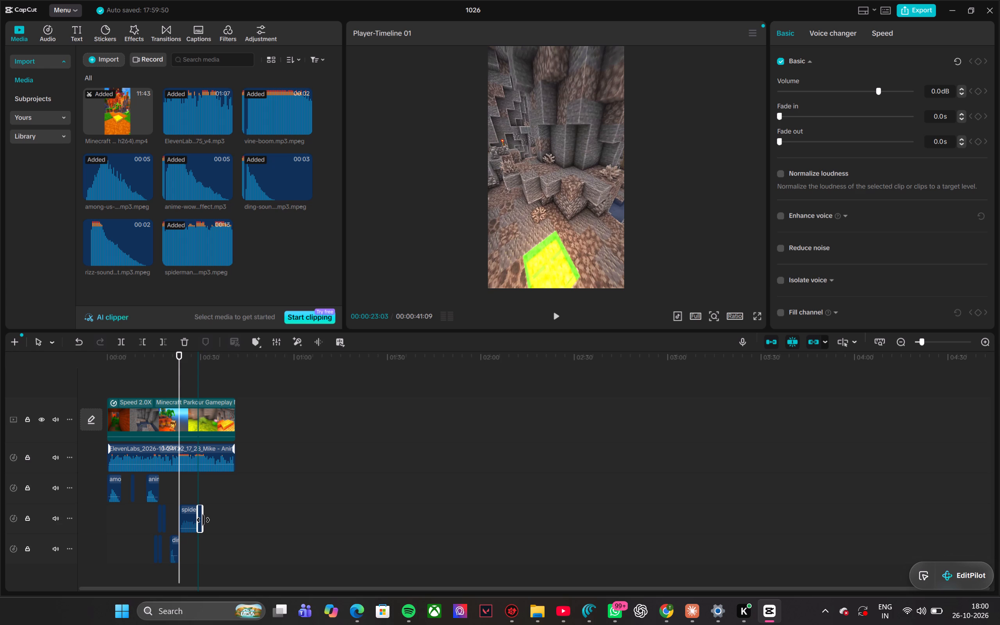
# Replay from about 23 s to about 34 s to check the vine-boom timing and find the next cue.
pyautogui.click(558, 317)
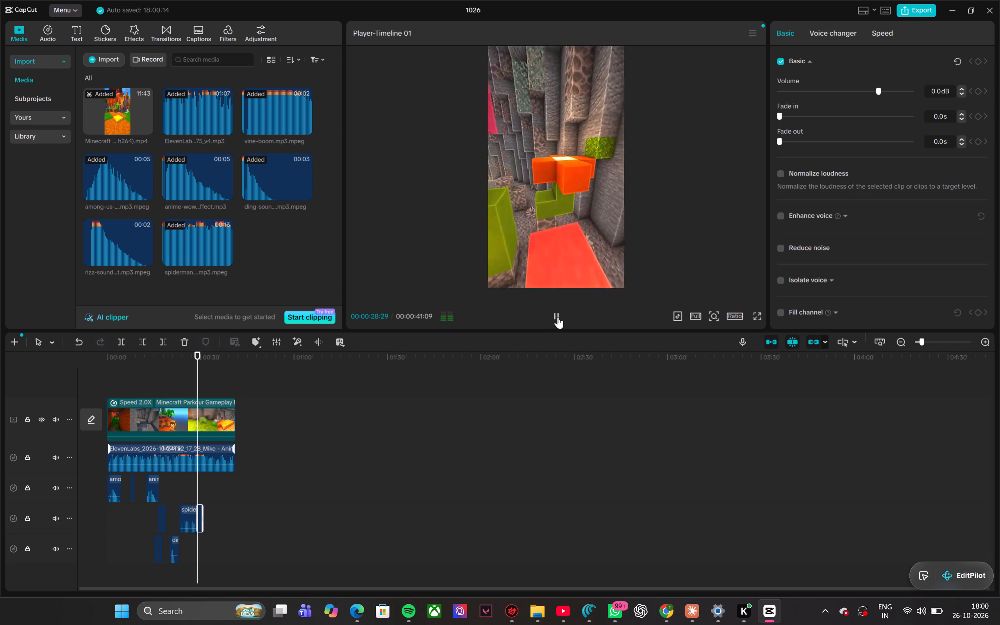
pyautogui.click(558, 317)
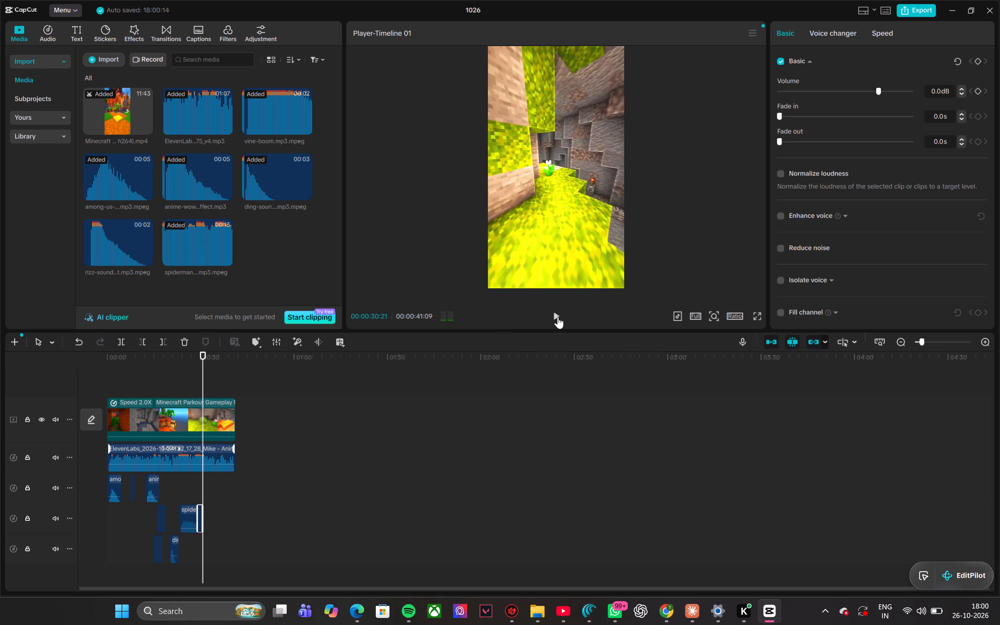
pyautogui.click(558, 317)
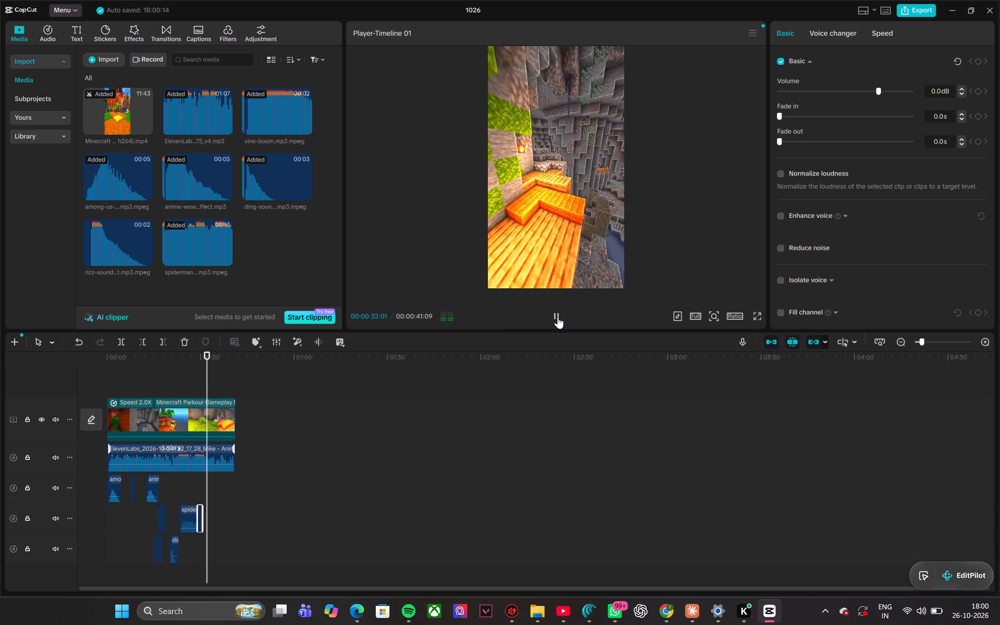
pyautogui.click(558, 317)
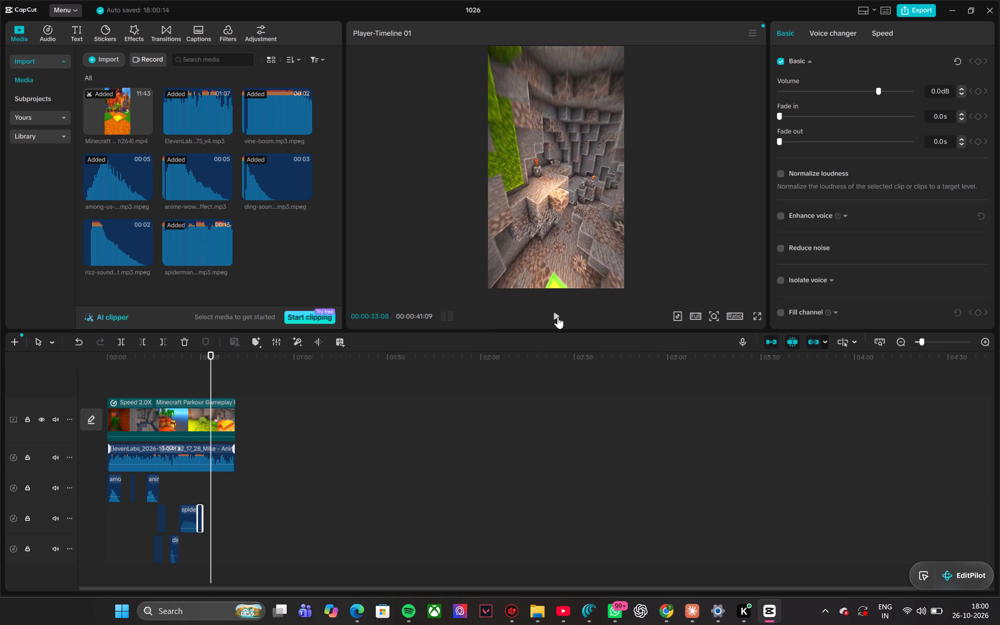
pyautogui.click(558, 317)
pyautogui.click(558, 317)
# Audition the ding sound, then place the rizz-sound effect at about 32 s on the second-lowest audio track and fine-tune its position.
pyautogui.click(291, 194)
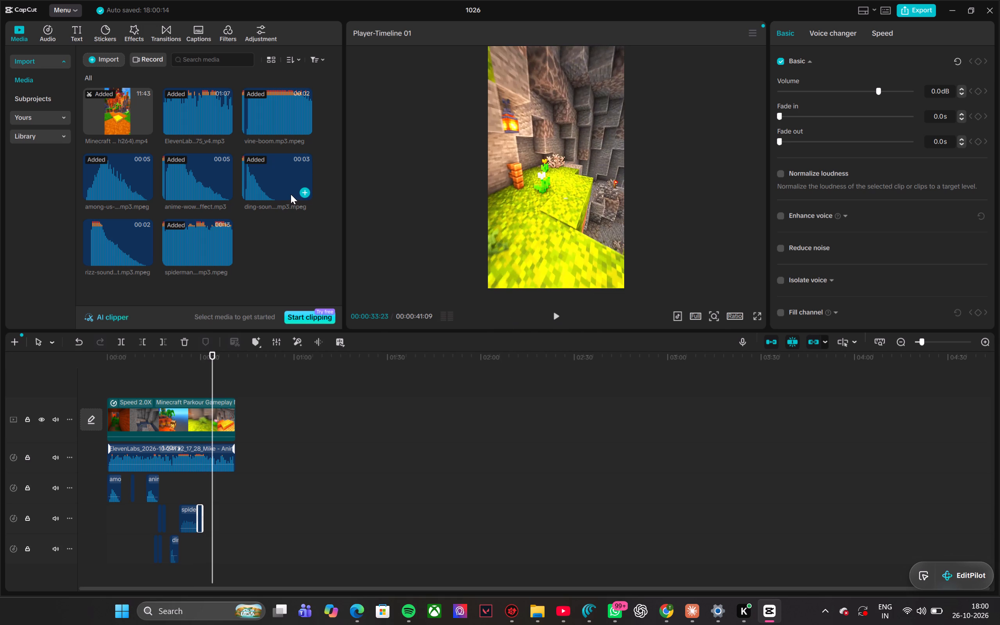
pyautogui.click(93, 248)
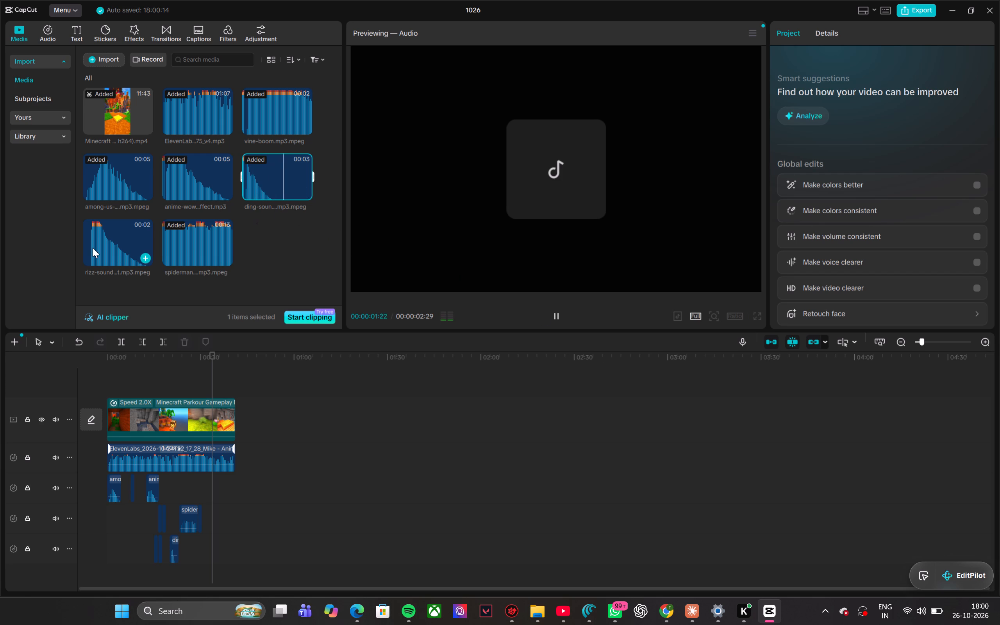
pyautogui.moveTo(104, 232); pyautogui.dragTo(207, 517)
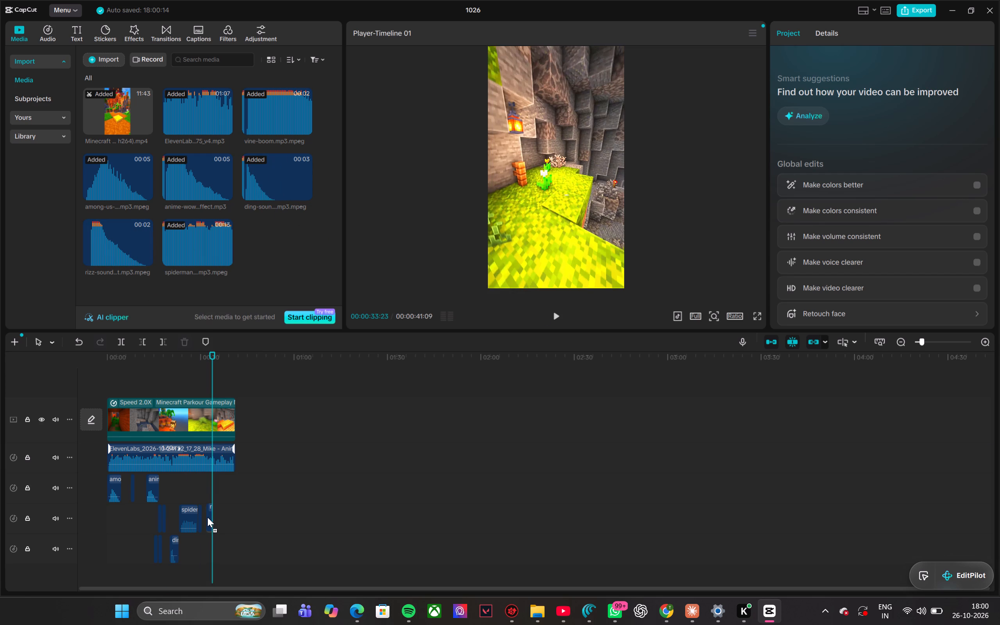
pyautogui.moveTo(207, 517); pyautogui.dragTo(209, 518)
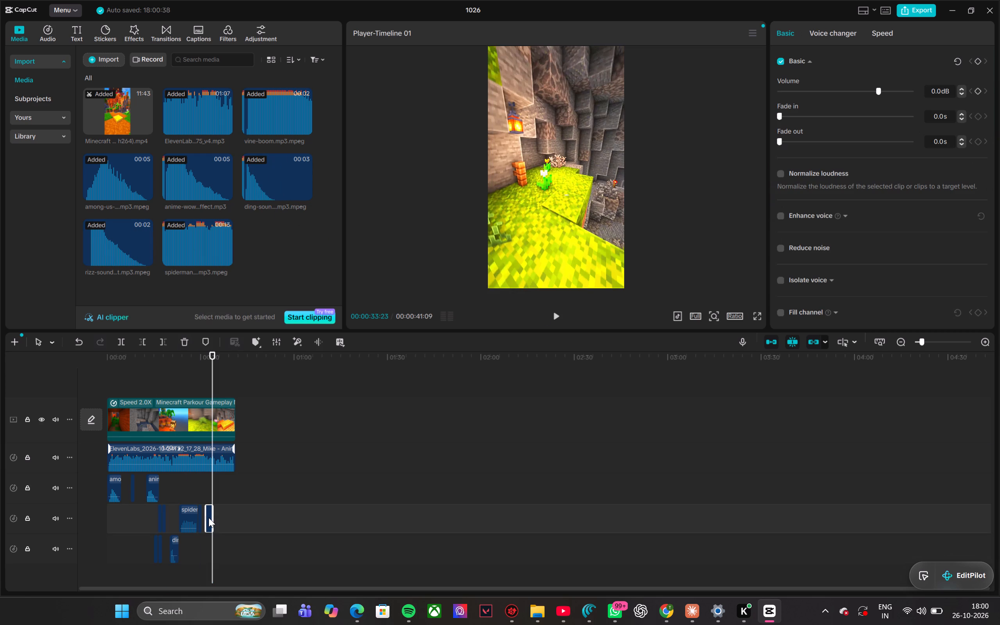
pyautogui.moveTo(209, 518); pyautogui.dragTo(210, 518)
pyautogui.moveTo(210, 518); pyautogui.dragTo(205, 517)
pyautogui.click(279, 487)
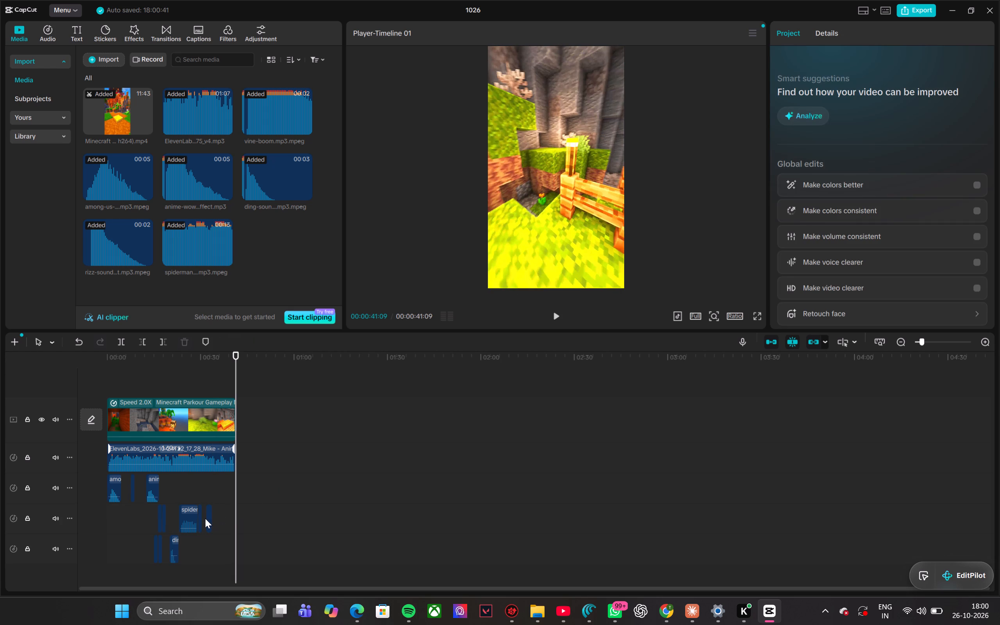
pyautogui.click(209, 519)
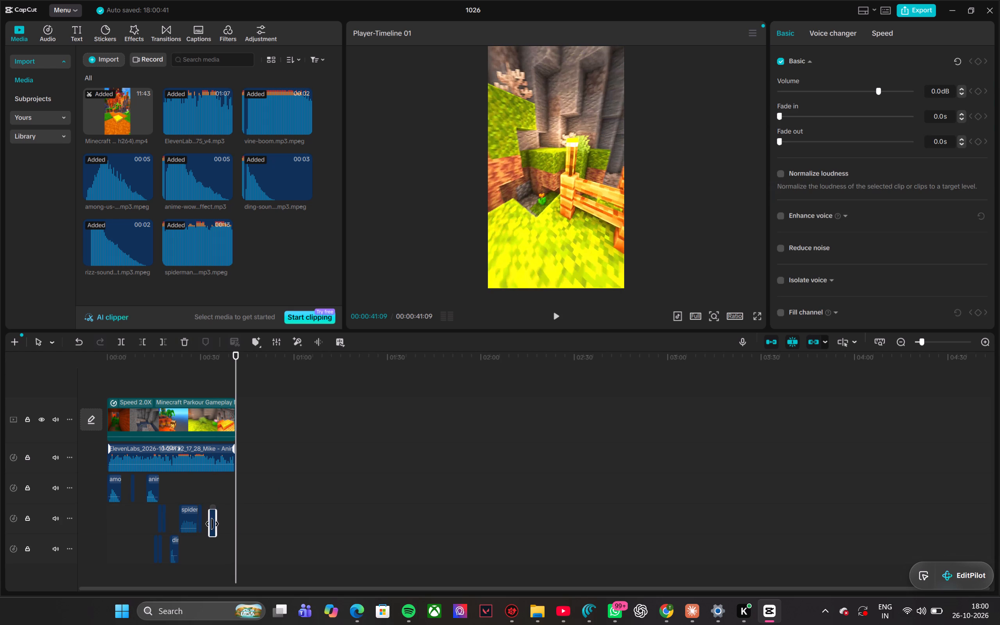
pyautogui.click(210, 518)
# Lower the volume of the vine-boom clip directly after the spiderman-meme-song to -8.0 dB.
pyautogui.click(198, 518)
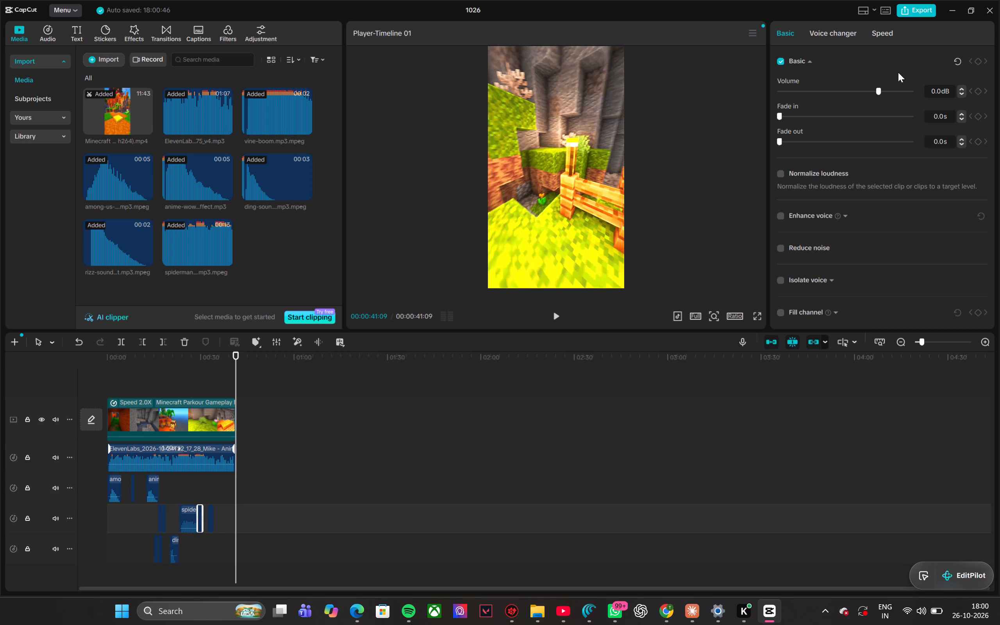
pyautogui.click(857, 89)
pyautogui.click(863, 90)
# Replay the timeline from about 21 s through to the end to check the sound effects' timing and balance.
pyautogui.click(559, 314)
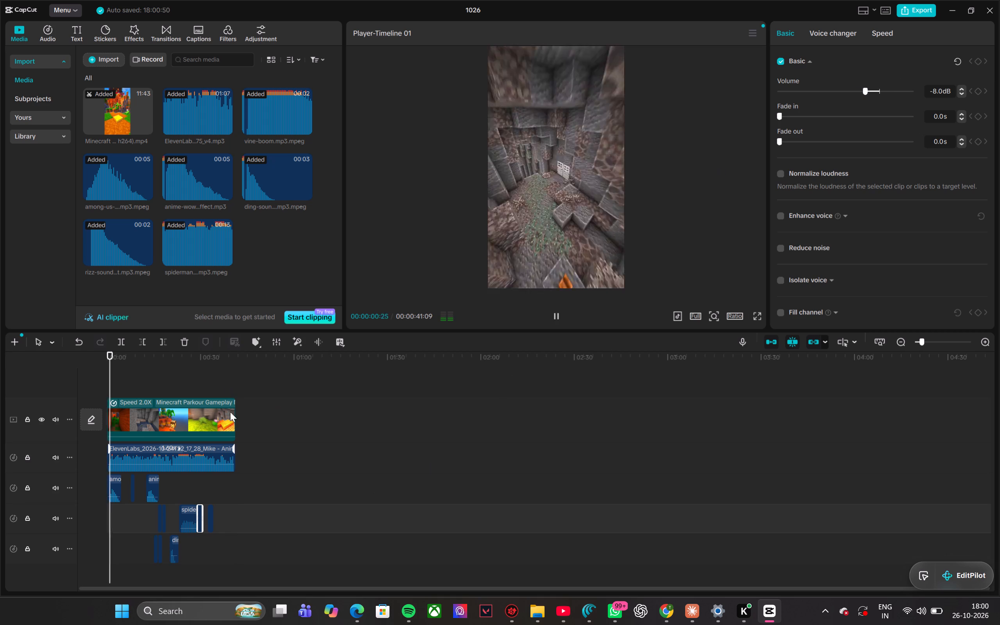
pyautogui.moveTo(111, 378); pyautogui.dragTo(174, 386)
pyautogui.click(555, 321)
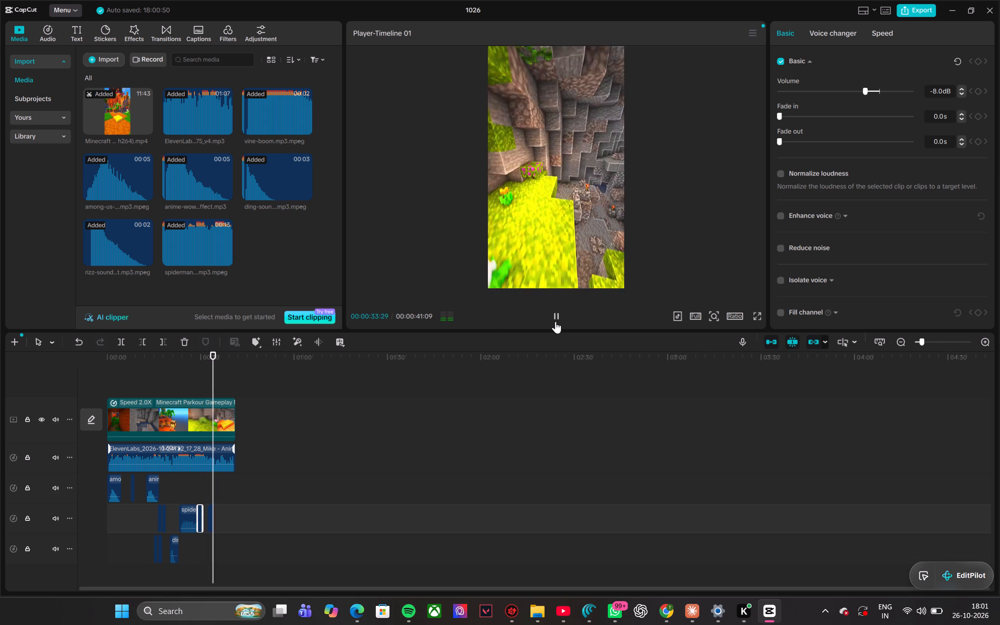
pyautogui.click(555, 321)
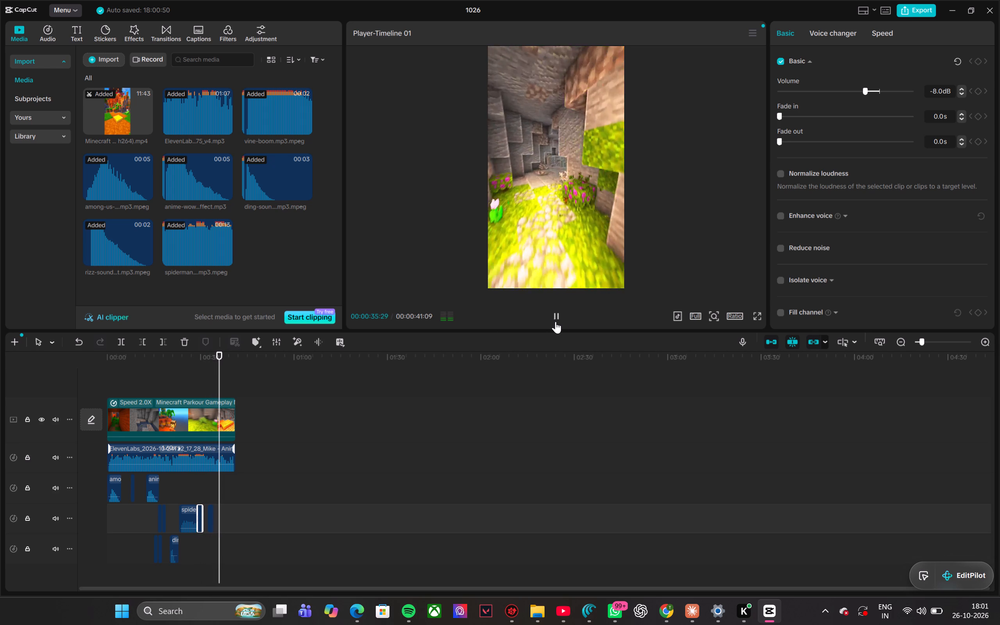
pyautogui.click(555, 321)
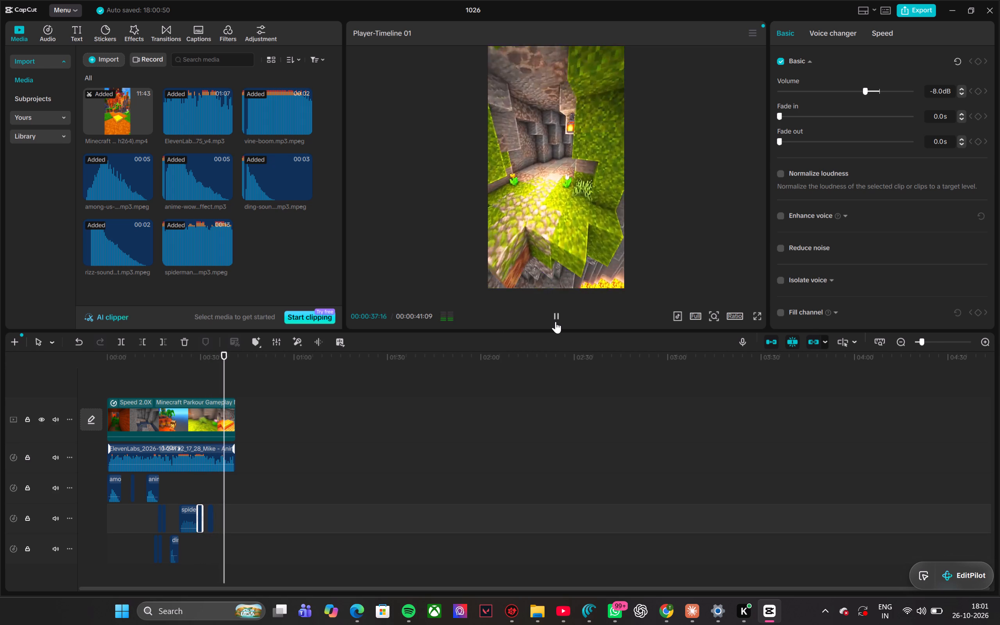
pyautogui.click(555, 321)
pyautogui.click(555, 321)
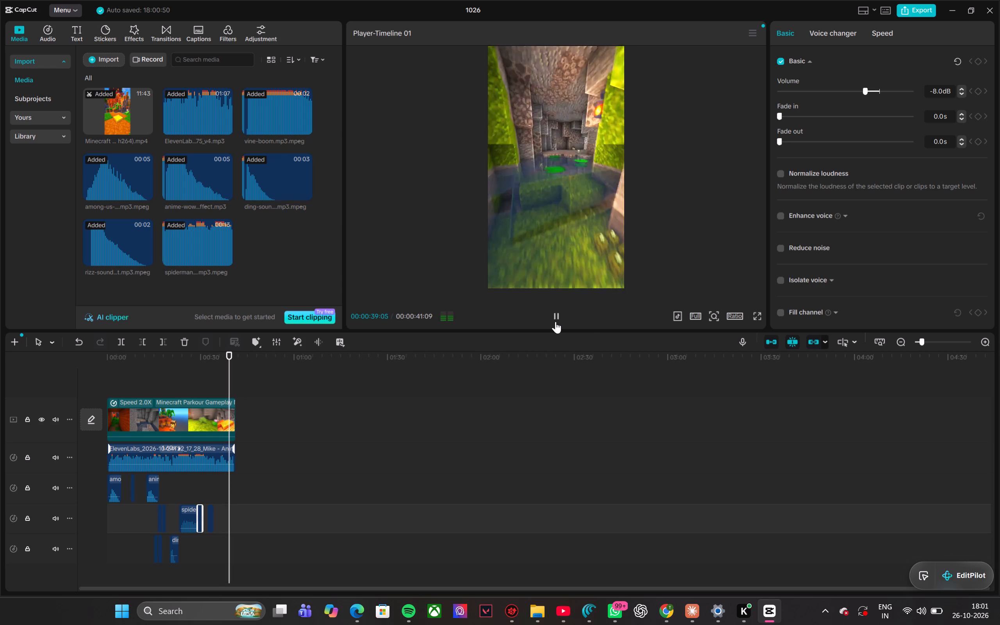
pyautogui.click(555, 321)
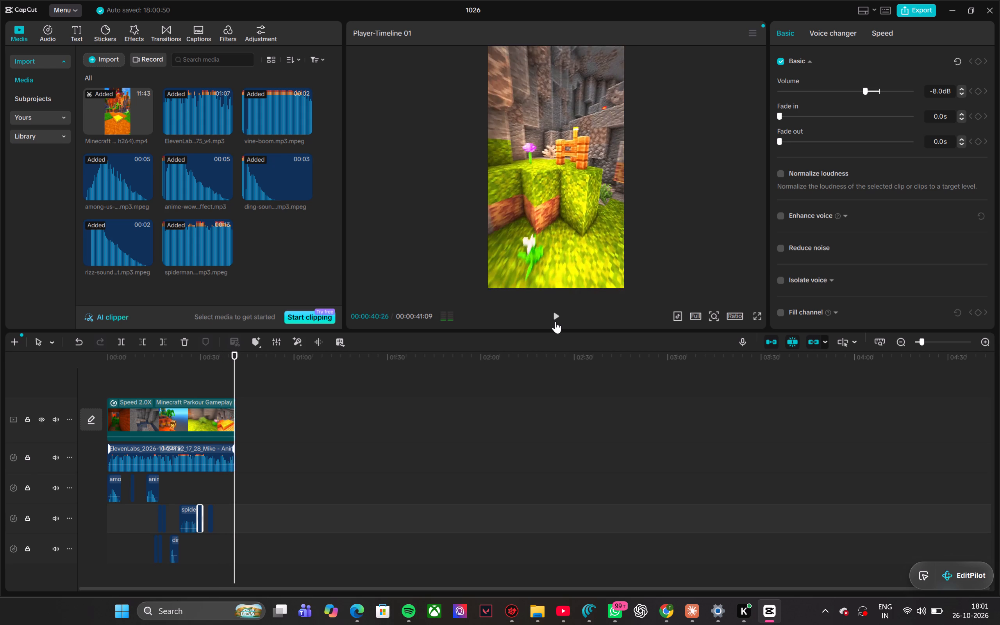
pyautogui.click(555, 321)
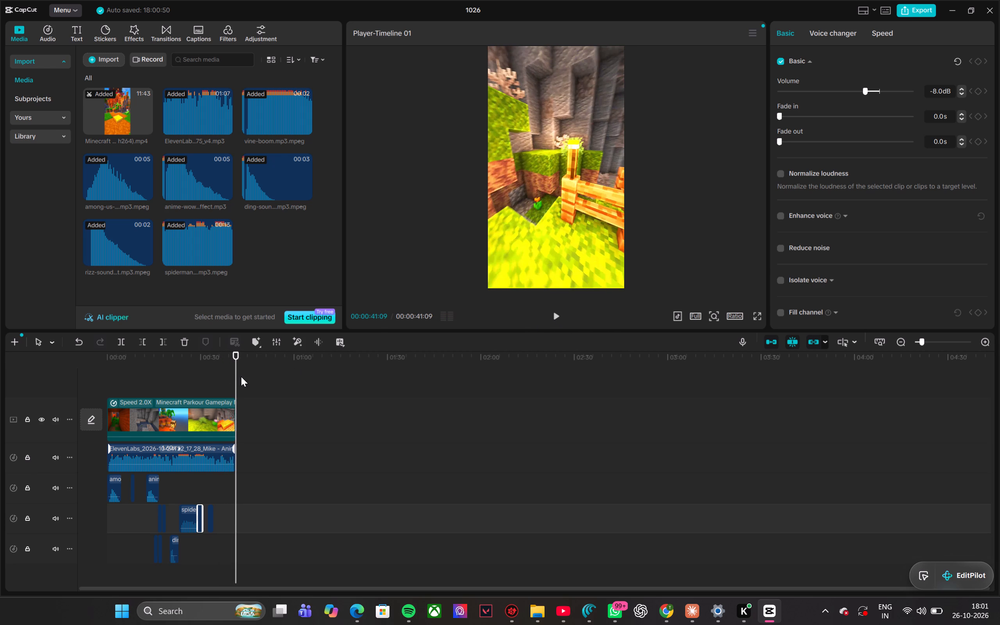
# Replay from about 35 s and stop at the next sound cue, at about 37.5 s.
pyautogui.click(241, 377)
pyautogui.moveTo(241, 377); pyautogui.dragTo(237, 377)
pyautogui.moveTo(237, 377); pyautogui.dragTo(218, 375)
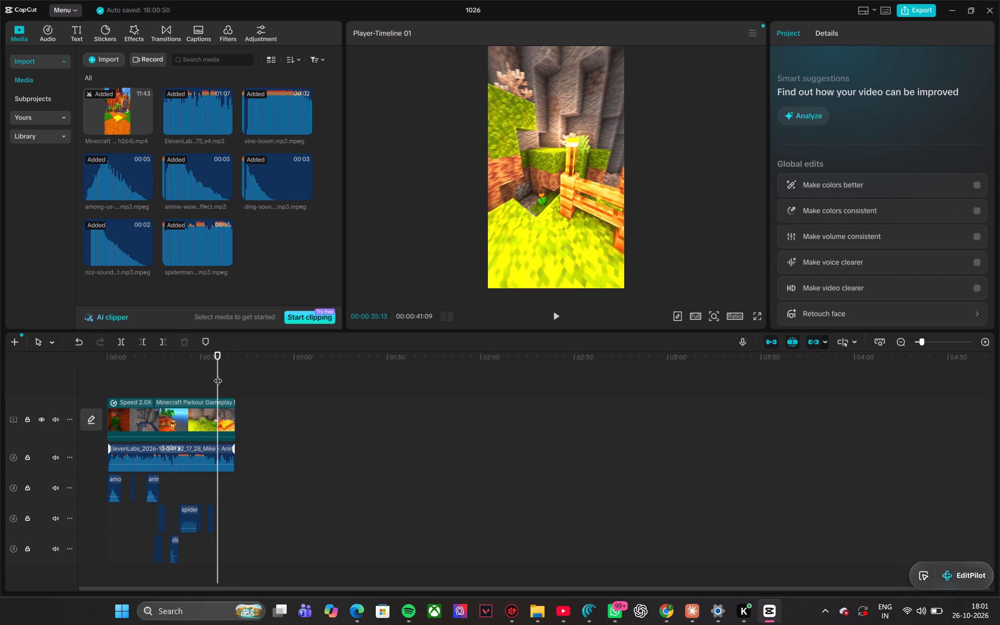
pyautogui.click(557, 320)
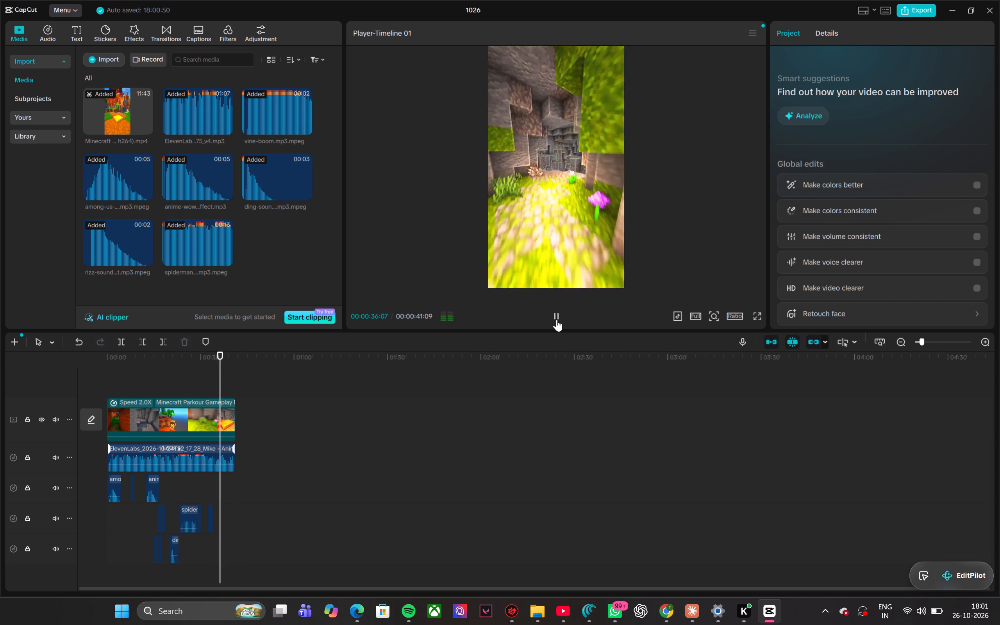
pyautogui.click(557, 320)
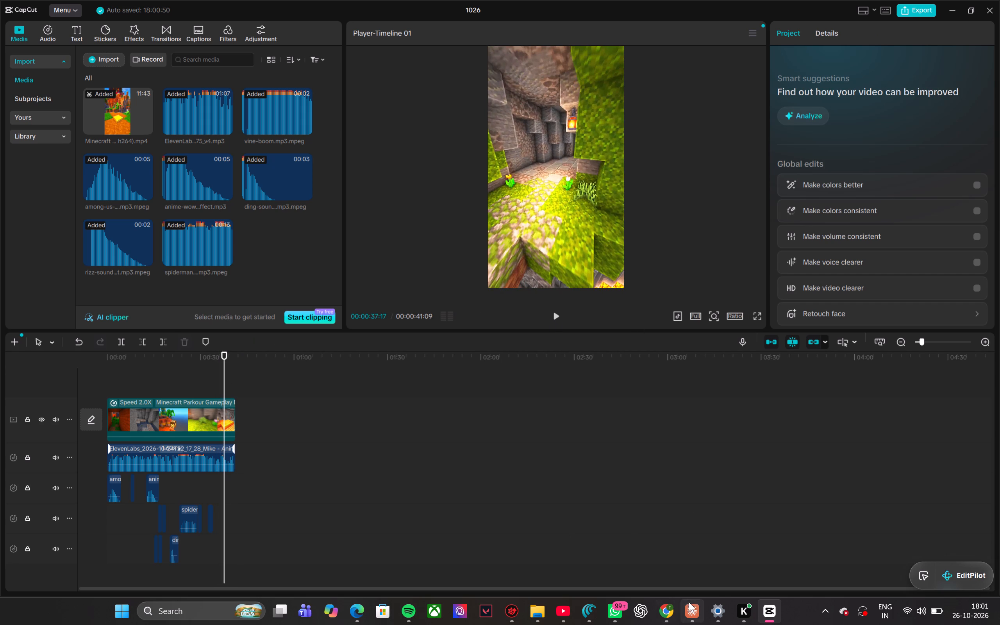
# Switch to the Myinstants page in Chrome and search its sounds for "sad".
pyautogui.click(664, 611)
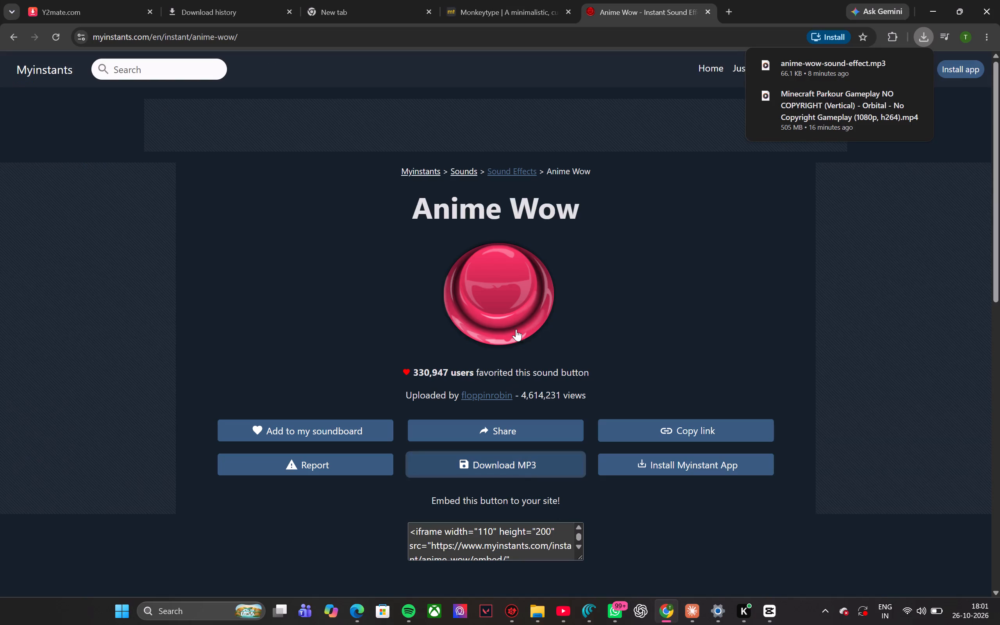
pyautogui.click(173, 61)
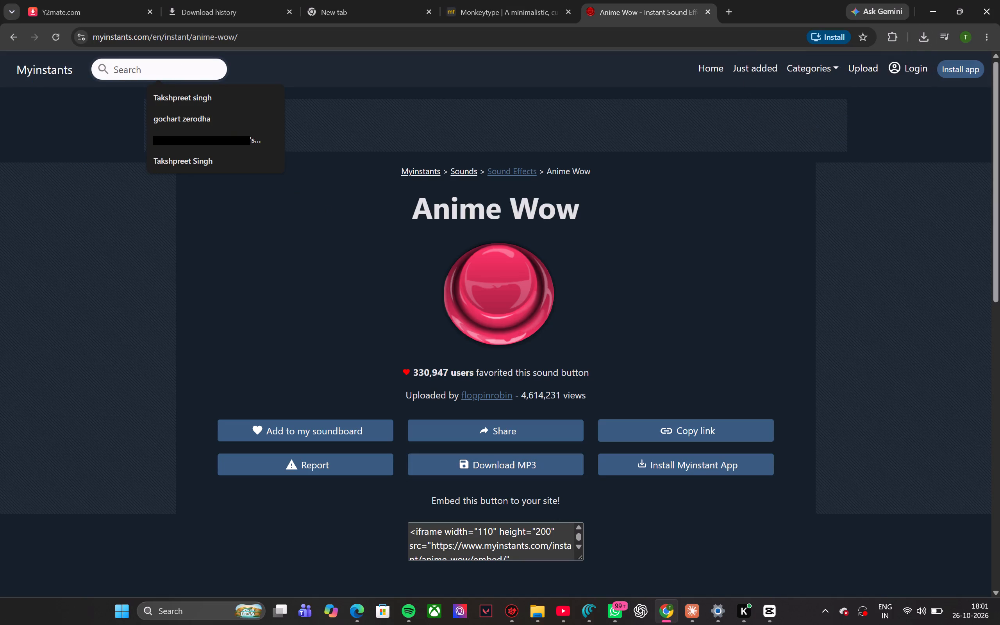
pyautogui.write('sa')
pyautogui.press('d')
pyautogui.press('Return')
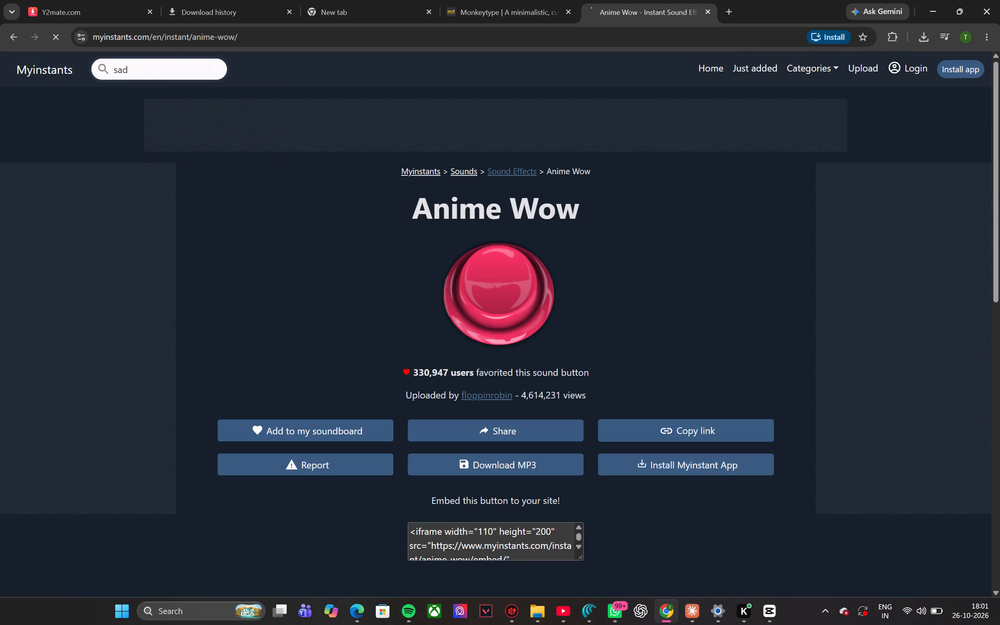
# Audition several of the sad sounds, then download Sad Violin (the meme one) as an MP3.
pyautogui.click(251, 210)
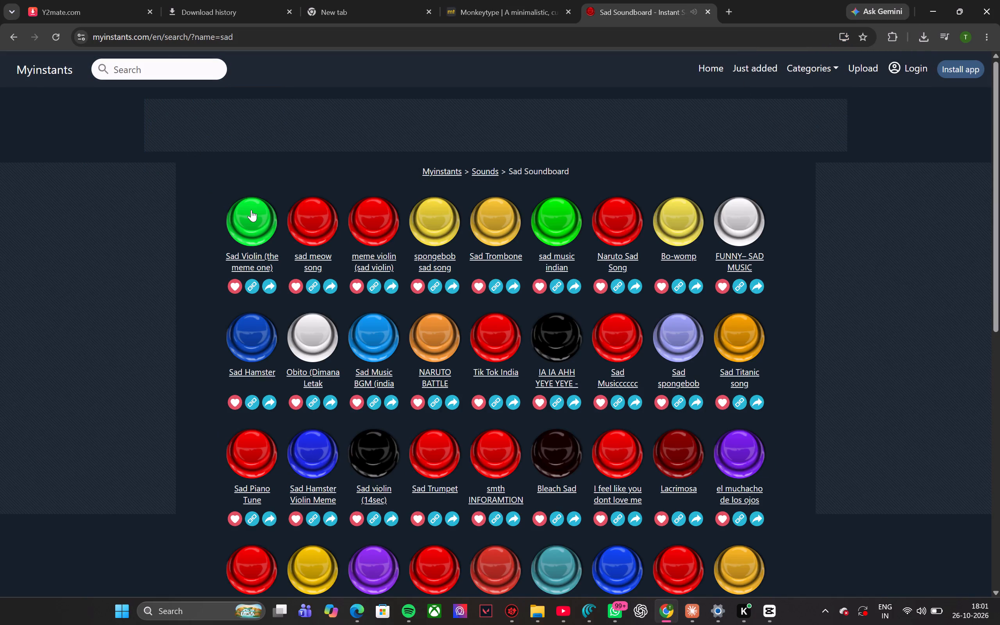
pyautogui.click(306, 231)
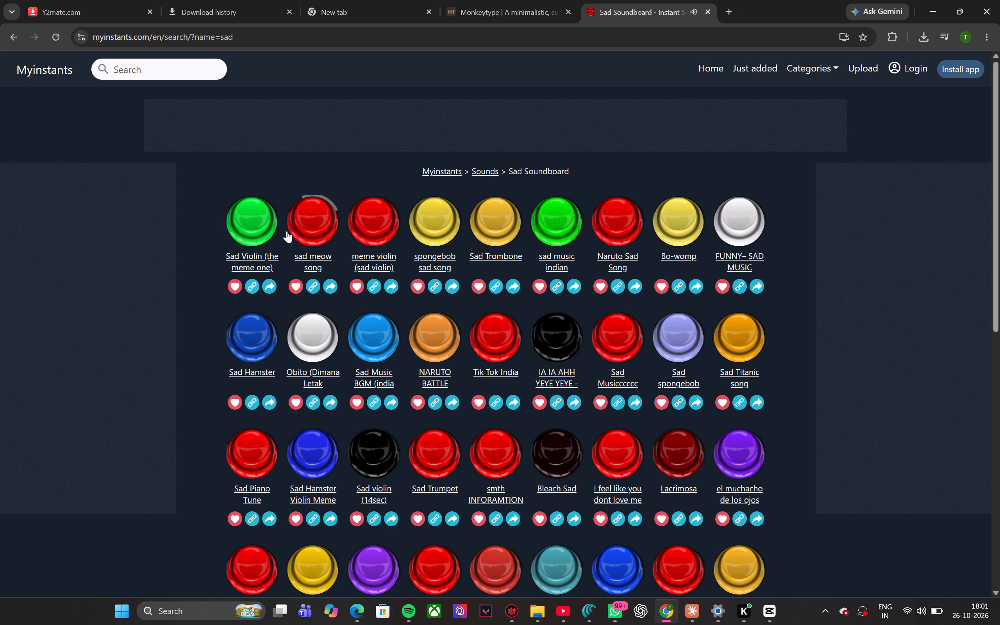
pyautogui.click(367, 209)
pyautogui.click(261, 228)
pyautogui.click(610, 224)
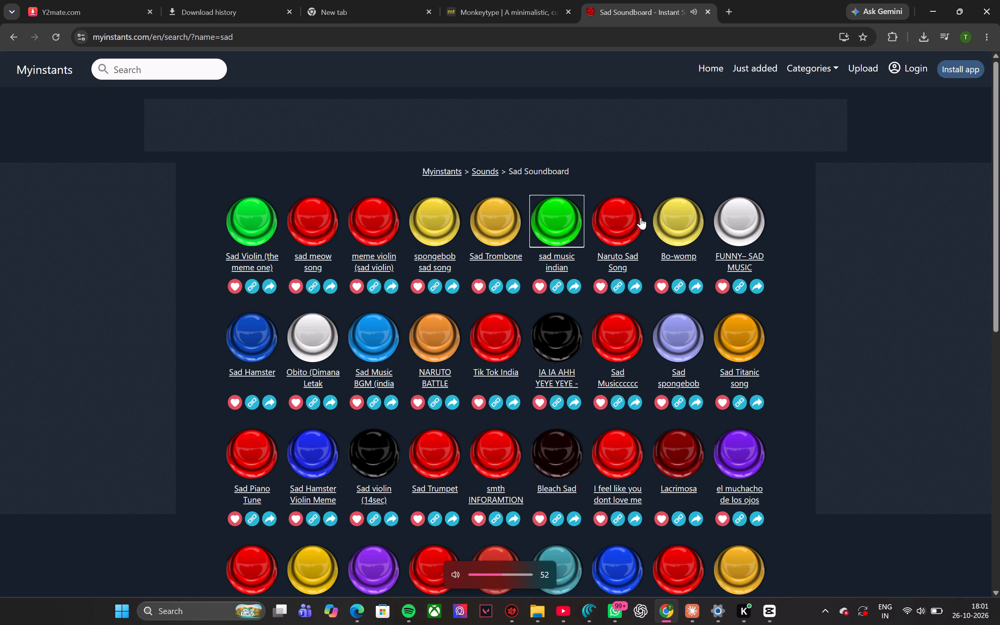
pyautogui.click(741, 218)
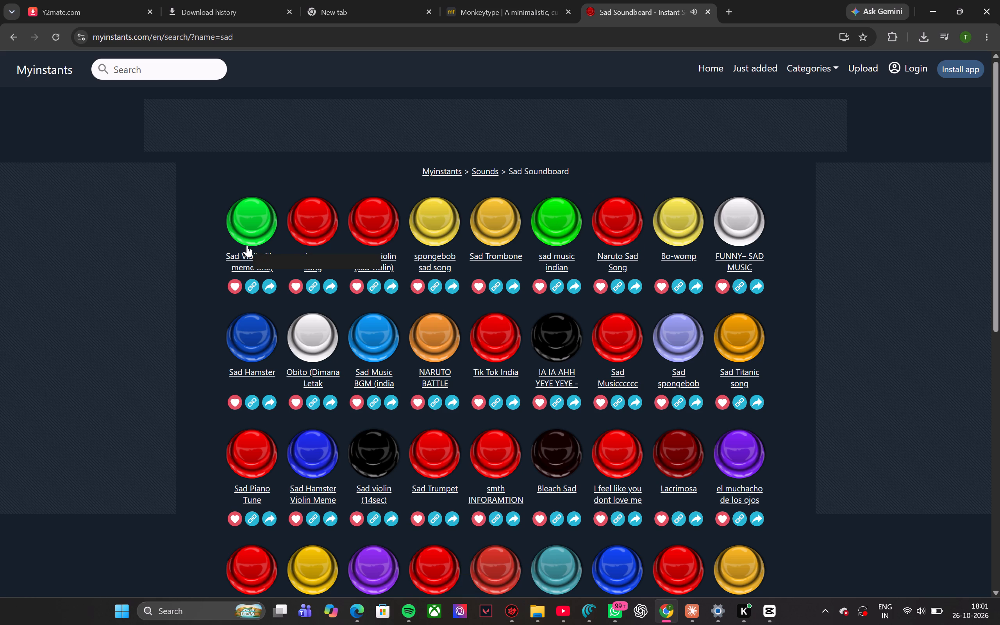
pyautogui.click(248, 261)
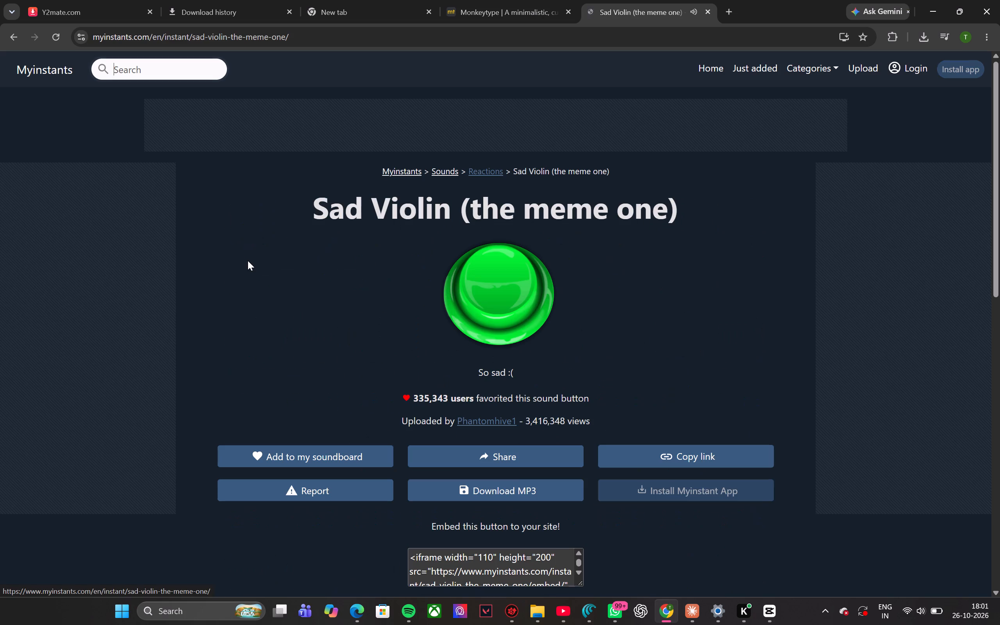
pyautogui.click(487, 495)
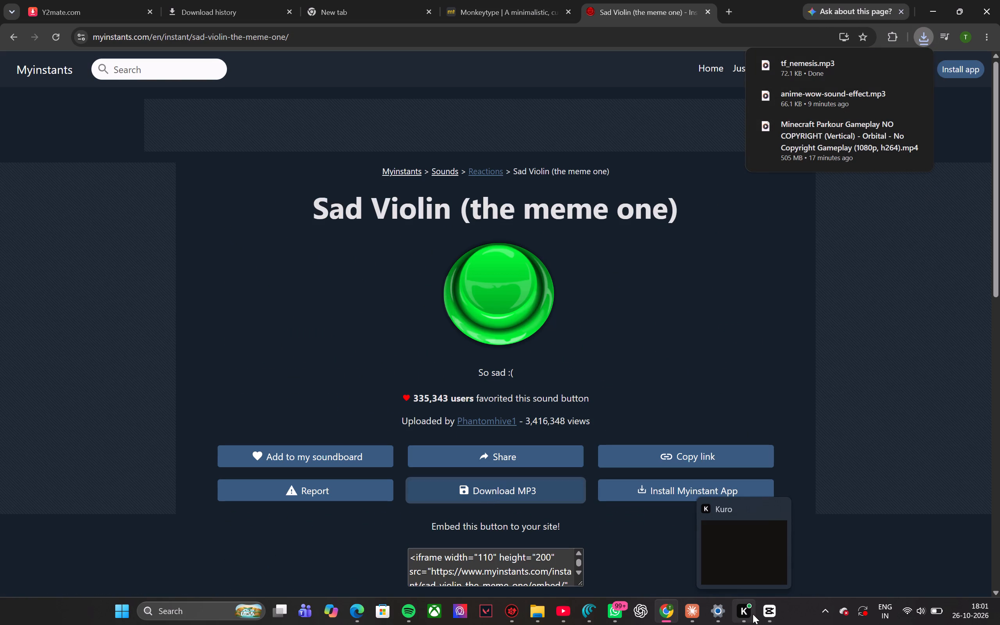
# Switch back to CapCut and import tf_nemesis.mp3 from the Downloads folder into the project media.
pyautogui.click(772, 612)
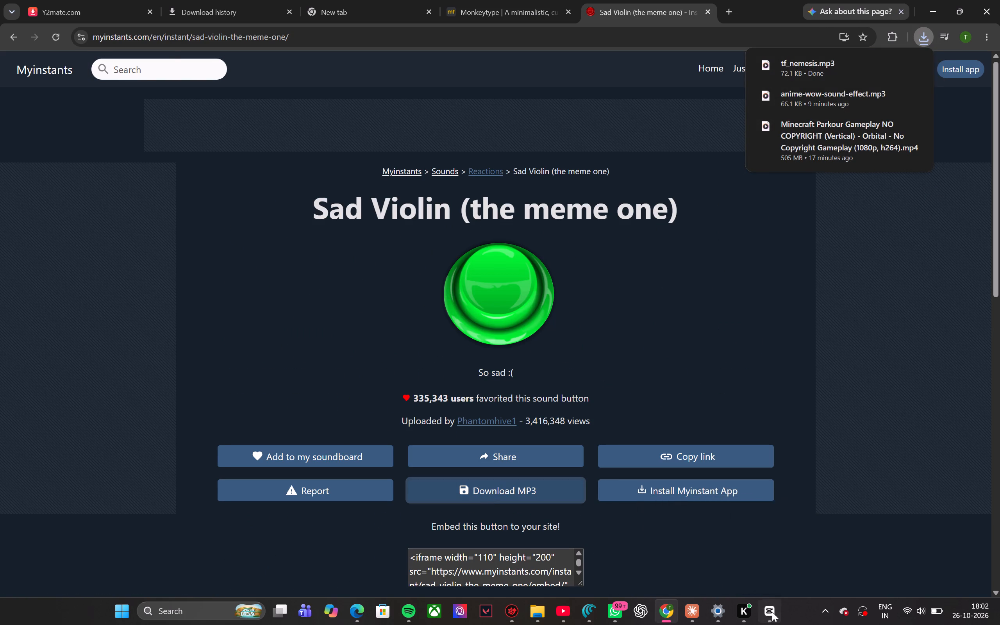
pyautogui.click(100, 55)
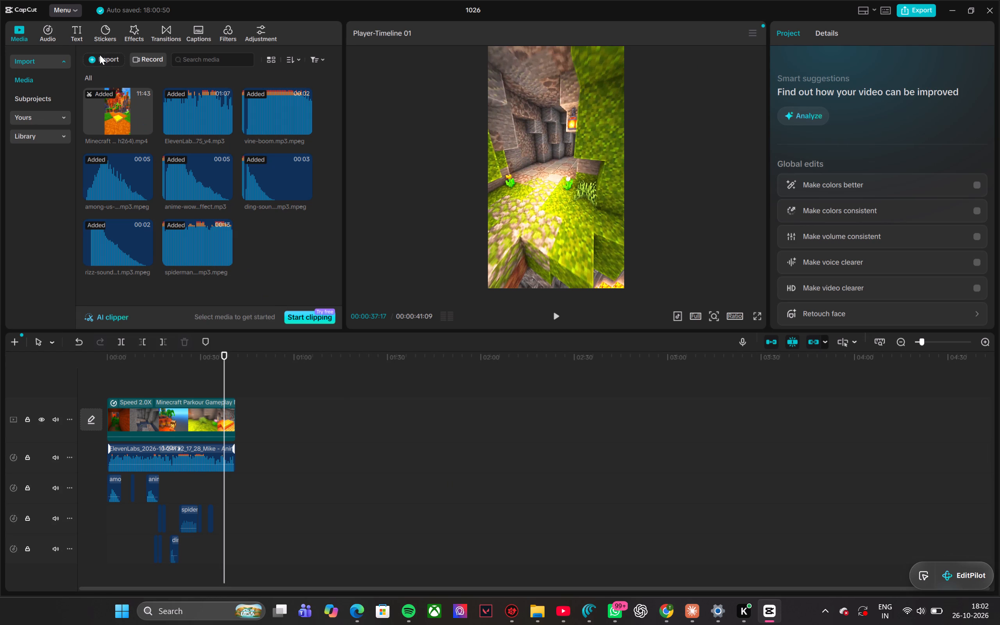
pyautogui.click(151, 82)
pyautogui.click(204, 112)
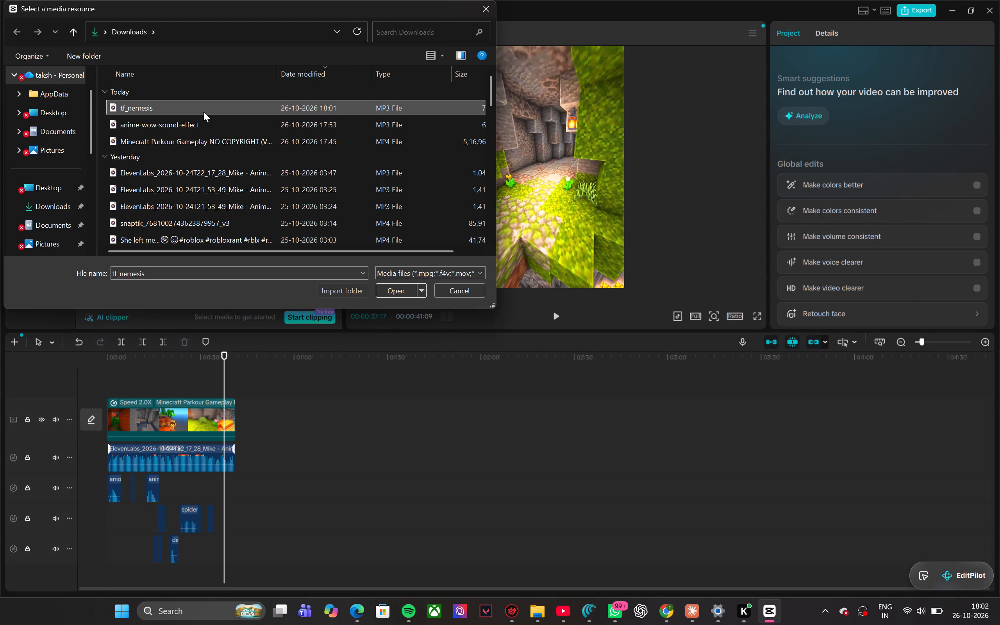
pyautogui.click(380, 293)
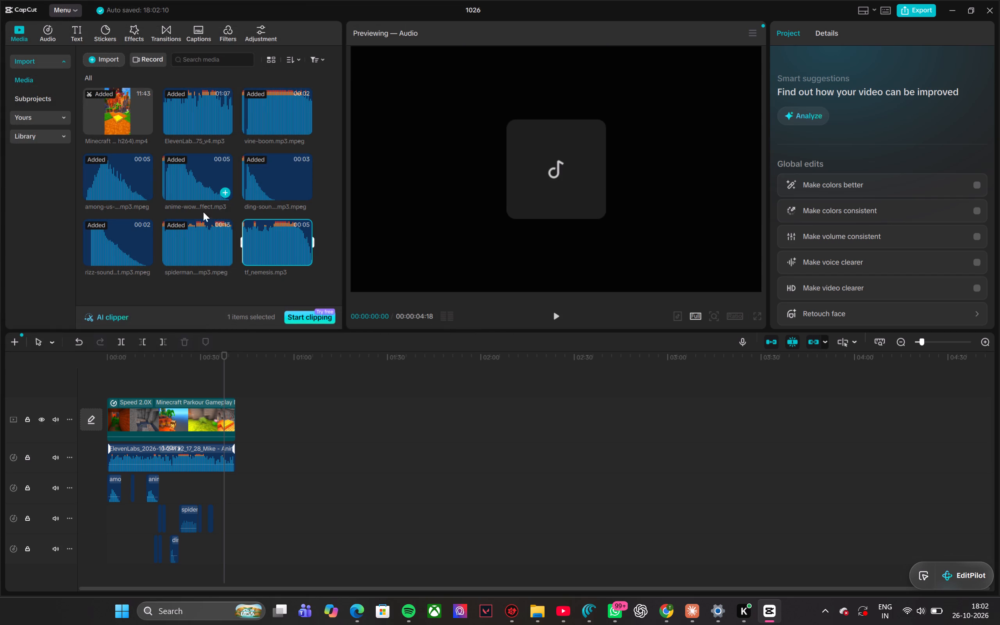
# Place the tf_nemesis sound on the lowest audio track, starting at the 37:17 playhead position.
pyautogui.moveTo(261, 229); pyautogui.dragTo(212, 521)
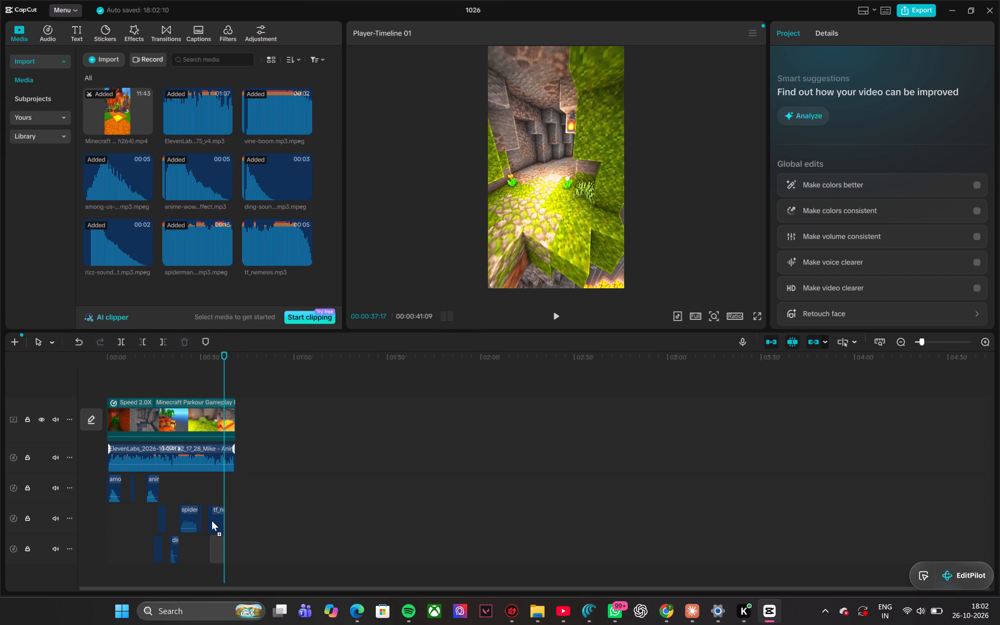
pyautogui.moveTo(212, 521); pyautogui.dragTo(220, 548)
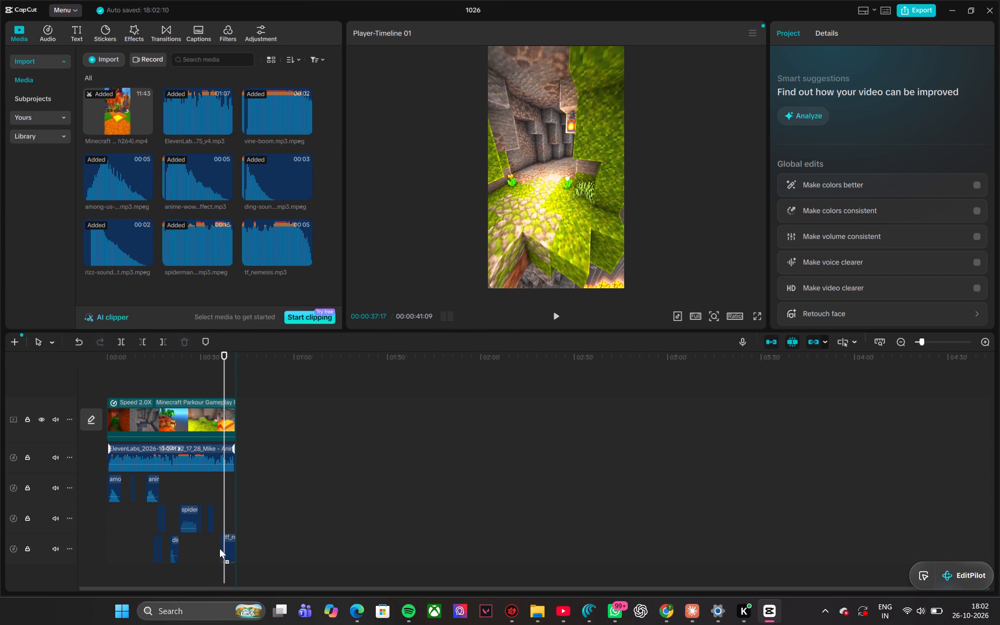
pyautogui.moveTo(220, 548); pyautogui.dragTo(220, 548)
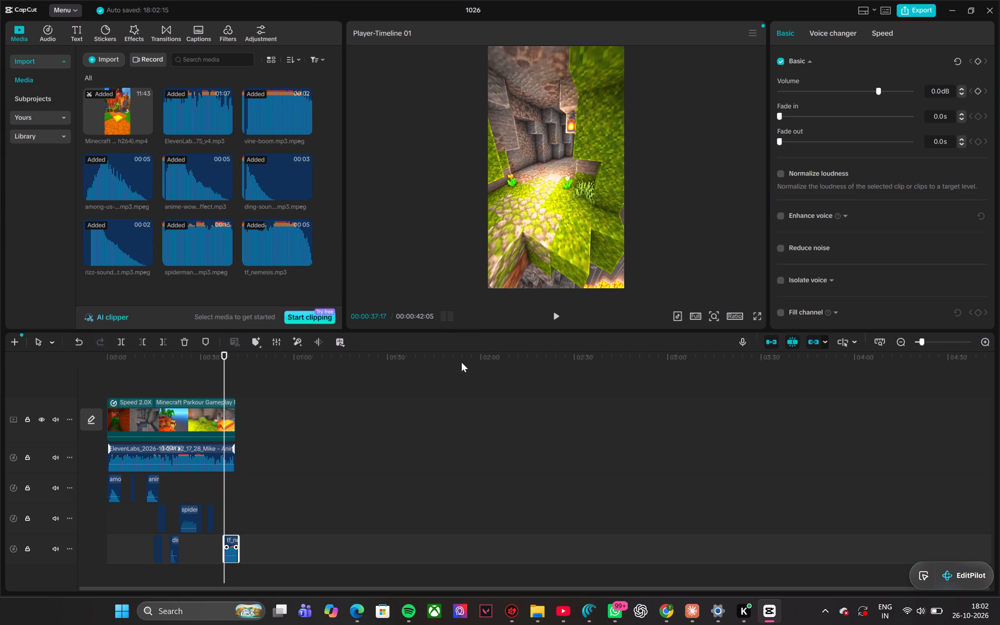
# Lower the tf_nemesis clip's volume to -13.2 dB and replay the ending from about 35 s.
pyautogui.click(855, 90)
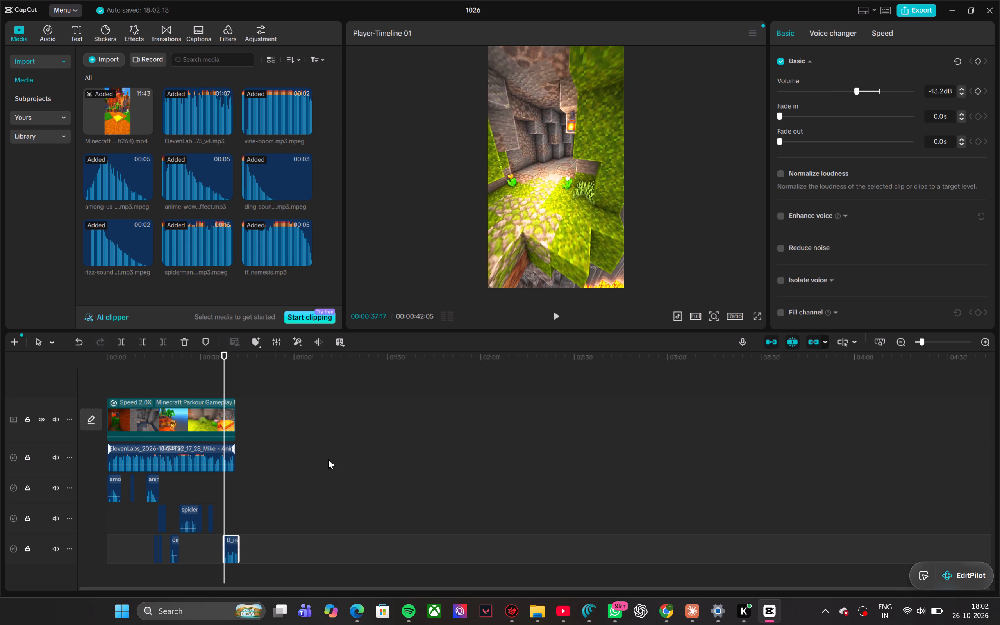
pyautogui.moveTo(225, 381); pyautogui.dragTo(215, 382)
pyautogui.click(561, 315)
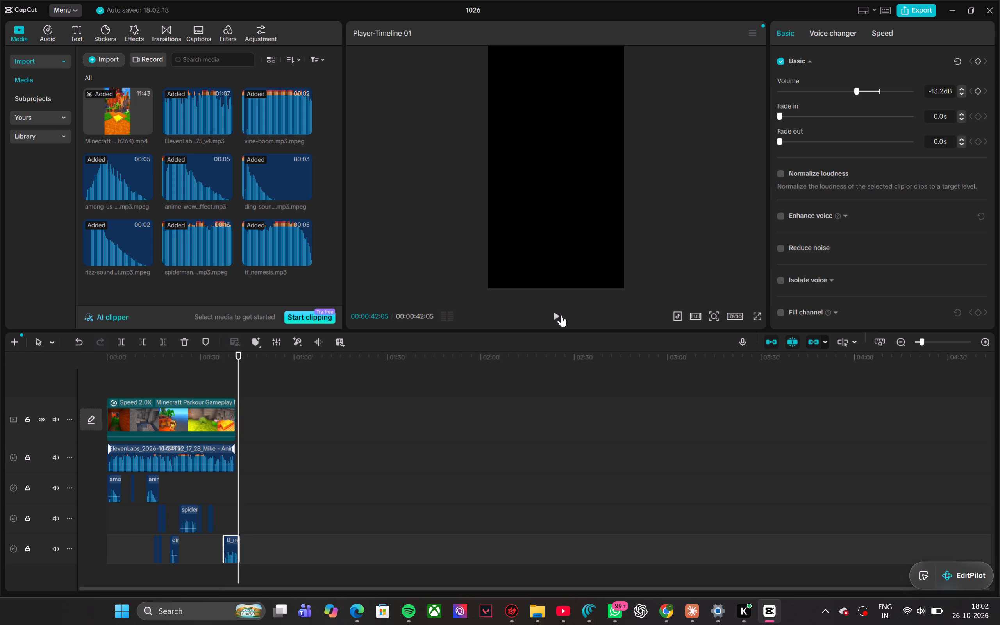
# Shift the tf_nemesis sound slightly earlier on its track so it ends together with the gameplay video at 41:09.
pyautogui.moveTo(239, 496); pyautogui.dragTo(198, 504)
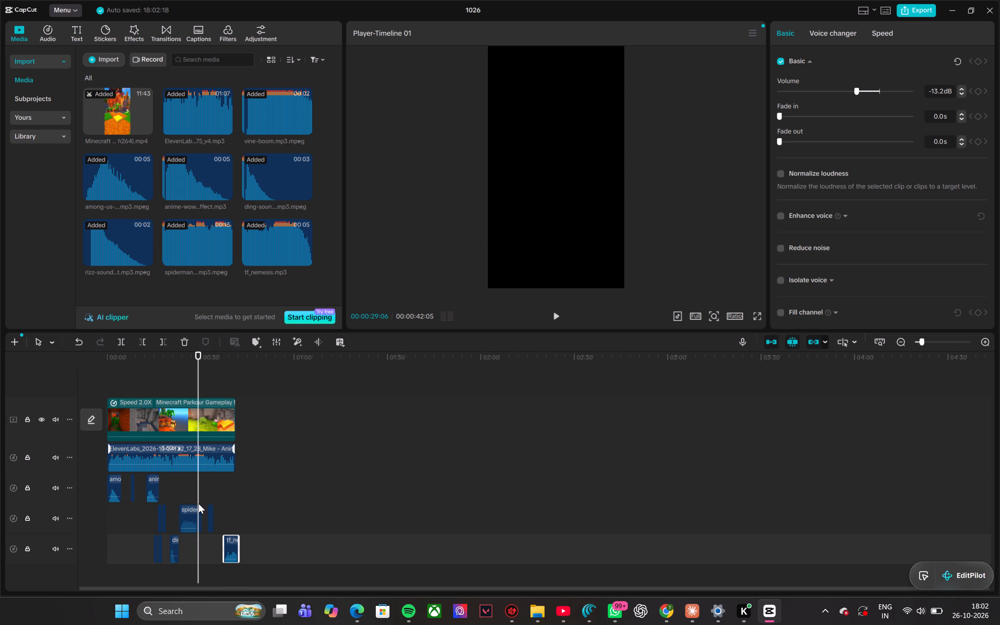
pyautogui.moveTo(238, 557); pyautogui.dragTo(233, 557)
pyautogui.moveTo(233, 557); pyautogui.dragTo(247, 557)
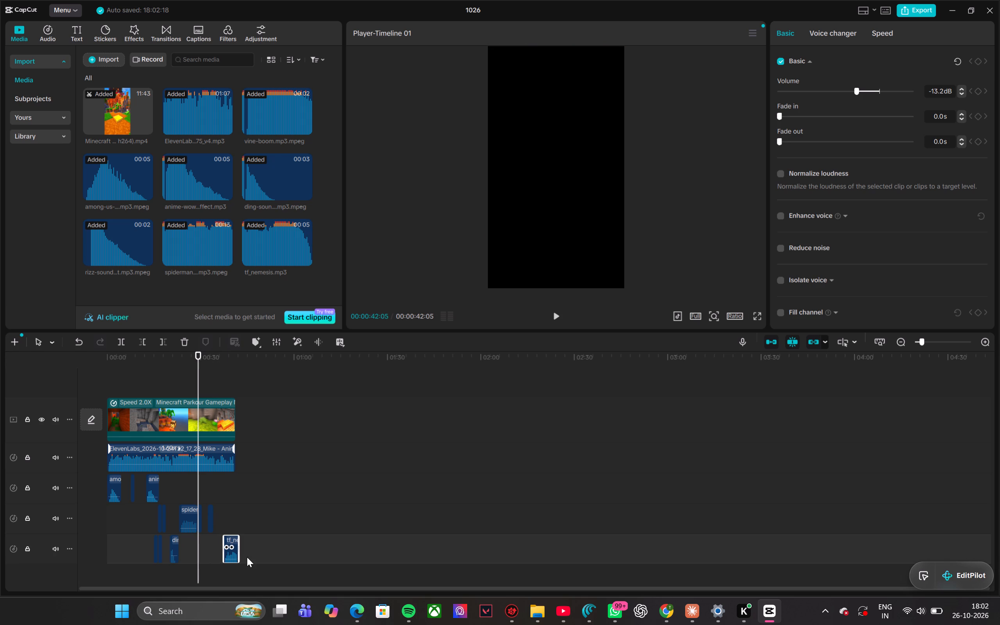
pyautogui.moveTo(229, 554); pyautogui.dragTo(229, 554)
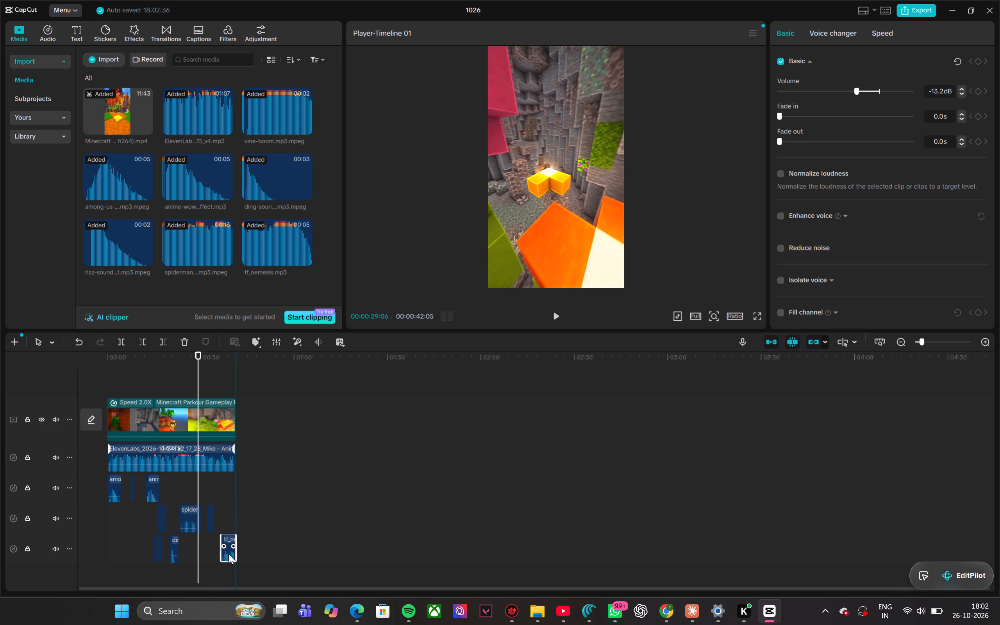
pyautogui.moveTo(229, 554); pyautogui.dragTo(224, 553)
pyautogui.moveTo(224, 553); pyautogui.dragTo(226, 556)
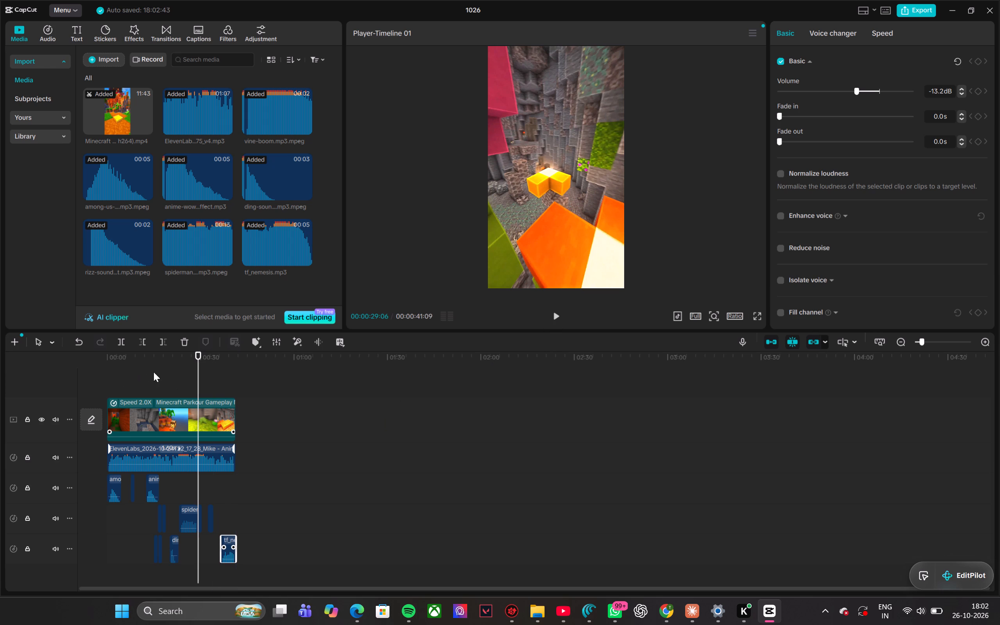
# Return the playhead to the beginning and play the short from 00:00 to review the full audio mix.
pyautogui.click(199, 379)
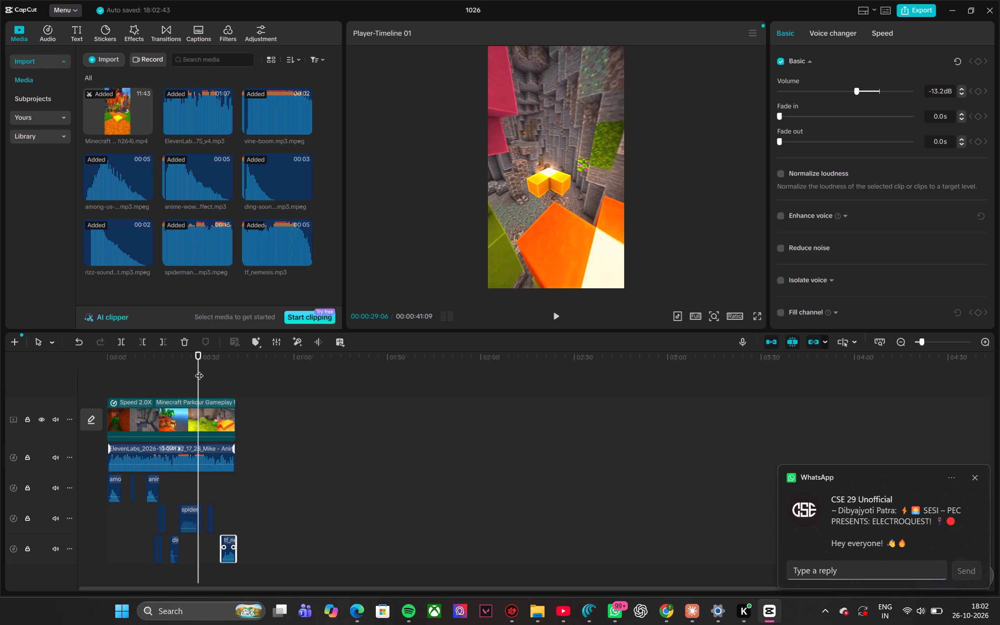
pyautogui.moveTo(198, 370); pyautogui.dragTo(240, 381)
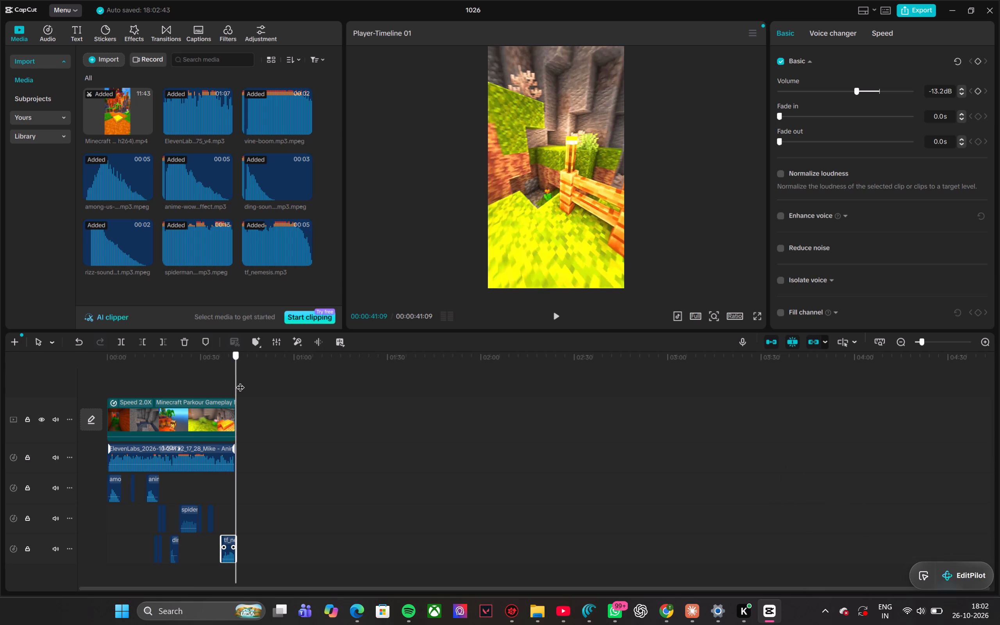
pyautogui.moveTo(240, 381); pyautogui.dragTo(83, 404)
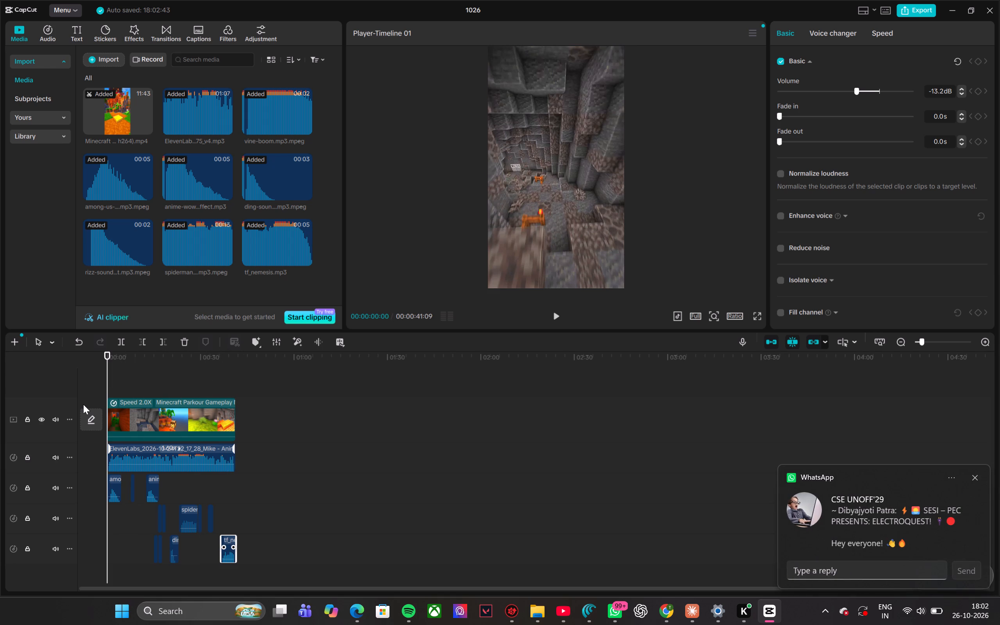
pyautogui.click(556, 316)
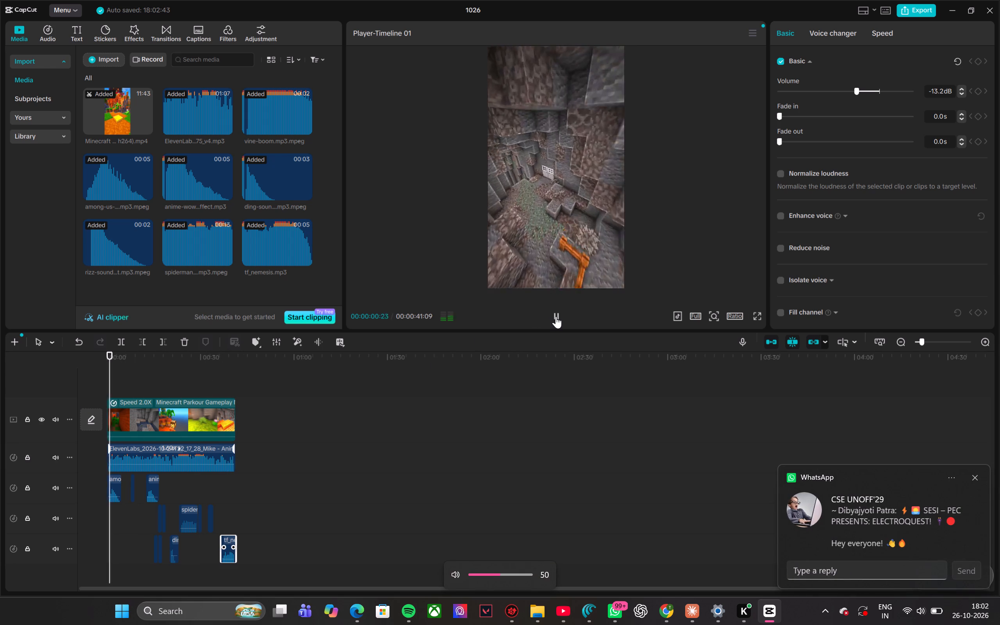
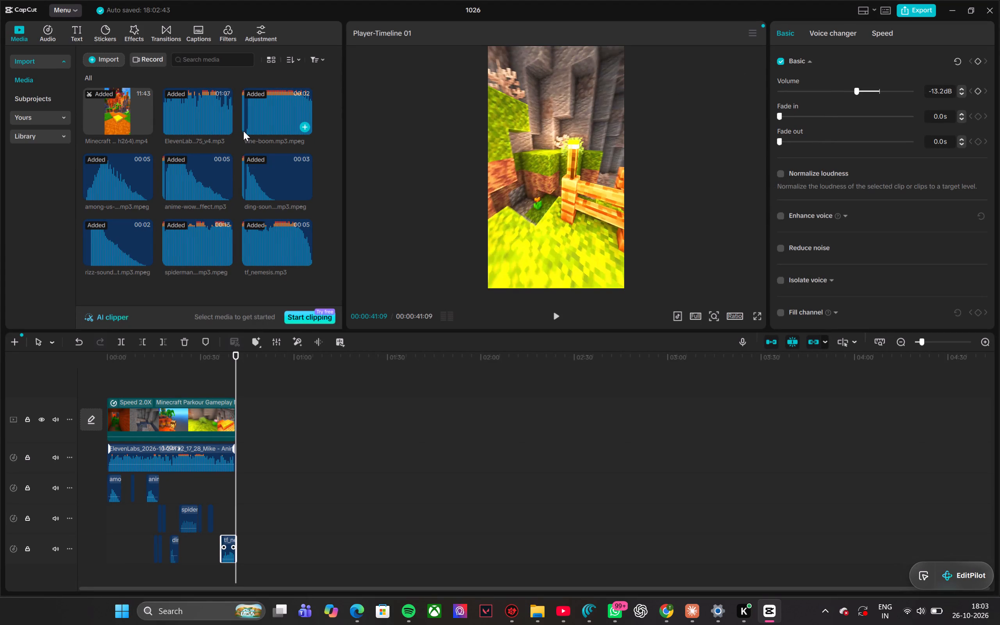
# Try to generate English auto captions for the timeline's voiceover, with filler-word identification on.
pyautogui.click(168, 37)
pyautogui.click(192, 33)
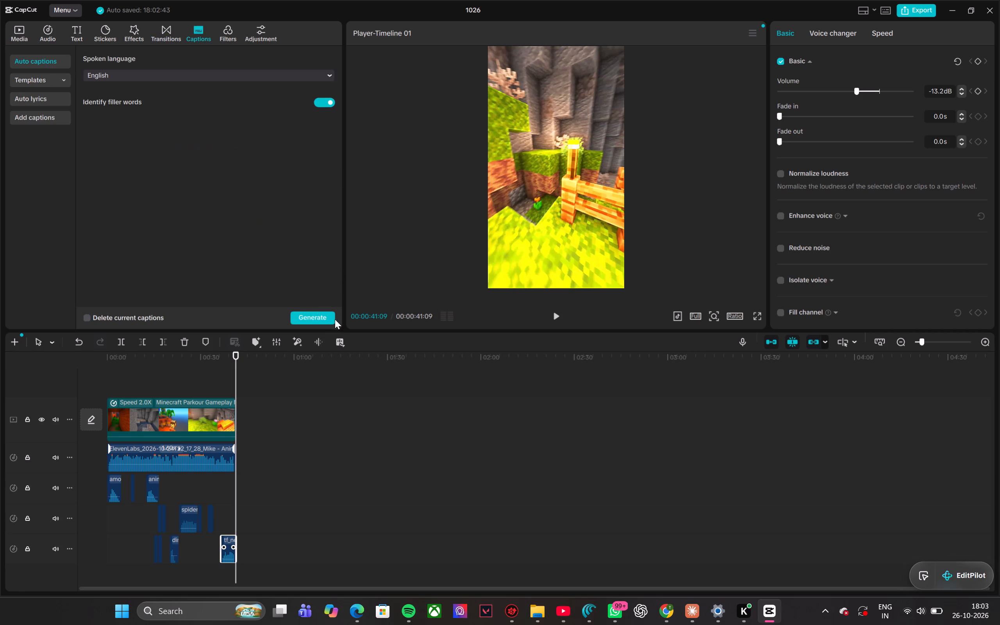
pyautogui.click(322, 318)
# Export the 1026 video as an mp4 at 1080P, 30fps, with the HEVC codec and recommended bit rate.
pyautogui.click(920, 11)
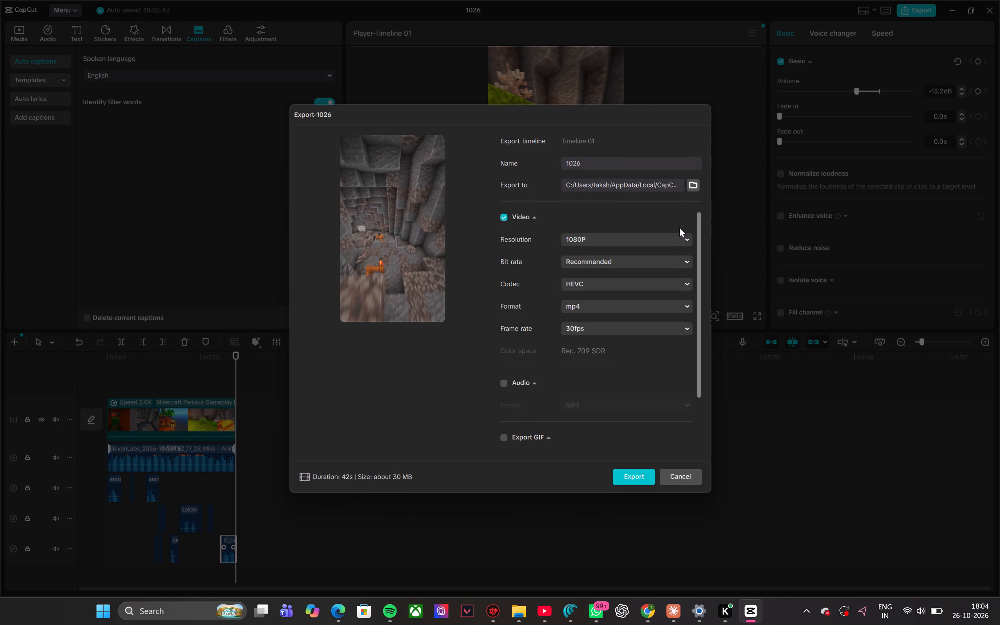
pyautogui.click(638, 476)
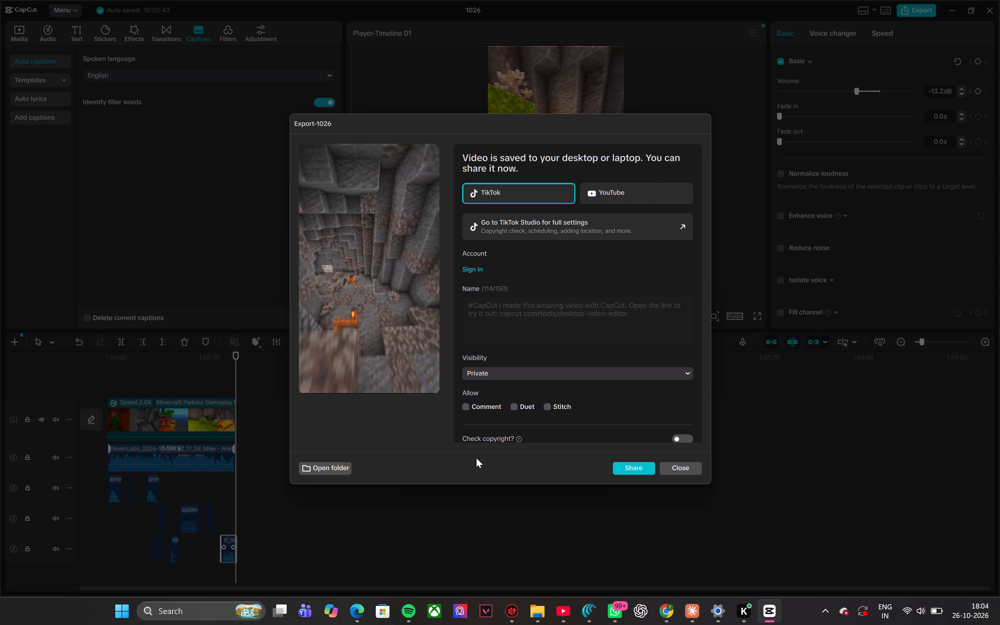
# Open the export folder and copy the exported 1026 video into the Downloads folder.
pyautogui.click(328, 466)
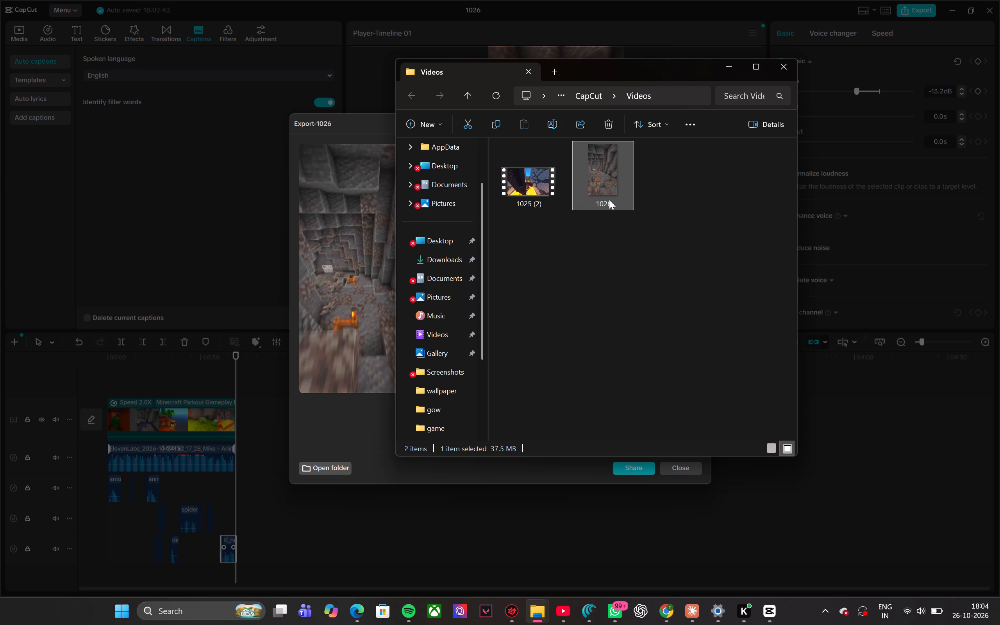
pyautogui.hotkey('ctrl', 'c')
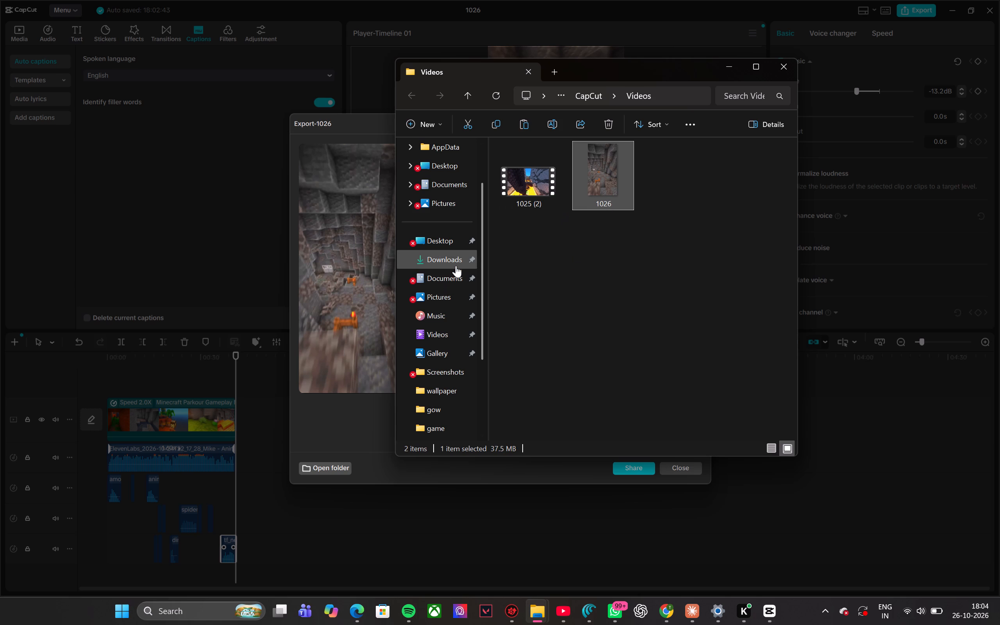
pyautogui.click(455, 261)
pyautogui.scroll(-3, 600, 280)
pyautogui.scroll(6, 600, 280)
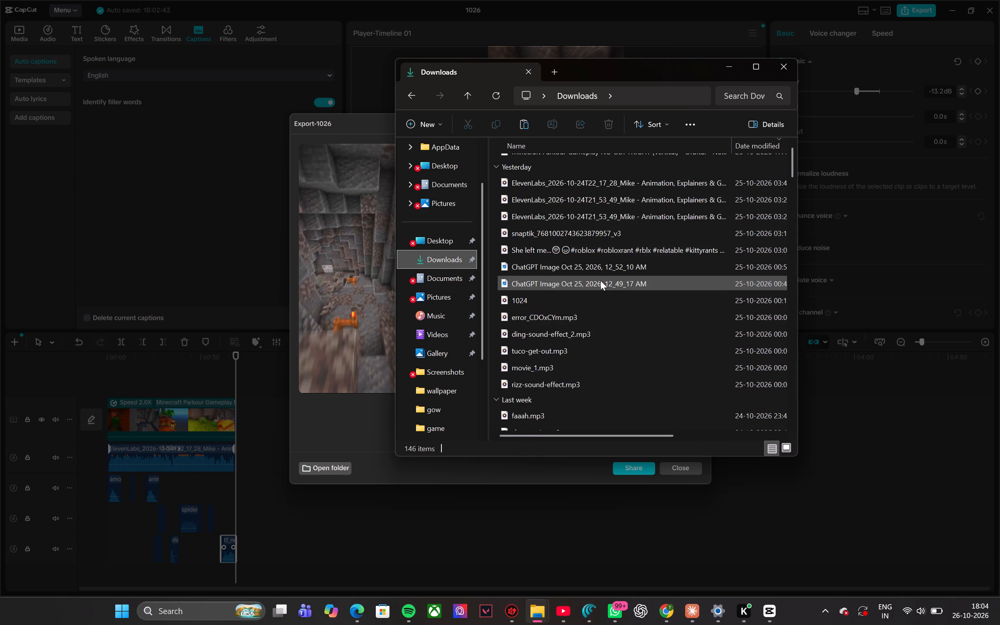
pyautogui.hotkey('ctrl', 'v')
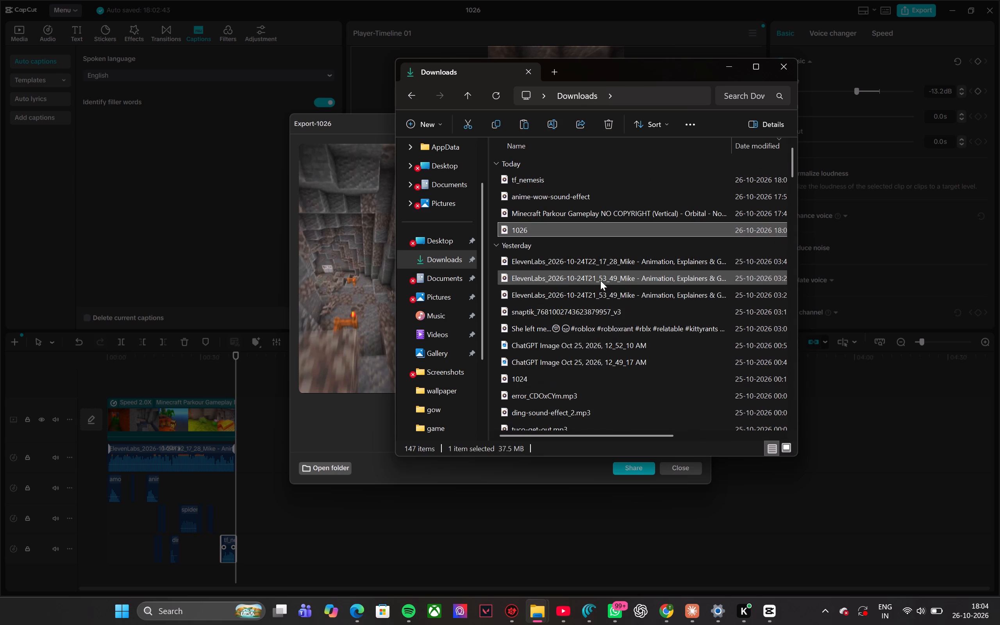
pyautogui.click(727, 69)
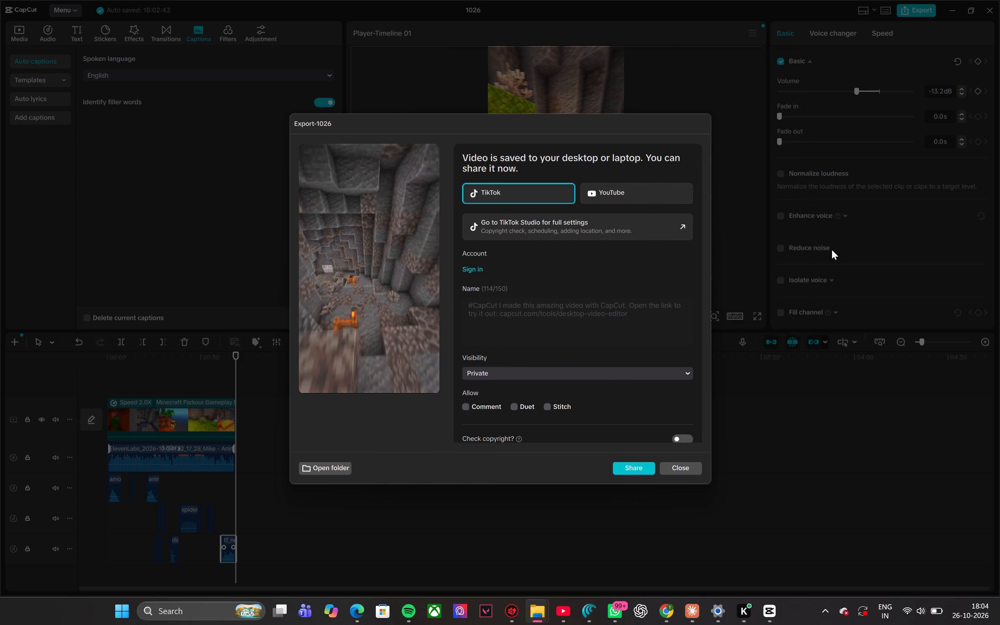
# Close the export folder window and dismiss the completed Export-1026 dialog without sharing the video.
pyautogui.click(986, 8)
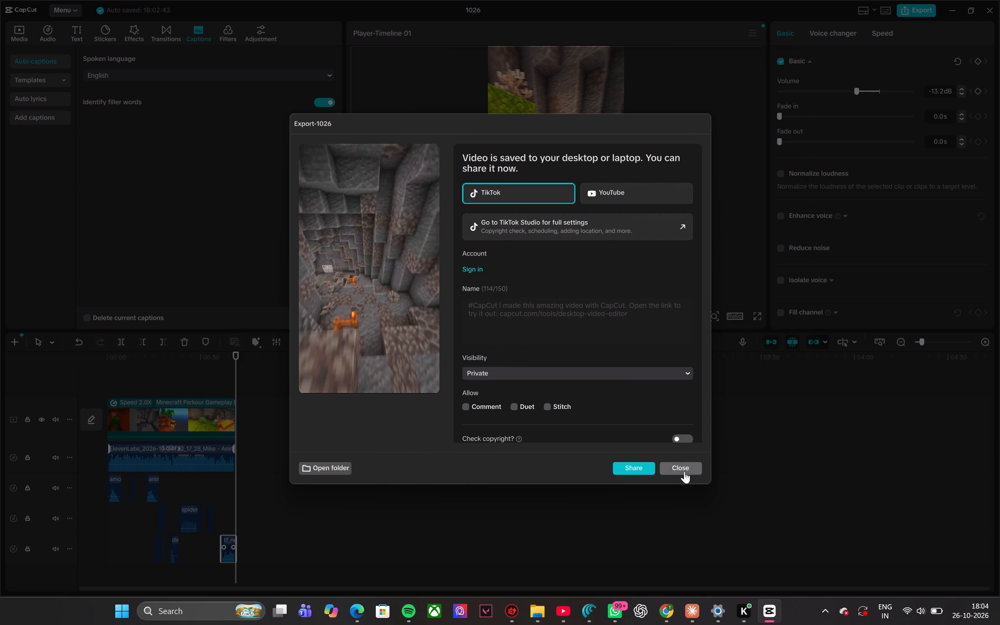
pyautogui.click(684, 470)
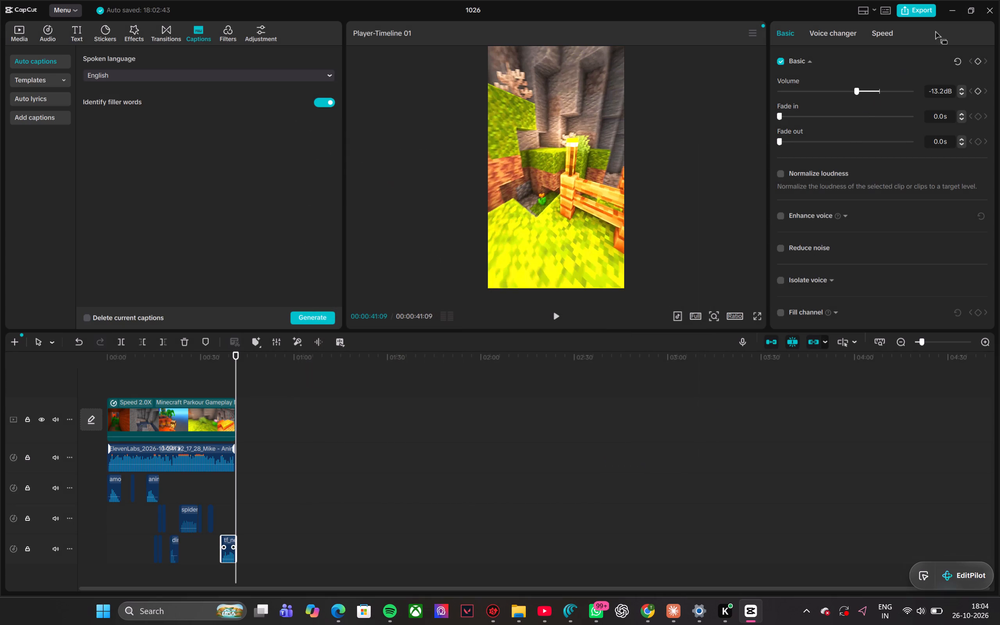
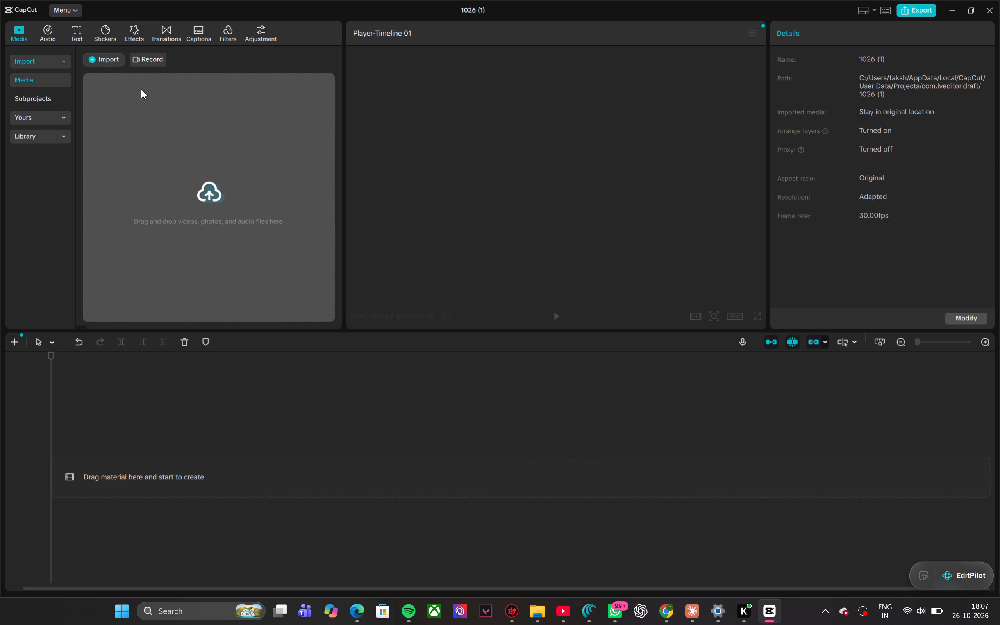
pyautogui.click(107, 59)
pyautogui.click(120, 82)
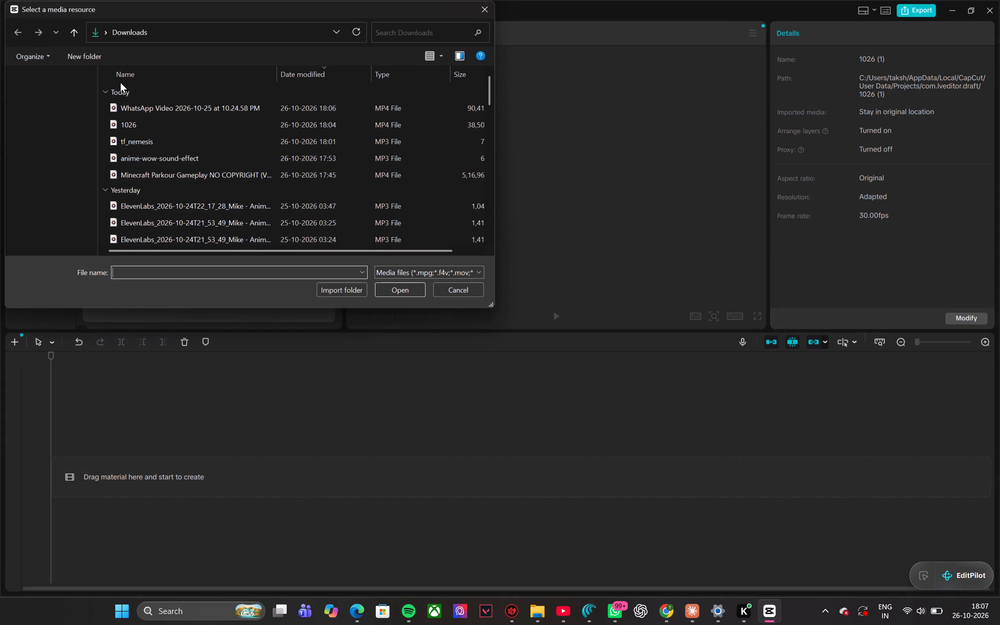
pyautogui.click(152, 107)
pyautogui.click(397, 293)
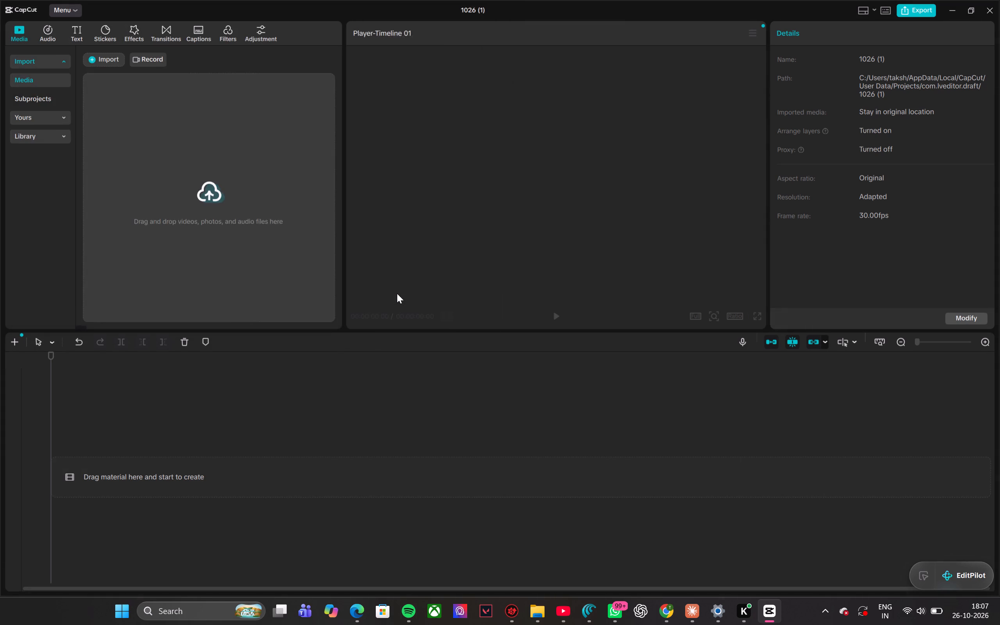
pyautogui.click(556, 315)
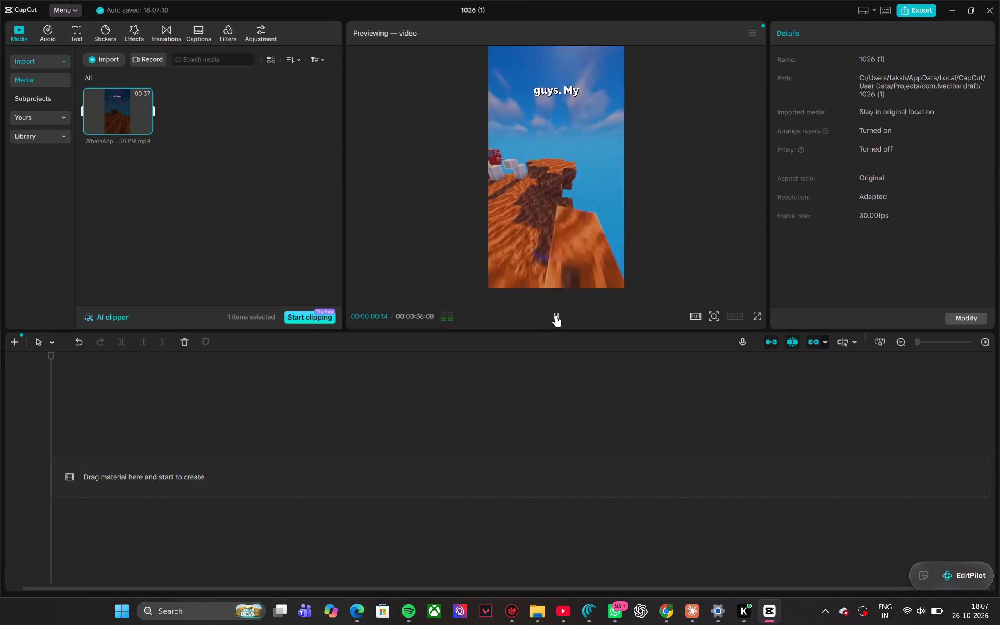
# Place the imported WhatsApp video on the main track at the start of the timeline.
pyautogui.moveTo(100, 111); pyautogui.dragTo(127, 298)
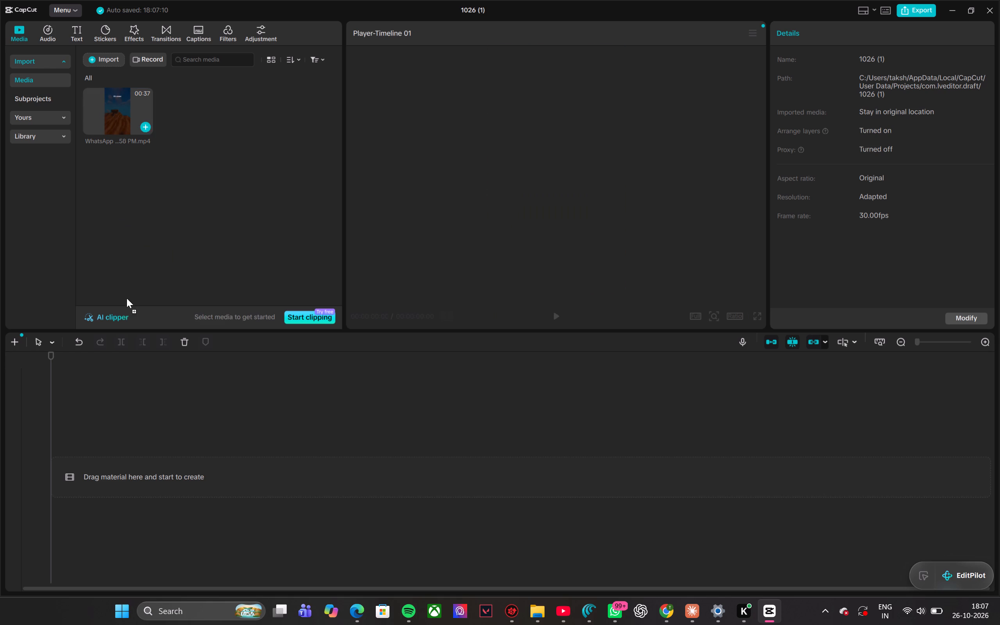
pyautogui.moveTo(127, 298); pyautogui.dragTo(79, 412)
# Play the video's opening seconds from the start and return the playhead to 00:00:01:10, at the "cheated on me." caption.
pyautogui.moveTo(107, 402); pyautogui.dragTo(97, 402)
pyautogui.click(552, 314)
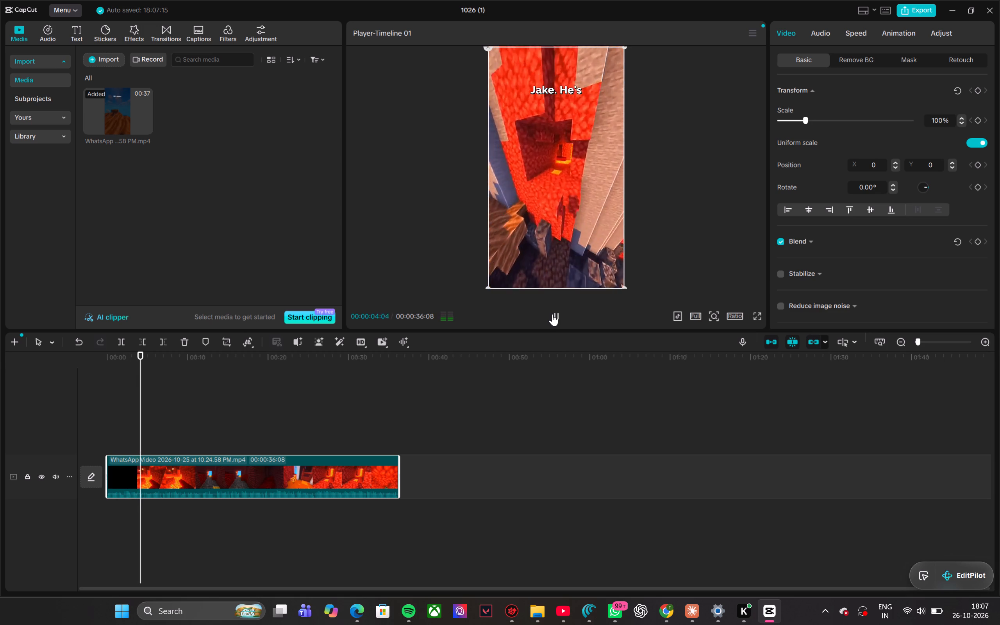
pyautogui.click(552, 314)
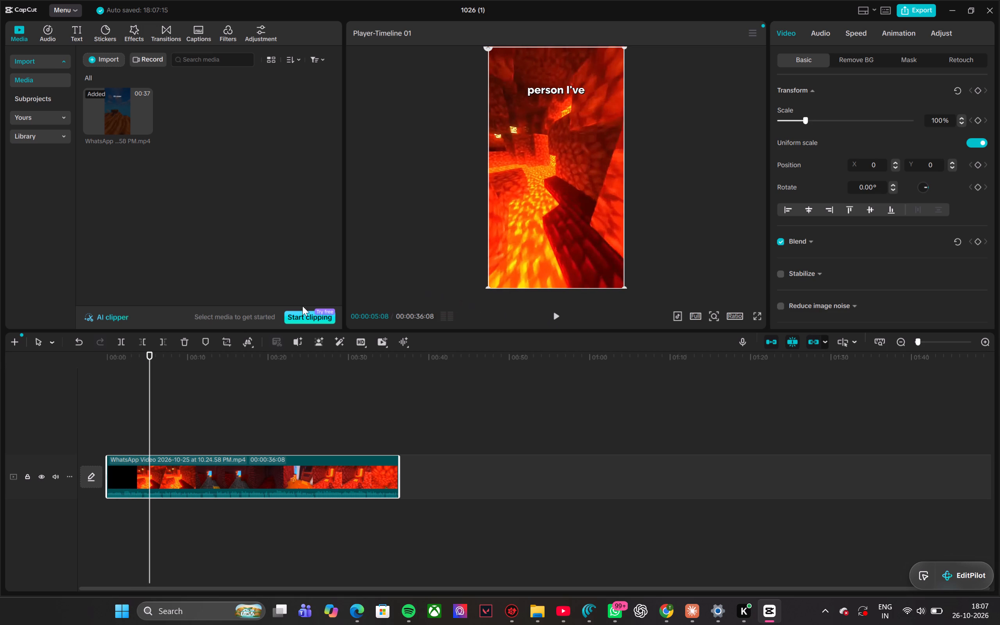
pyautogui.moveTo(150, 403); pyautogui.dragTo(130, 405)
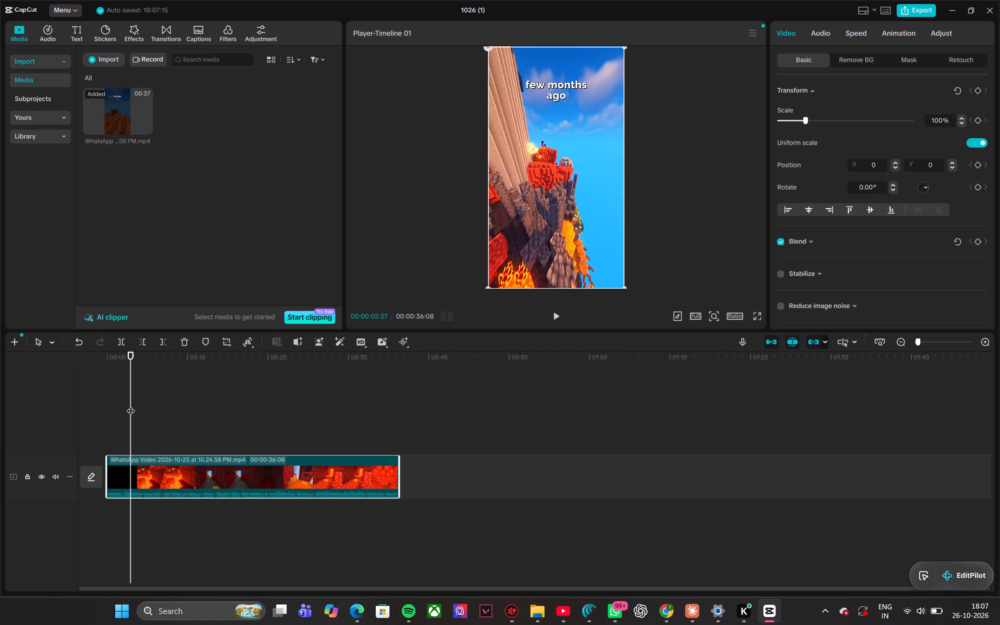
pyautogui.moveTo(130, 405); pyautogui.dragTo(118, 406)
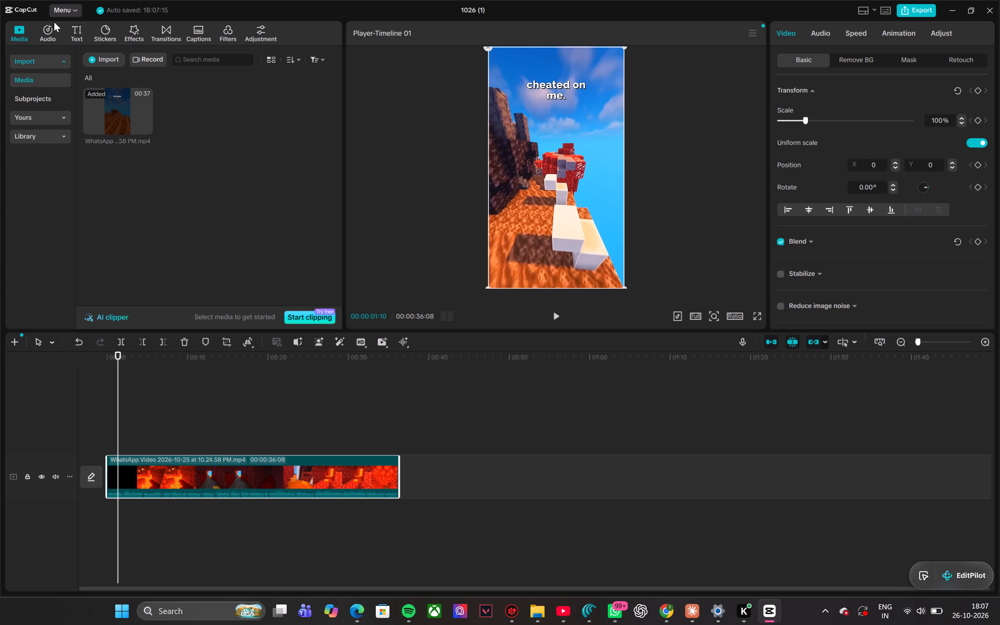
# Open the media import file browser in the Downloads folder to choose another file for the project.
pyautogui.click(104, 59)
pyautogui.click(130, 86)
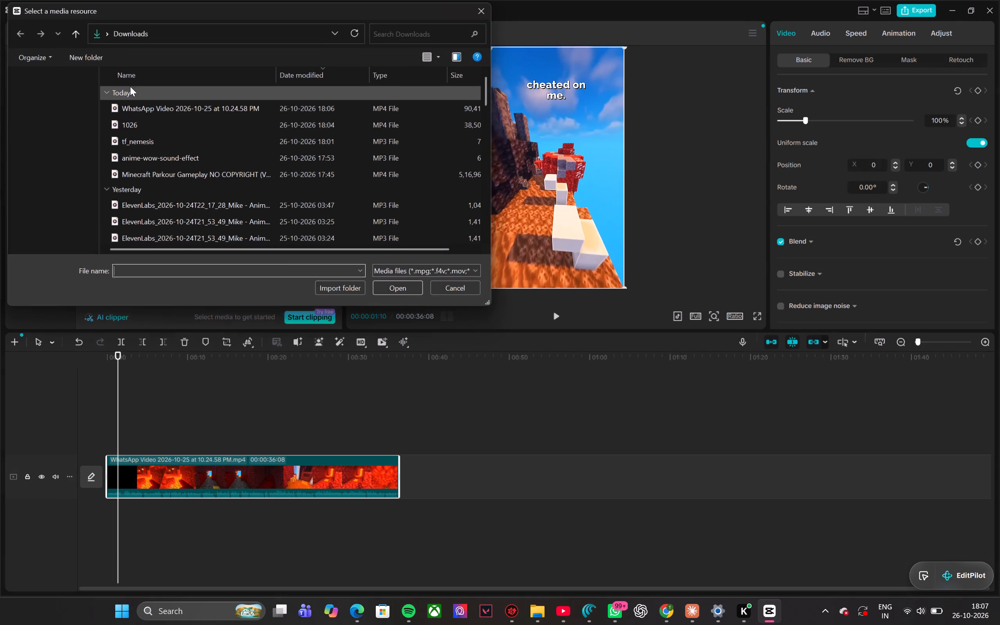
# Import the tf_nemesis, anime-wow-sound-effect and dexter-meme.mp3 sounds from the Downloads folder into the project media.
pyautogui.click(173, 145)
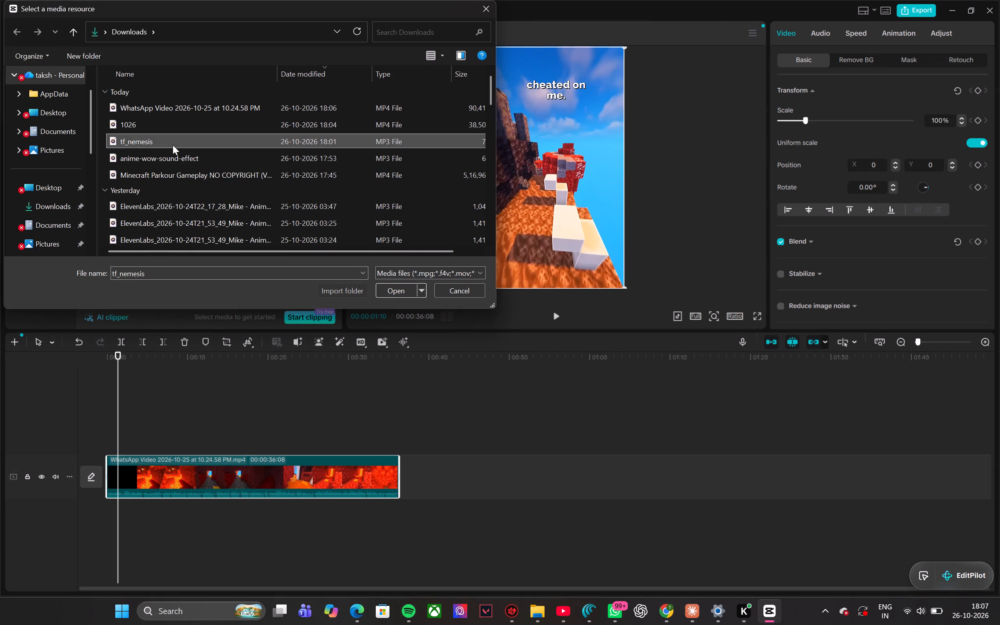
pyautogui.click(387, 291)
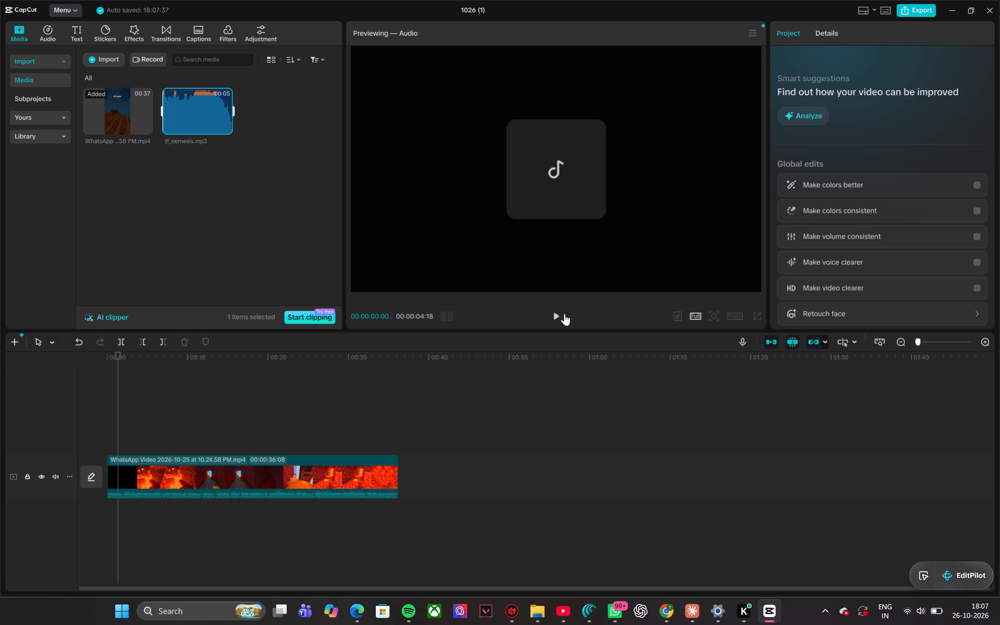
pyautogui.click(561, 315)
pyautogui.click(561, 315)
pyautogui.click(109, 54)
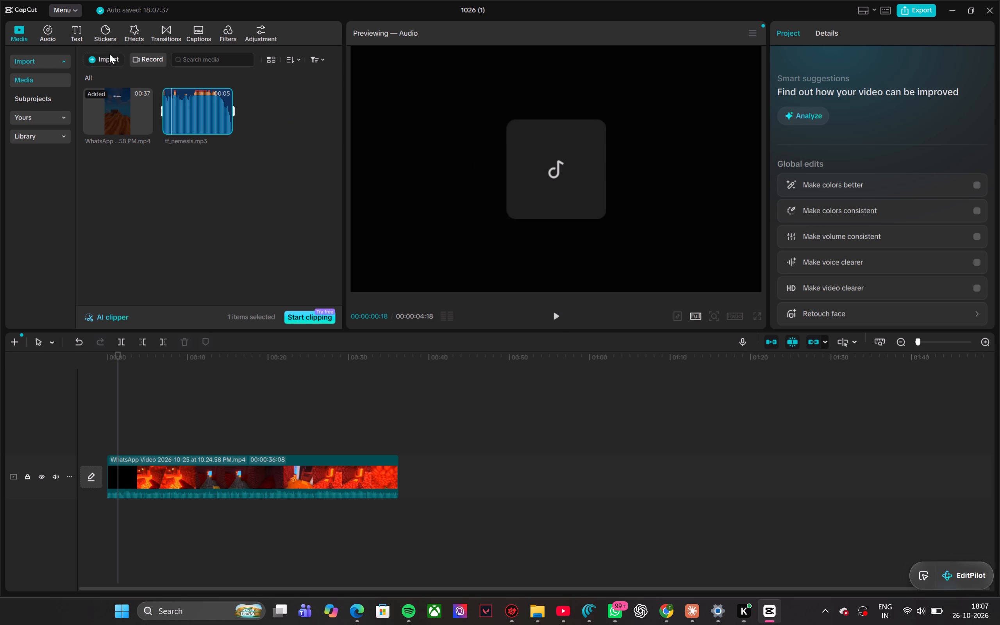
pyautogui.click(136, 84)
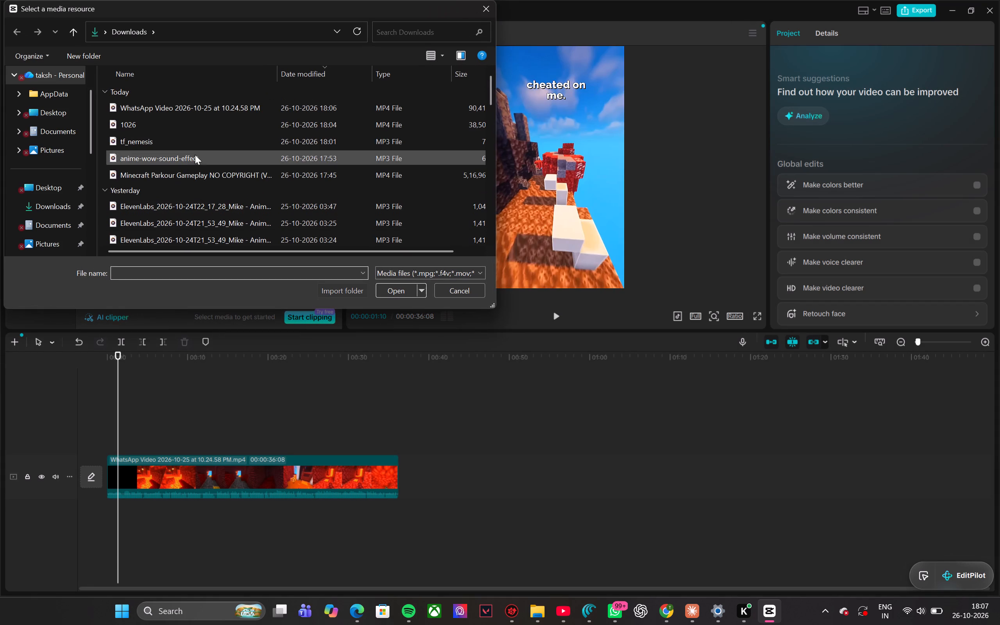
pyautogui.click(207, 162)
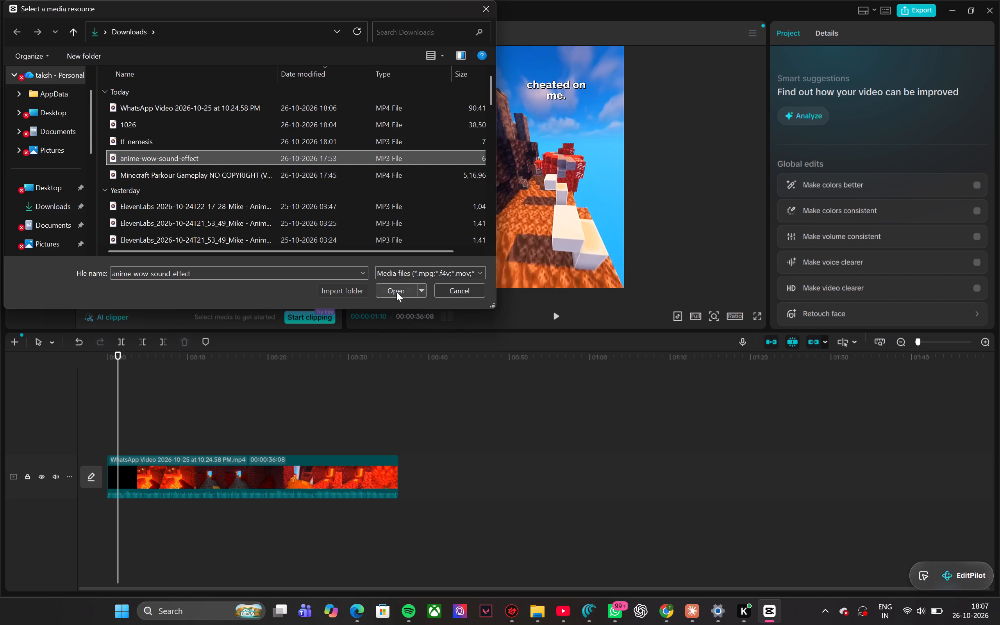
pyautogui.click(396, 292)
pyautogui.click(112, 60)
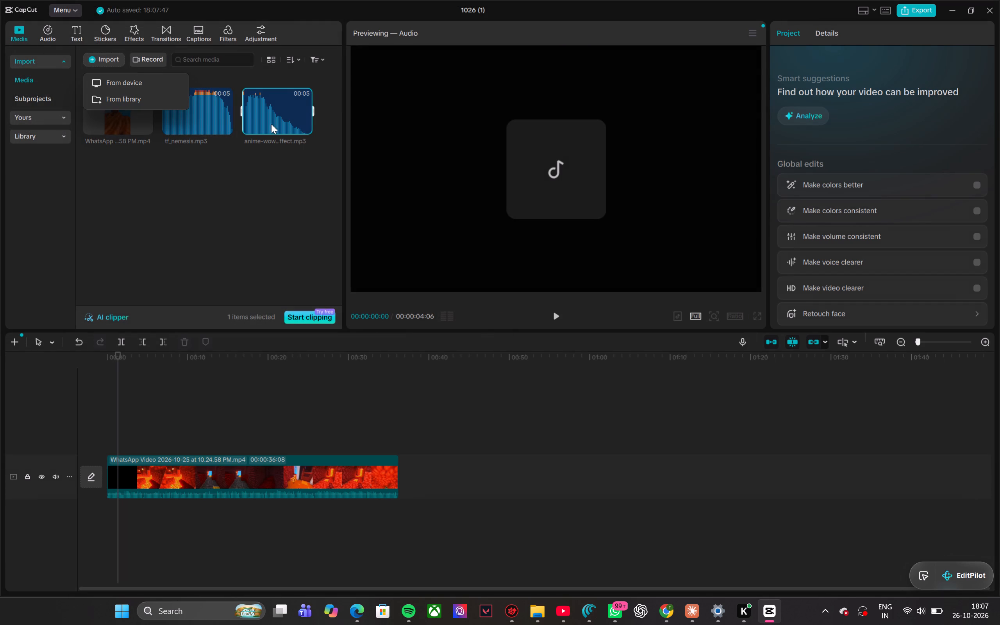
pyautogui.click(152, 83)
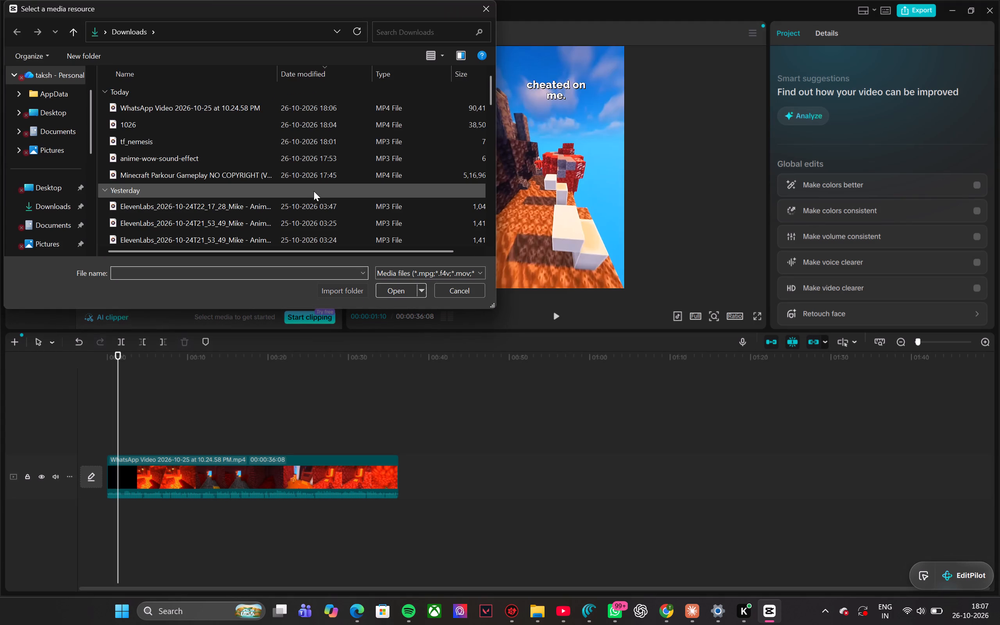
pyautogui.scroll(-1, 309, 189)
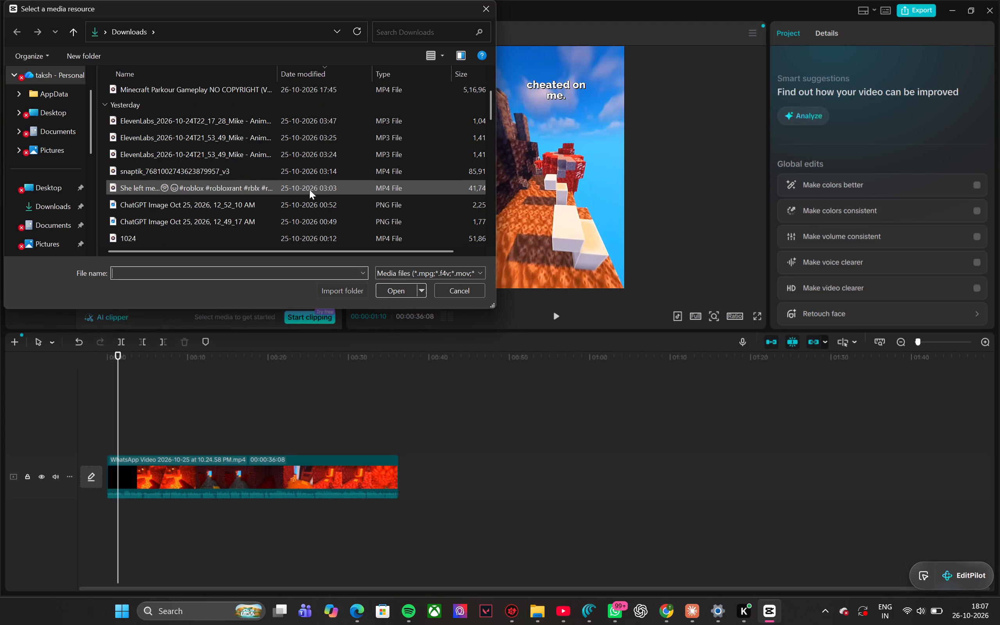
pyautogui.scroll(-1, 309, 189)
pyautogui.click(284, 193)
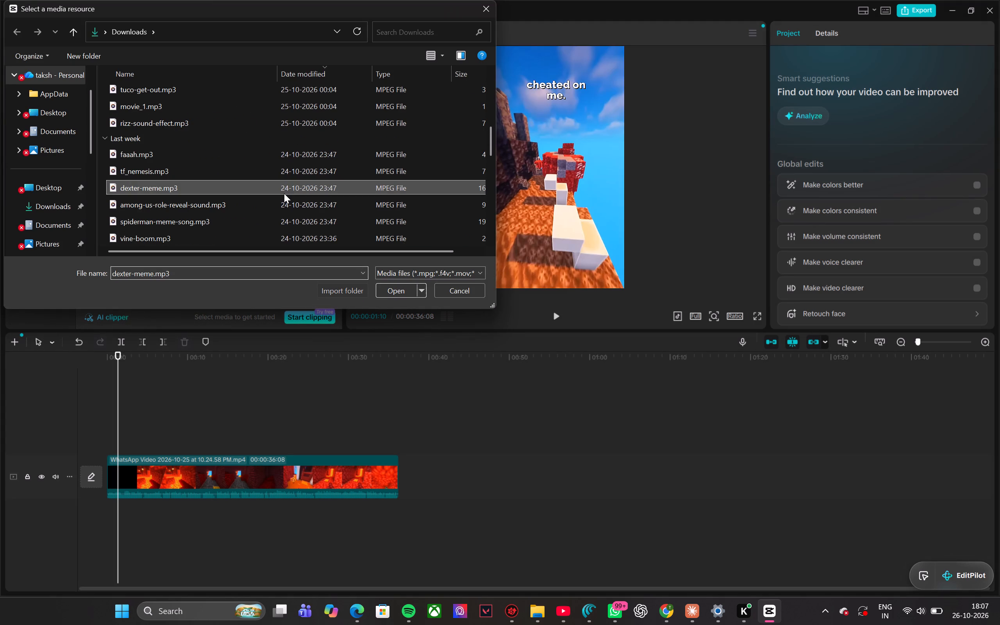
pyautogui.click(385, 295)
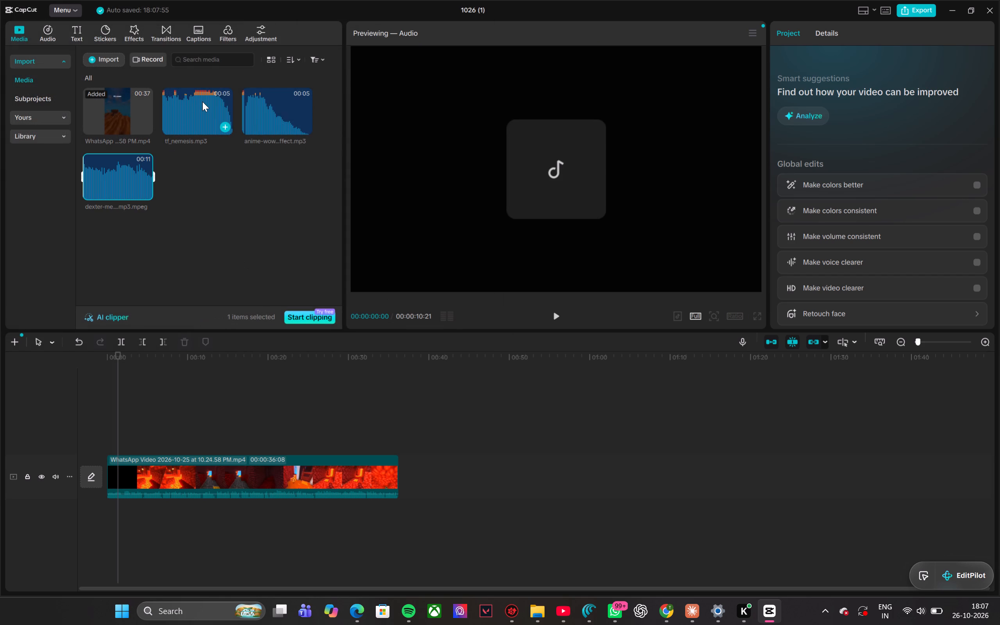
# Place the anime-wow sound effect below the video at 00:00:05:06 and set its volume to -8.0 dB.
pyautogui.click(202, 102)
pyautogui.click(275, 119)
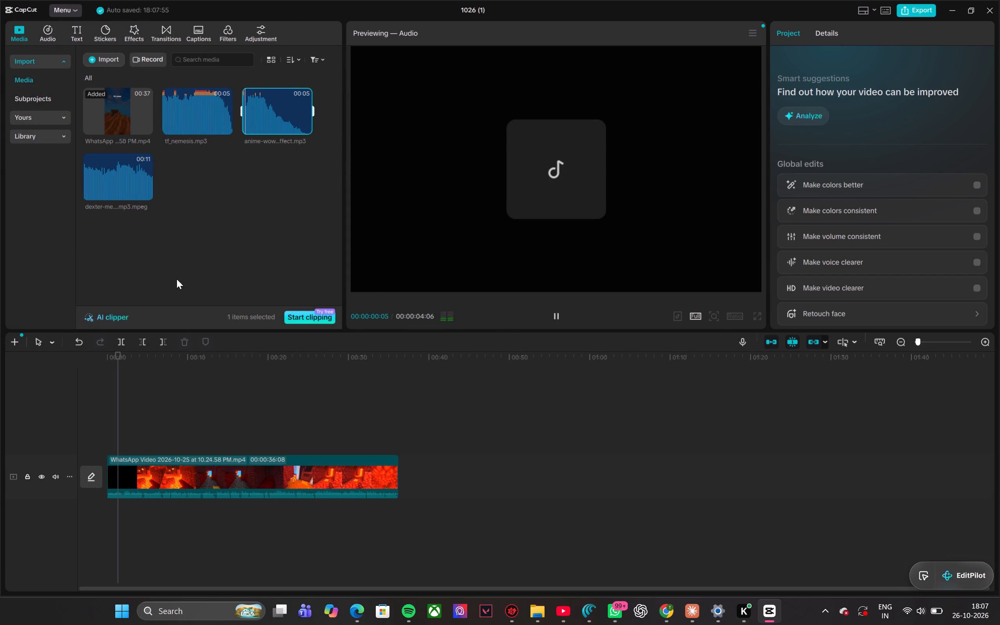
pyautogui.click(158, 474)
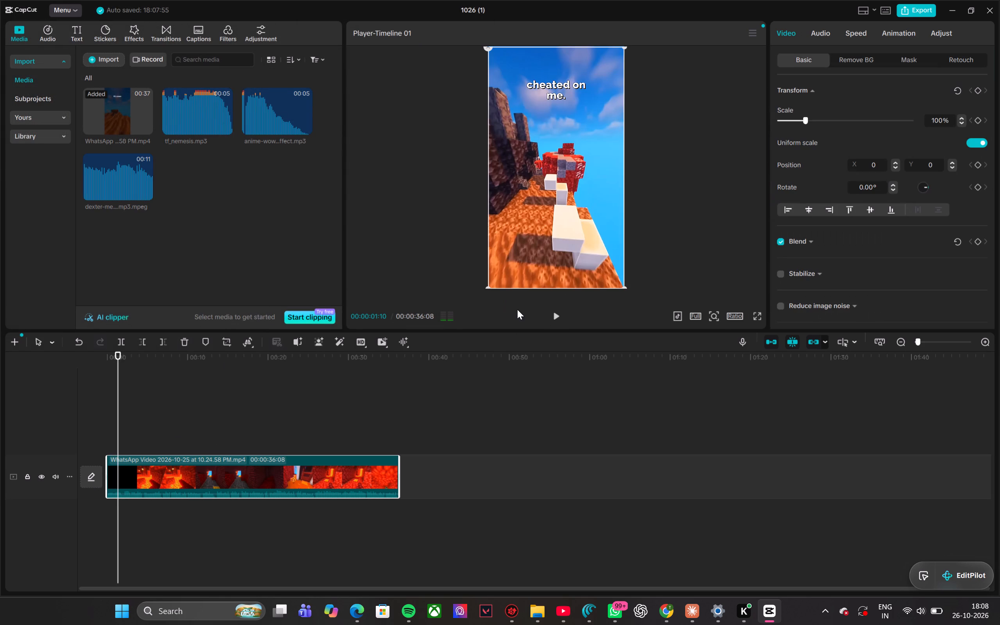
pyautogui.click(555, 321)
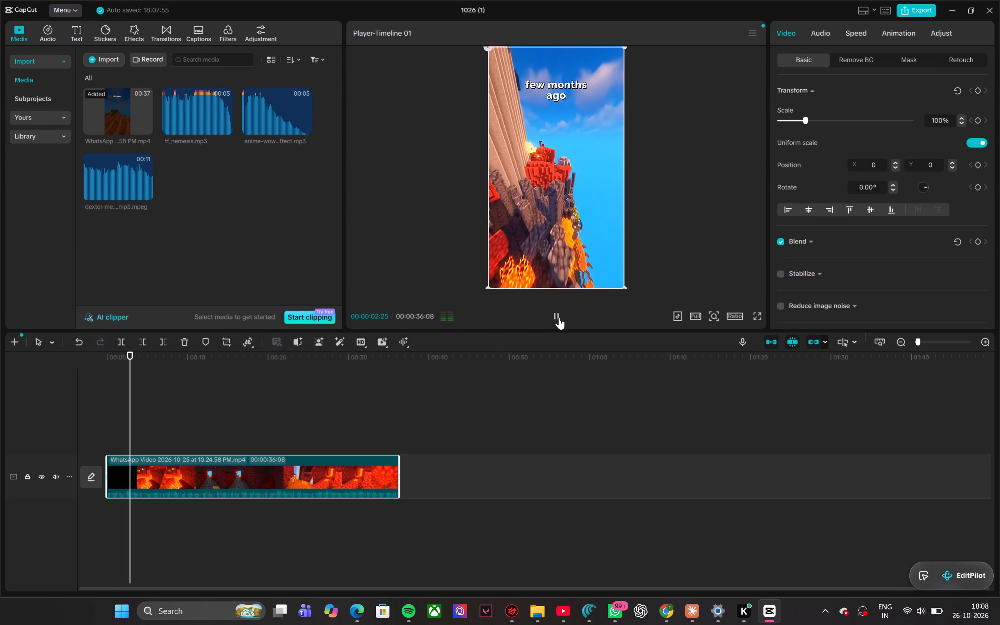
pyautogui.click(559, 317)
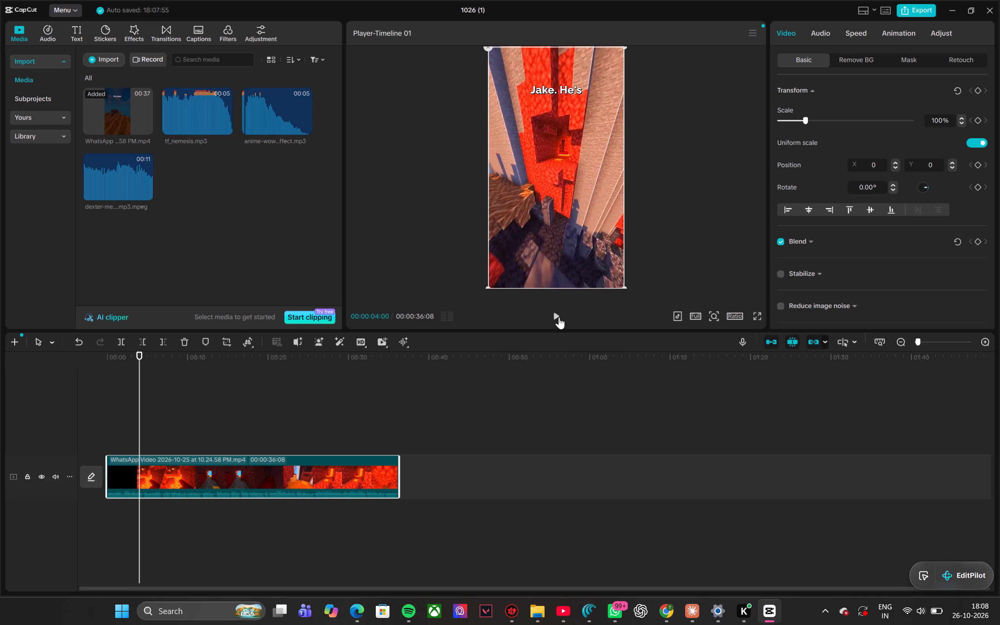
pyautogui.click(559, 317)
pyautogui.click(559, 317)
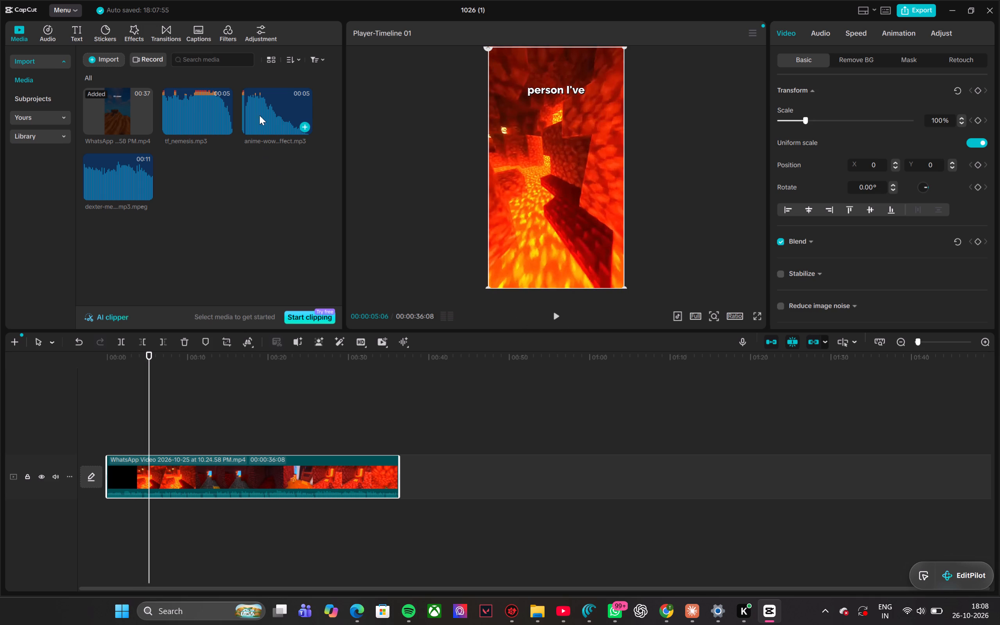
pyautogui.moveTo(270, 113); pyautogui.dragTo(146, 516)
pyautogui.click(863, 91)
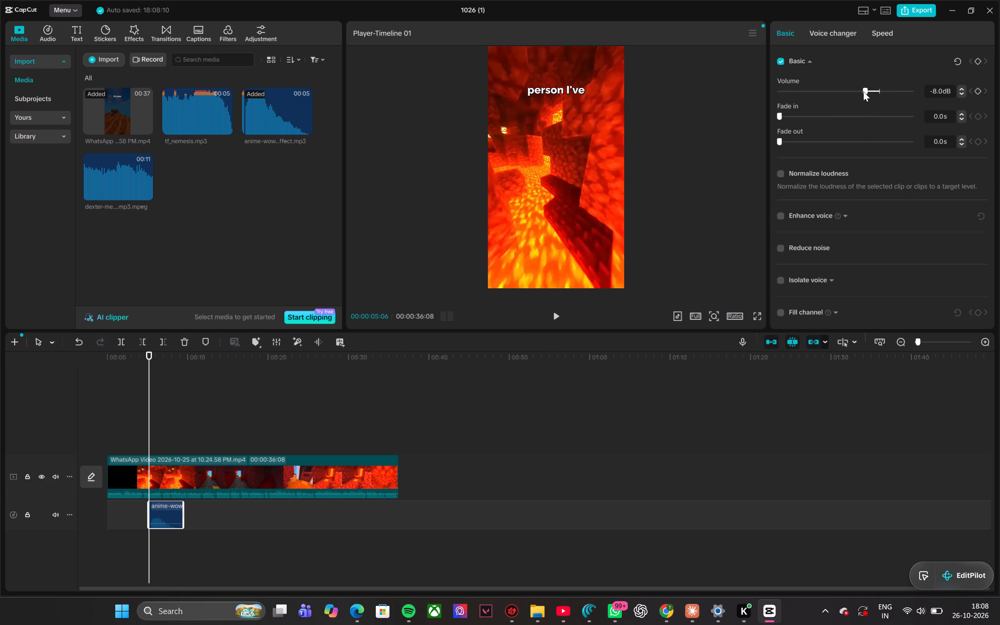
# Play the video onward and add a second anime-wow sound effect at 00:00:11:17 on the same audio track.
pyautogui.click(561, 319)
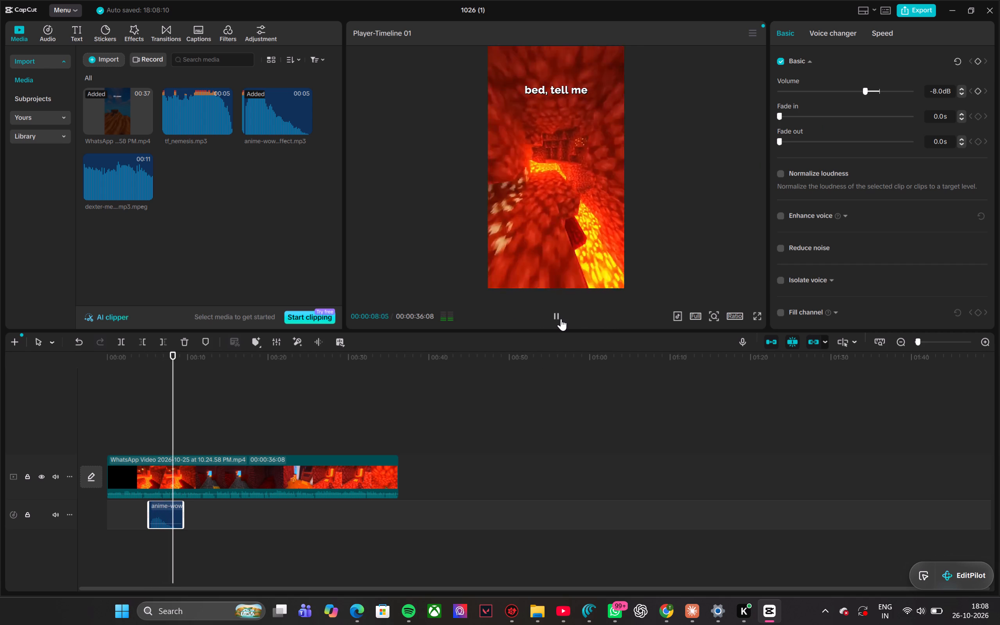
pyautogui.rightClick(559, 317)
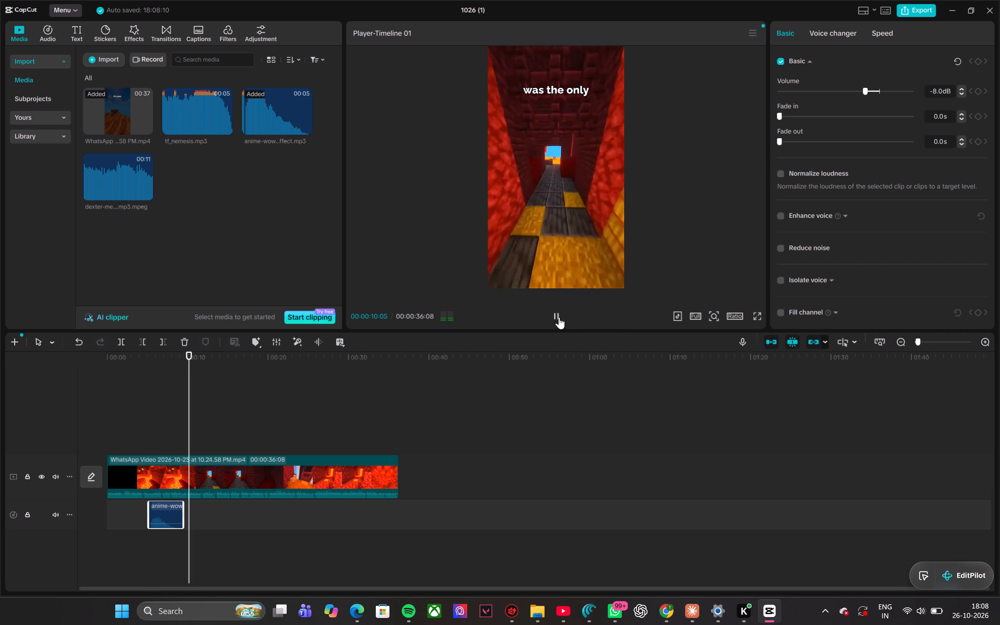
pyautogui.click(559, 317)
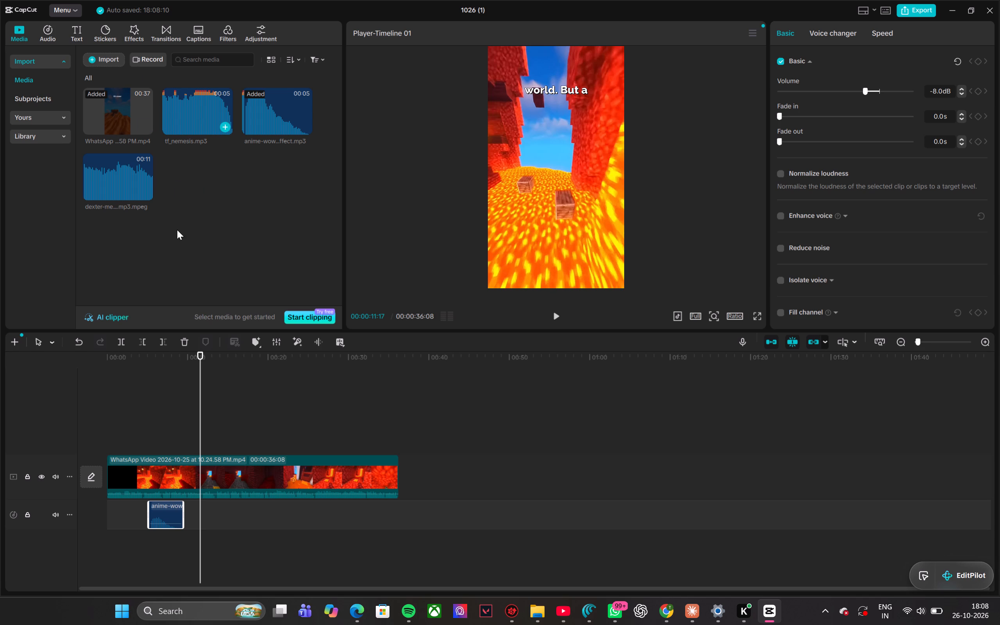
pyautogui.moveTo(286, 109); pyautogui.dragTo(201, 530)
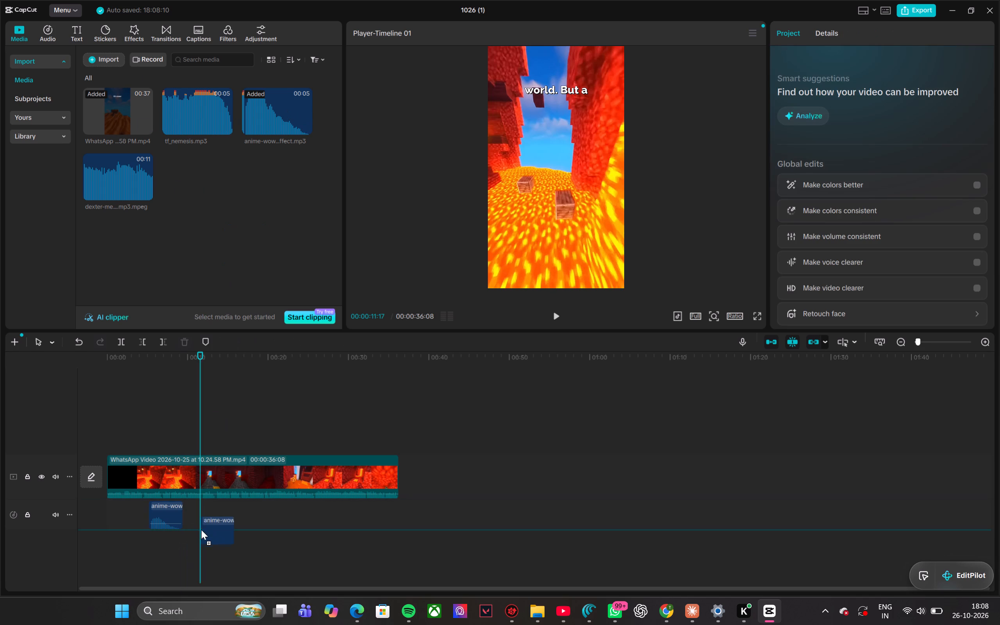
pyautogui.moveTo(201, 530); pyautogui.dragTo(199, 517)
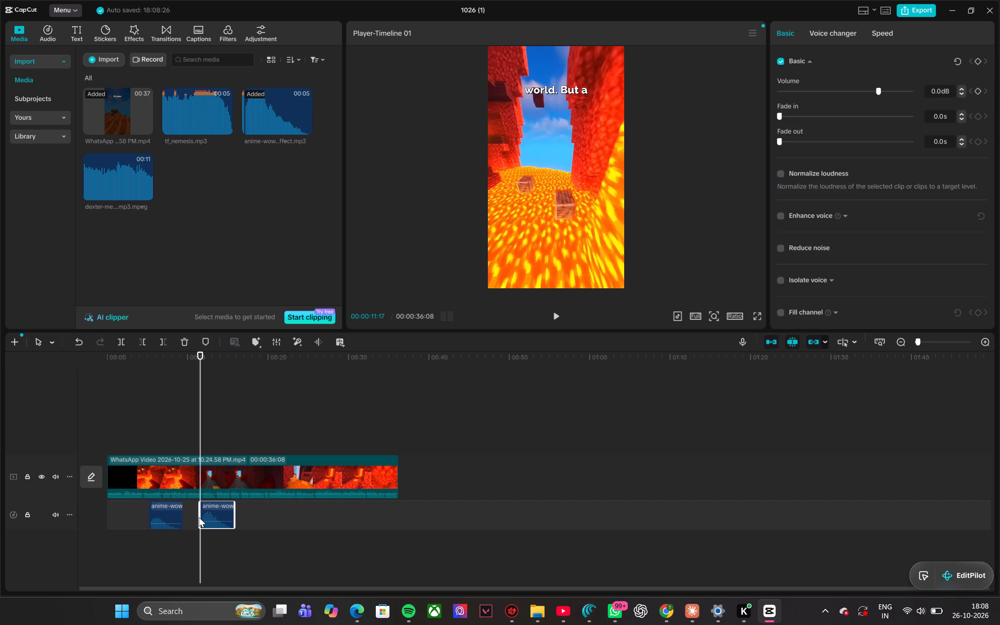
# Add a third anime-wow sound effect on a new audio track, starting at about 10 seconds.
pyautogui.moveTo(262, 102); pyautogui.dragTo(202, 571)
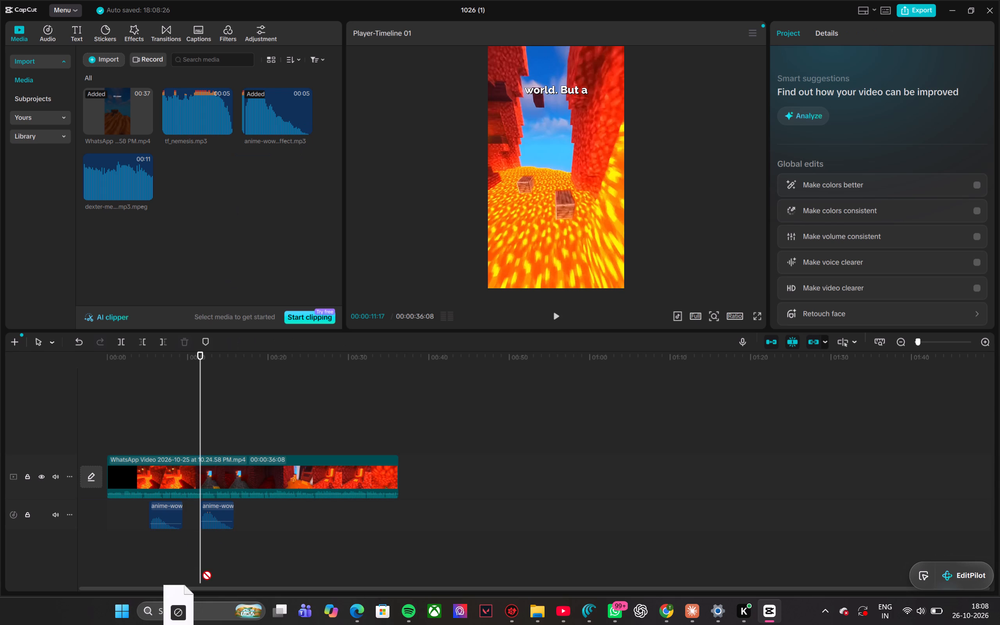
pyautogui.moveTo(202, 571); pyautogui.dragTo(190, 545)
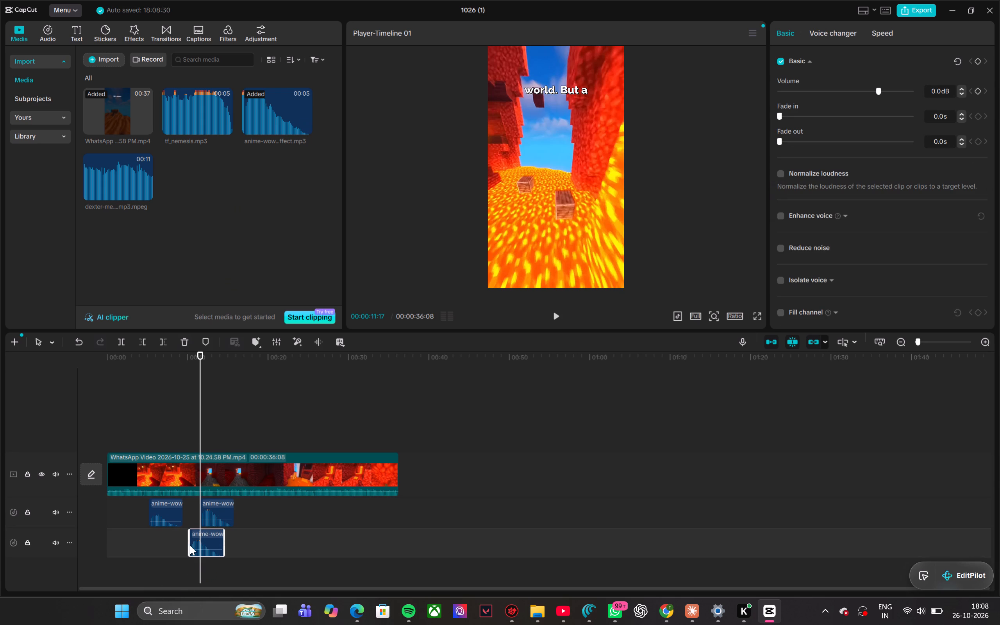
# Lower the volume of the second anime-wow clip on the upper audio track to -9.6 dB.
pyautogui.moveTo(198, 417); pyautogui.dragTo(167, 421)
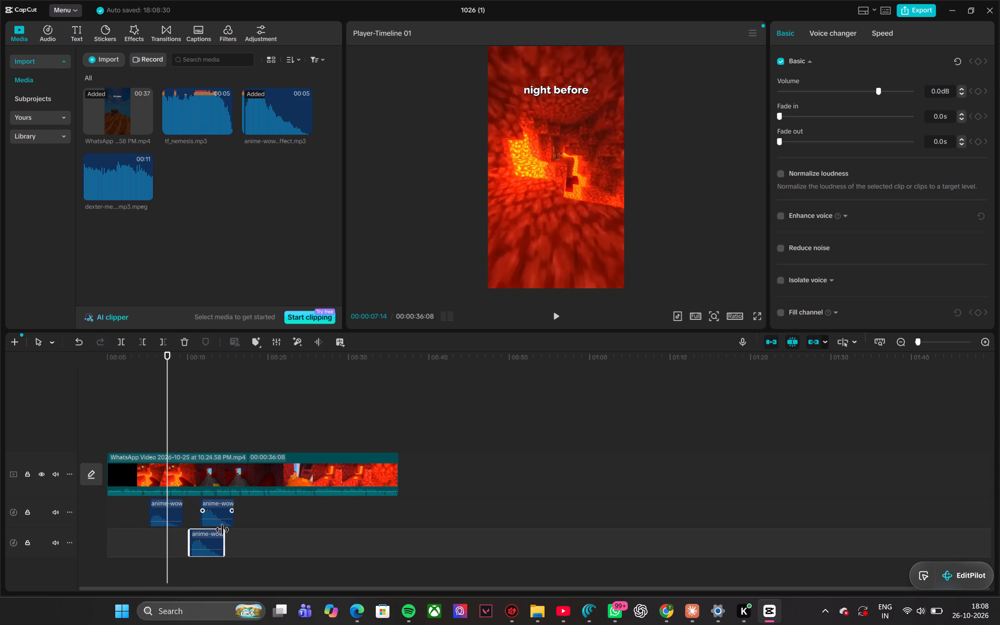
pyautogui.click(211, 511)
pyautogui.click(865, 91)
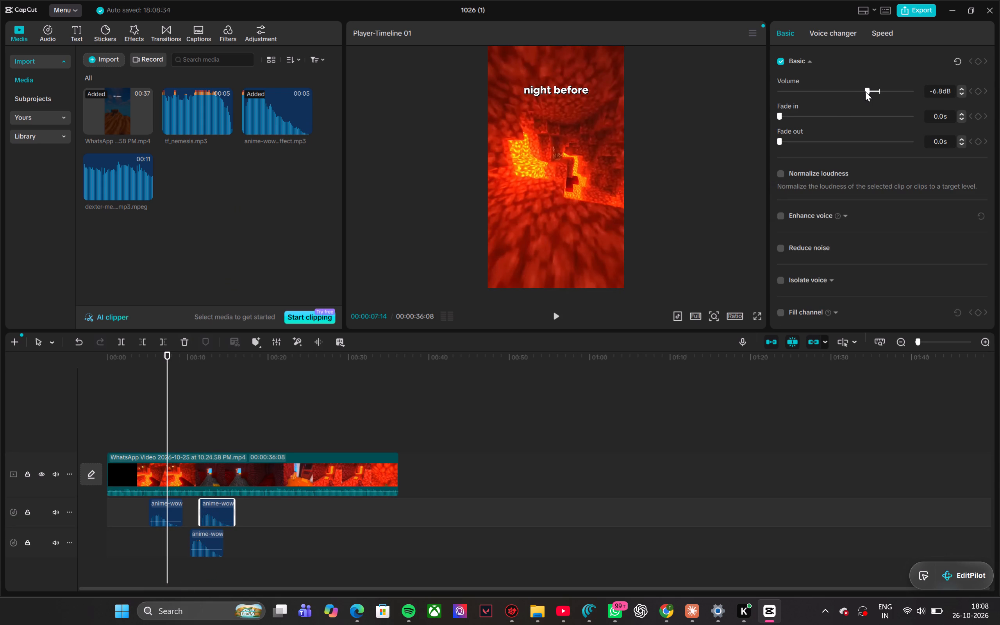
pyautogui.click(861, 92)
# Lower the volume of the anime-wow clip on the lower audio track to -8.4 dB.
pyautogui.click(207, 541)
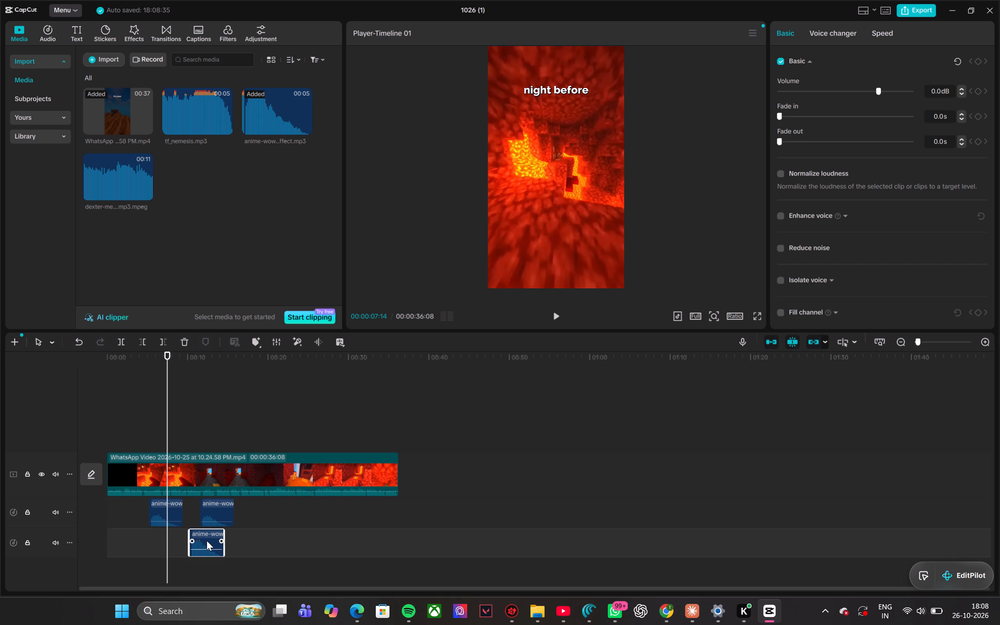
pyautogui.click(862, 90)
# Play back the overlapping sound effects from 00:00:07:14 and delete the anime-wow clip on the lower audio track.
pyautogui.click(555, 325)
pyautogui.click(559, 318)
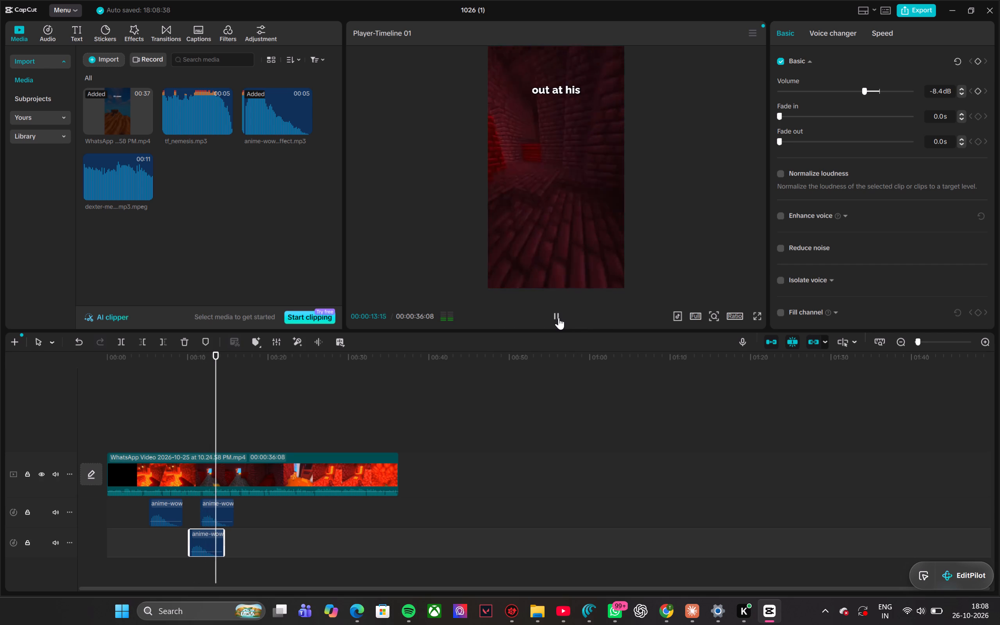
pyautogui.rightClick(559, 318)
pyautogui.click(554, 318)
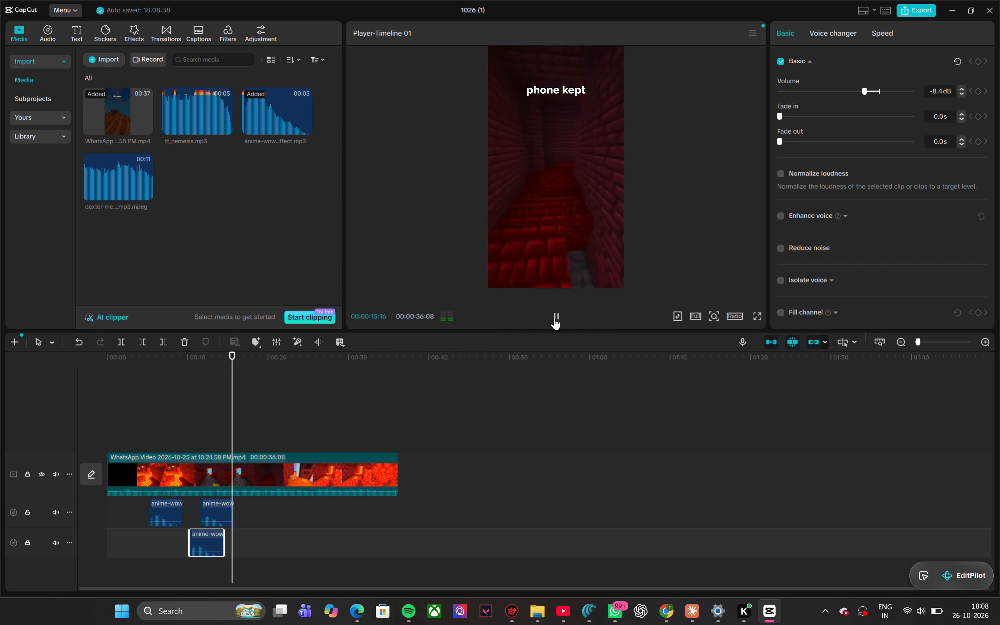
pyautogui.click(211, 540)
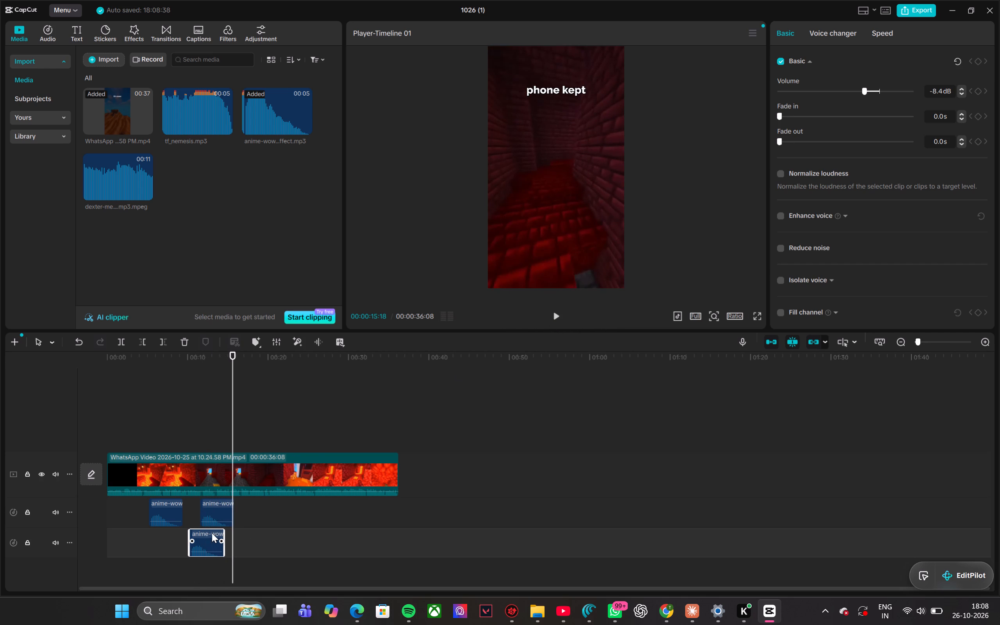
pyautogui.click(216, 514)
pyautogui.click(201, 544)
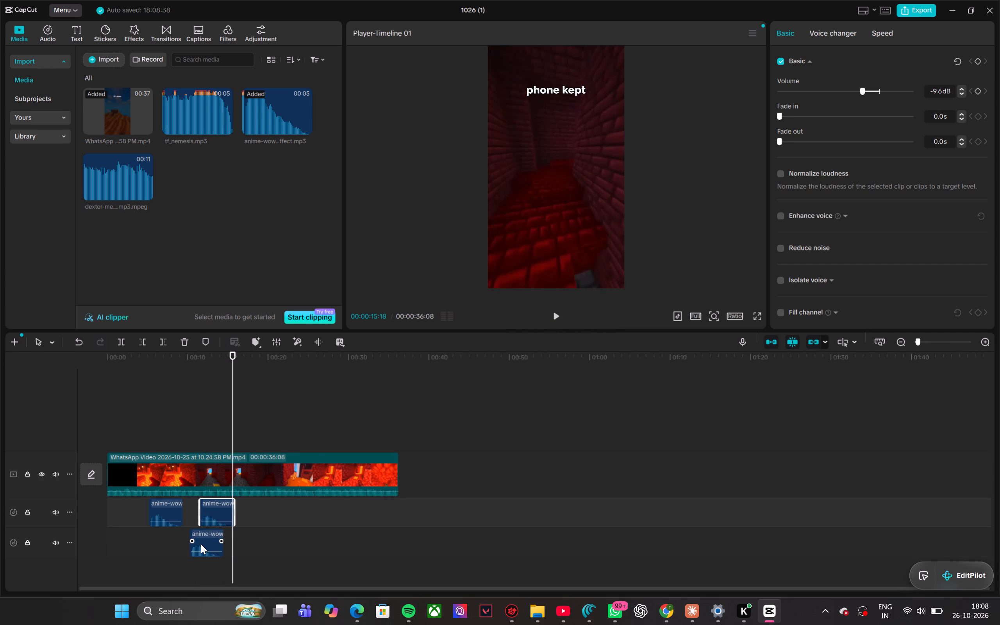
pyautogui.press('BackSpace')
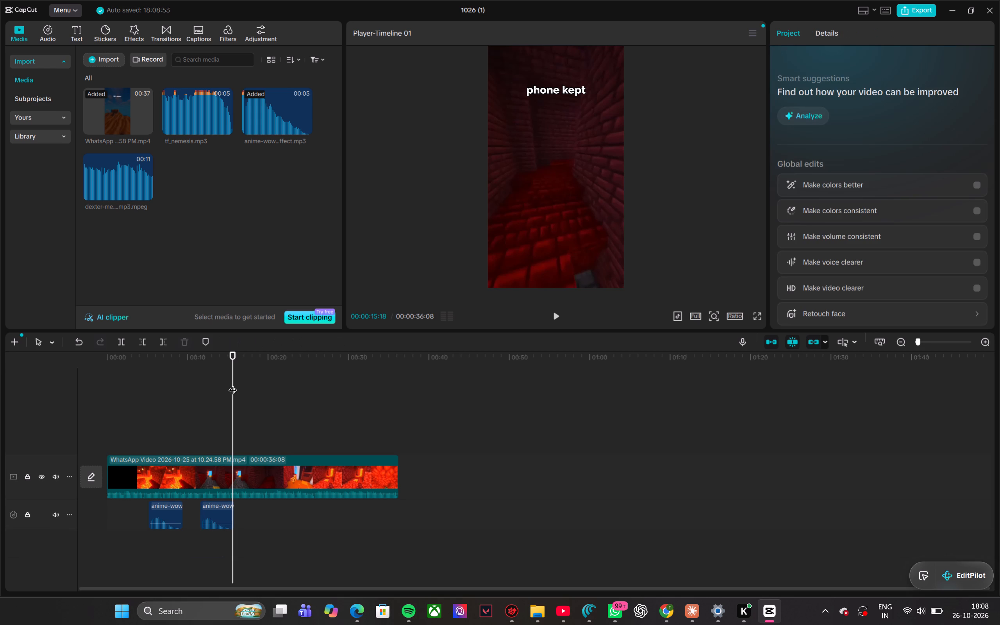
# Play back the second anime-wow sound effect and move it earlier to start at about 10 seconds.
pyautogui.moveTo(233, 385); pyautogui.dragTo(198, 400)
pyautogui.click(555, 314)
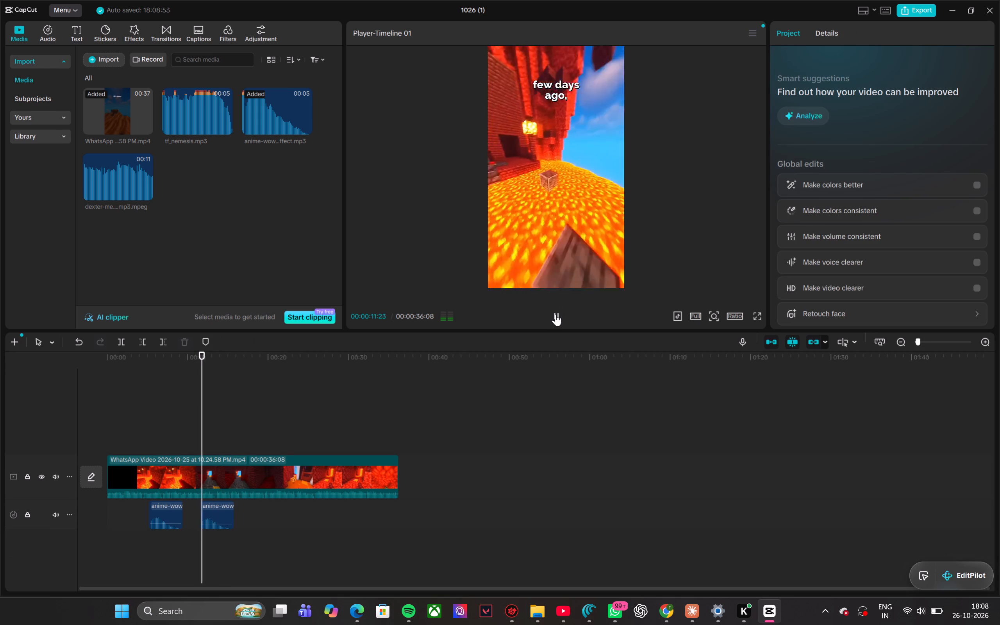
pyautogui.click(560, 317)
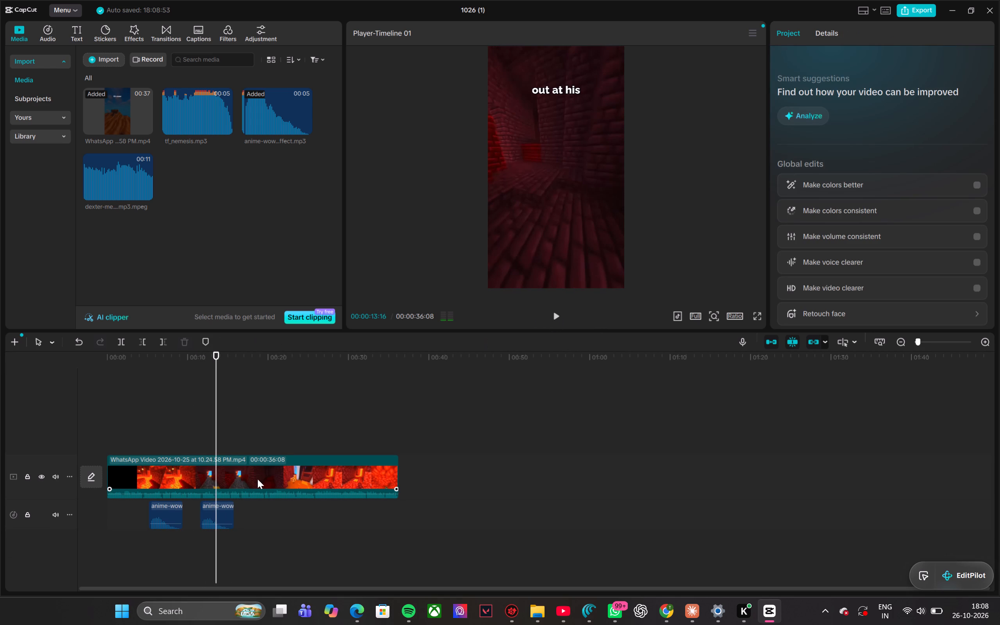
pyautogui.moveTo(219, 515); pyautogui.dragTo(209, 516)
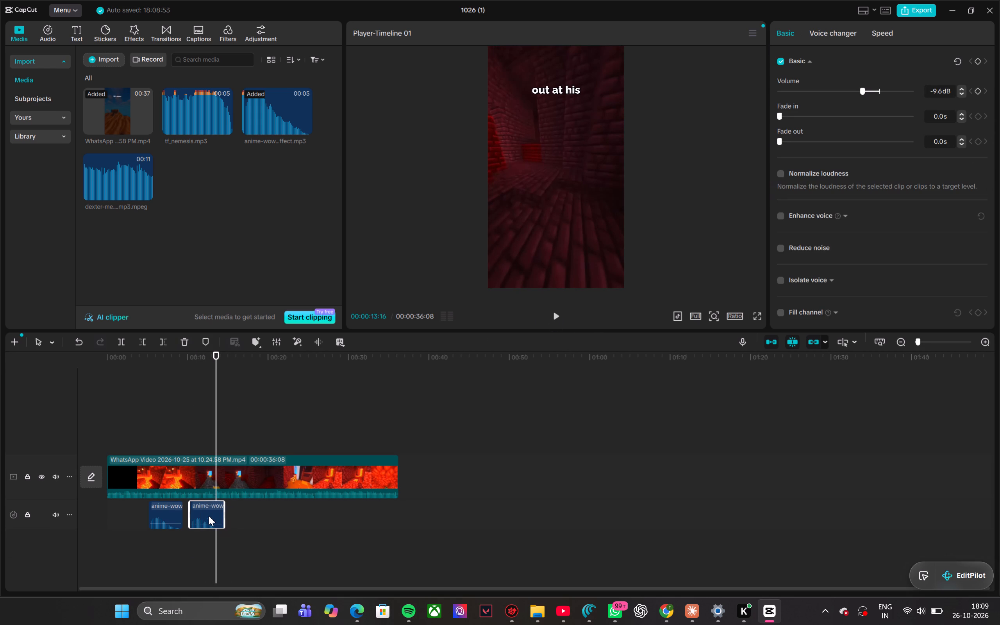
# Move the second anime-wow clip slightly later so it starts at about 11 seconds.
pyautogui.moveTo(209, 516); pyautogui.dragTo(212, 517)
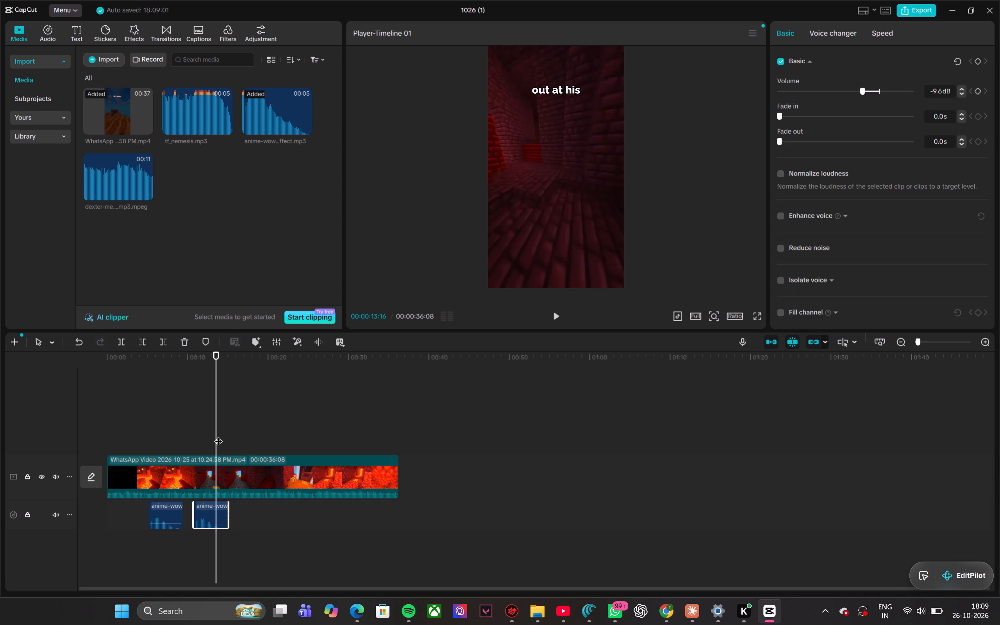
# Play back the video from about 7 seconds to 00:00:18:08 to check the second anime-wow sound and the passage after it.
pyautogui.moveTo(218, 435); pyautogui.dragTo(164, 438)
pyautogui.click(558, 321)
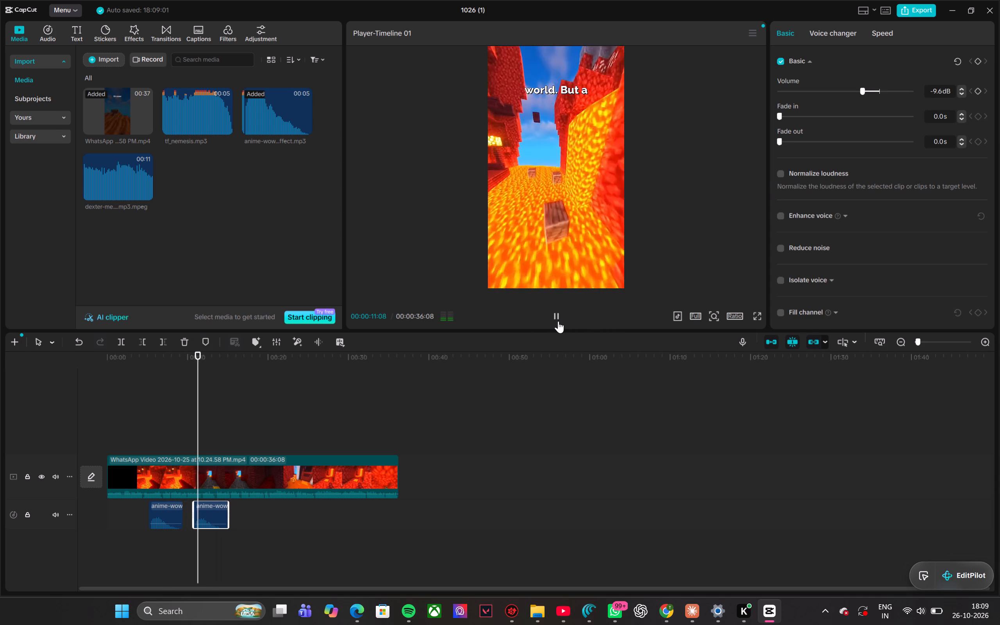
pyautogui.click(555, 317)
pyautogui.rightClick(555, 317)
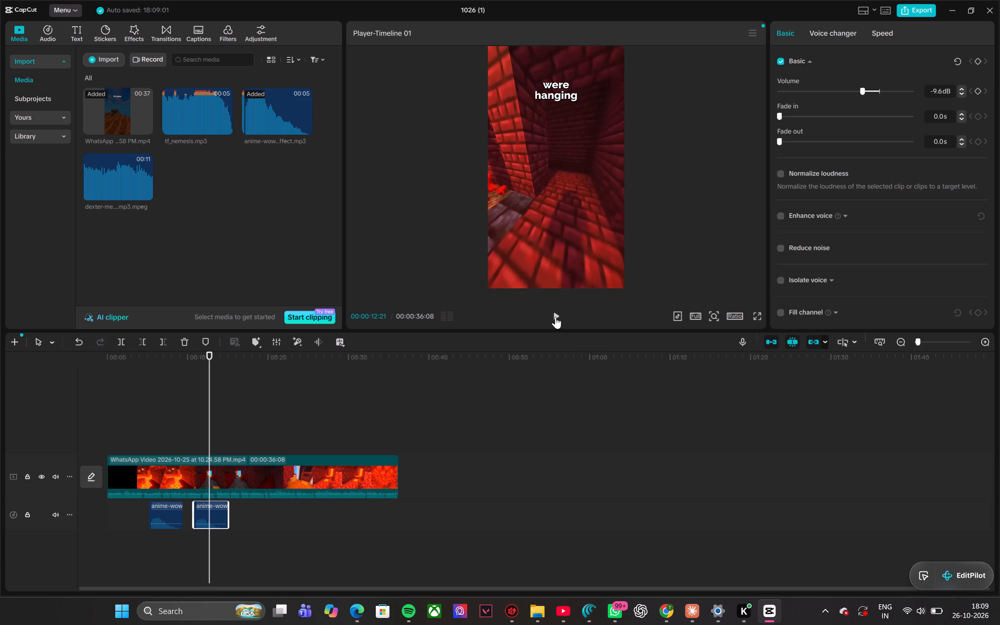
pyautogui.rightClick(555, 317)
pyautogui.click(555, 318)
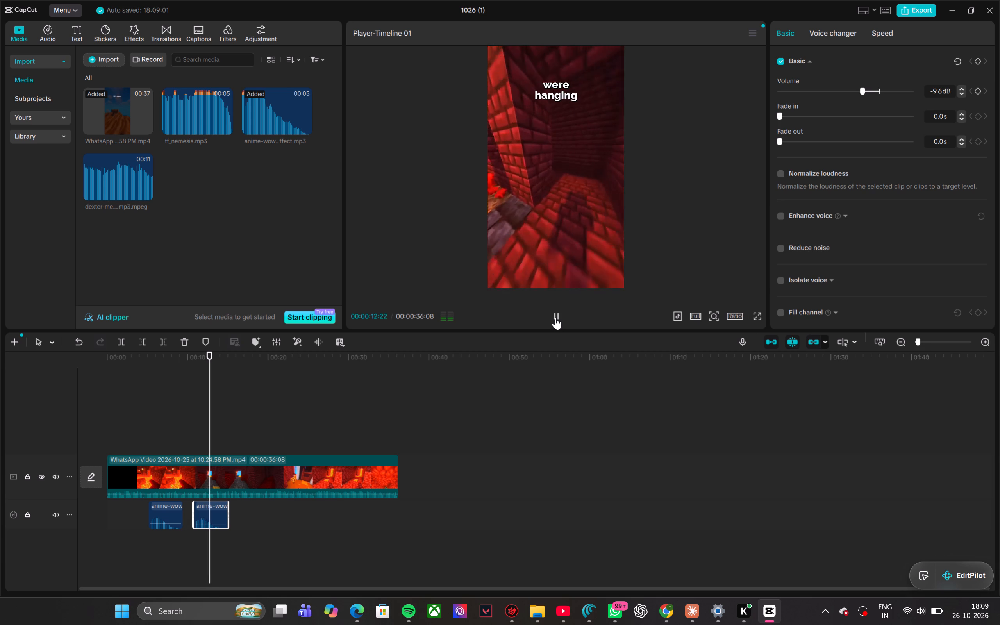
pyautogui.rightClick(555, 318)
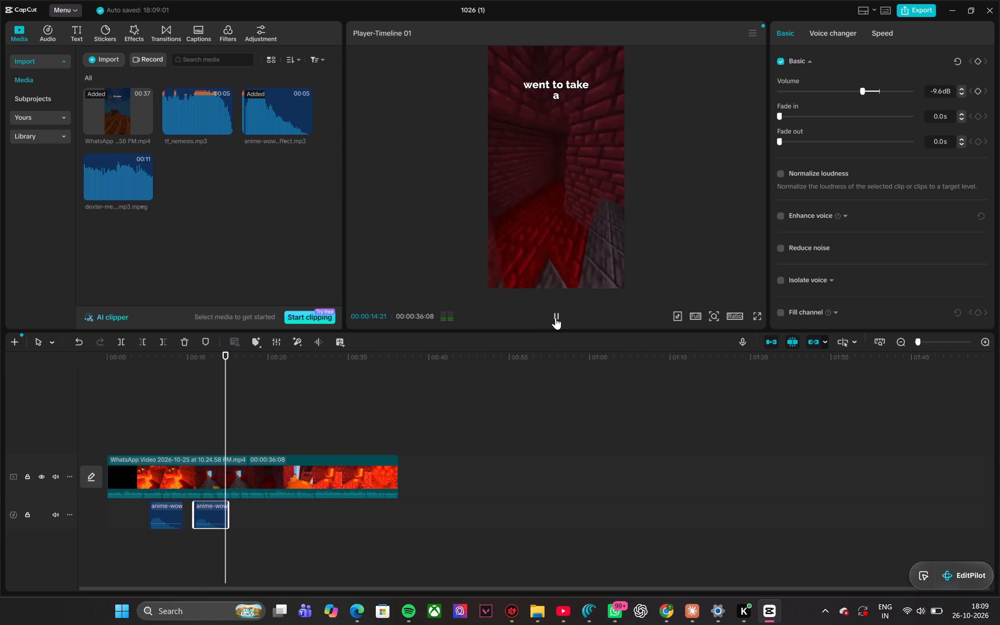
pyautogui.rightClick(555, 318)
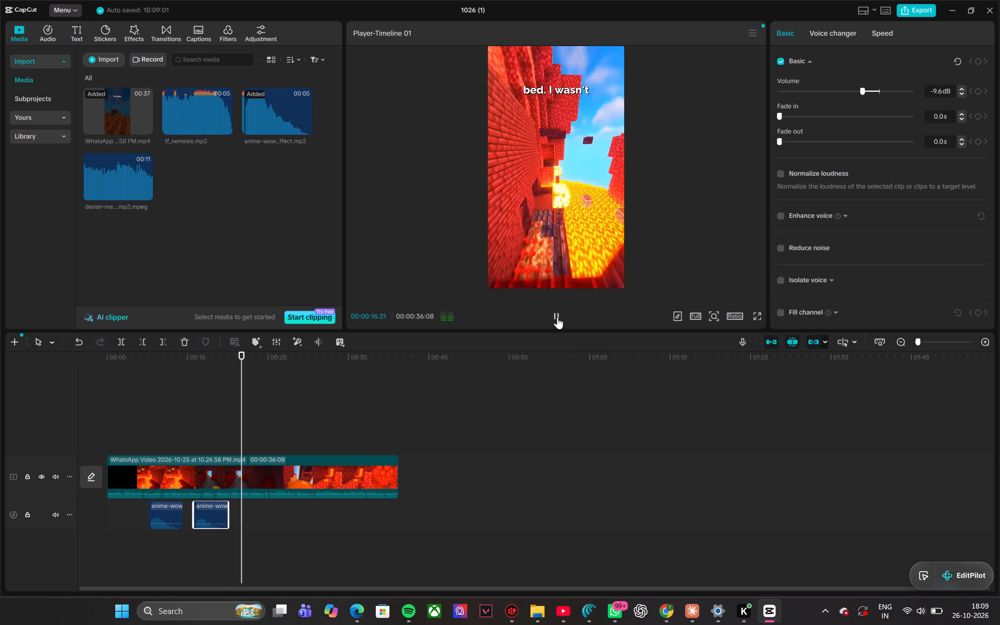
pyautogui.click(557, 317)
pyautogui.click(557, 317)
pyautogui.click(557, 317)
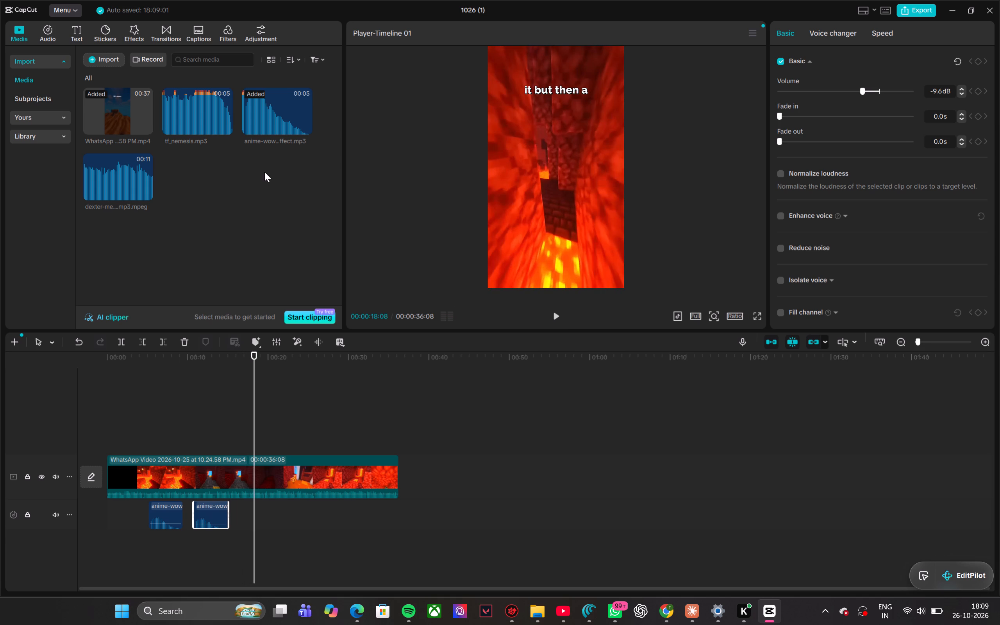
# Import among-us-role-reveal-sound.mp3 from Downloads and place it on the audio track at 00:00:18:08.
pyautogui.click(120, 59)
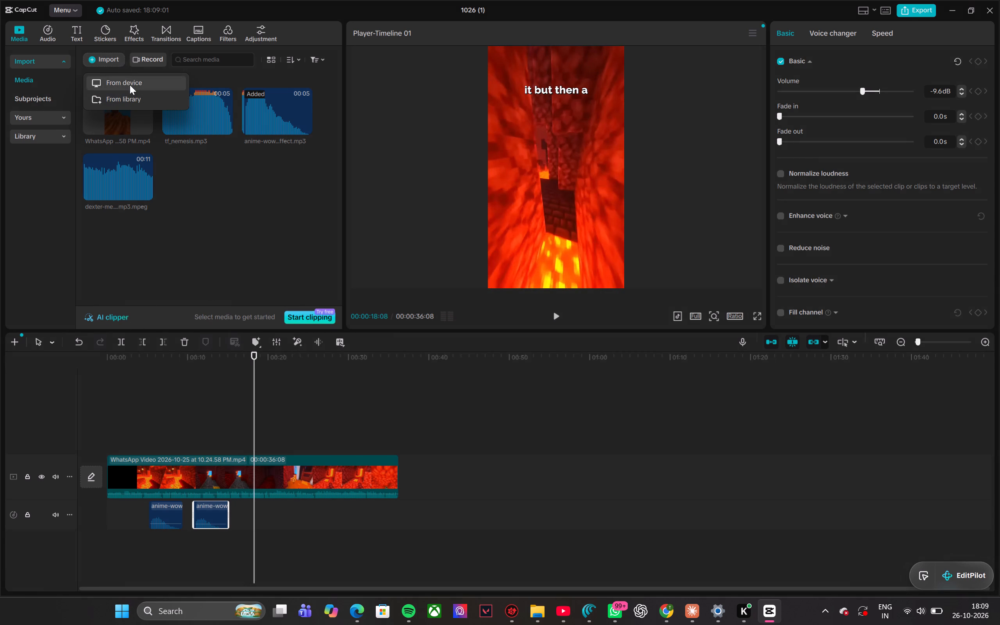
pyautogui.click(130, 85)
pyautogui.scroll(-1, 202, 220)
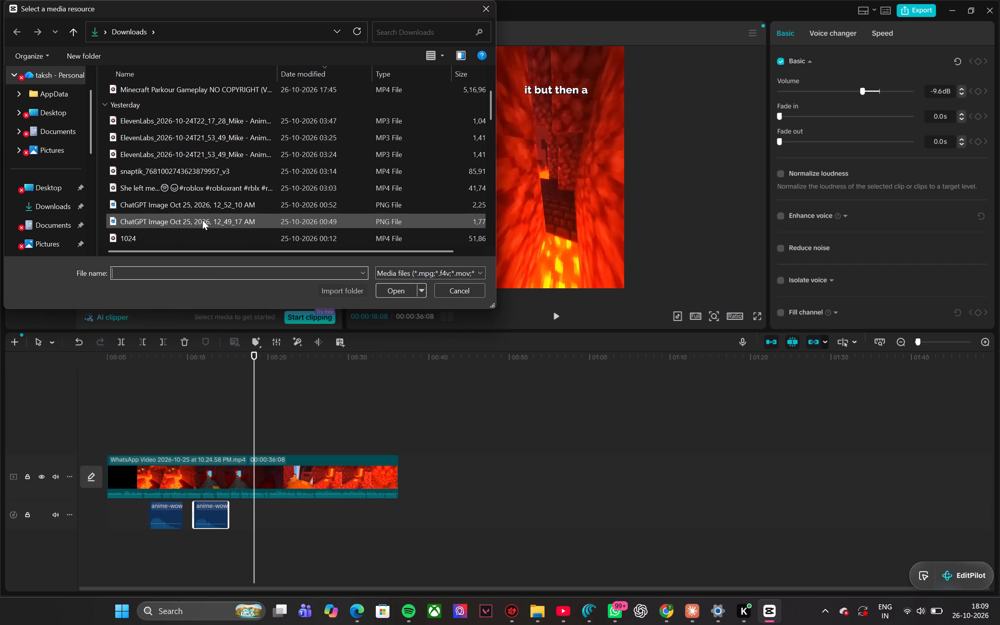
pyautogui.scroll(-2, 202, 220)
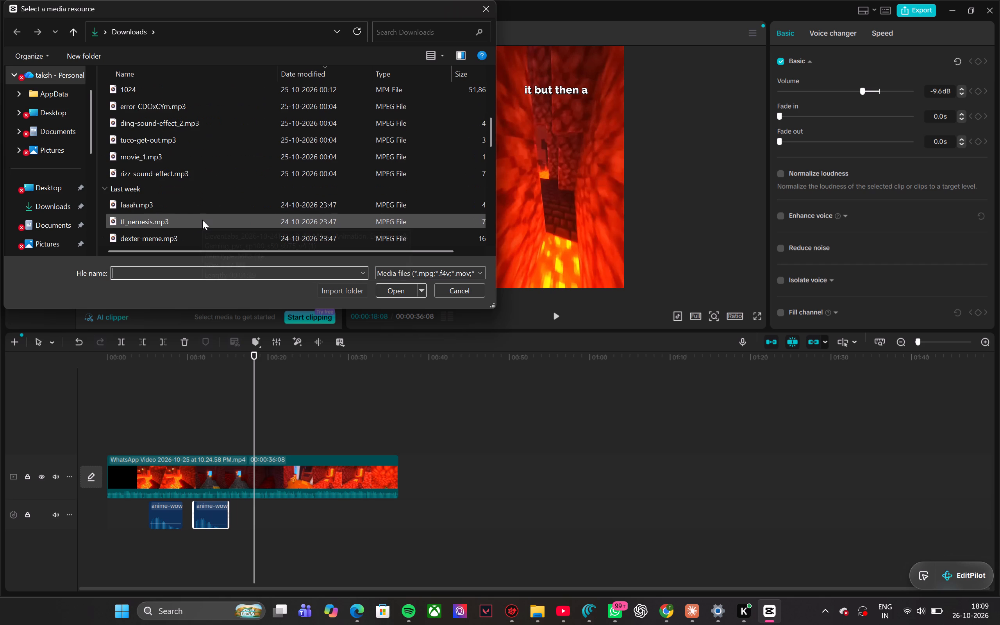
pyautogui.scroll(-1, 193, 206)
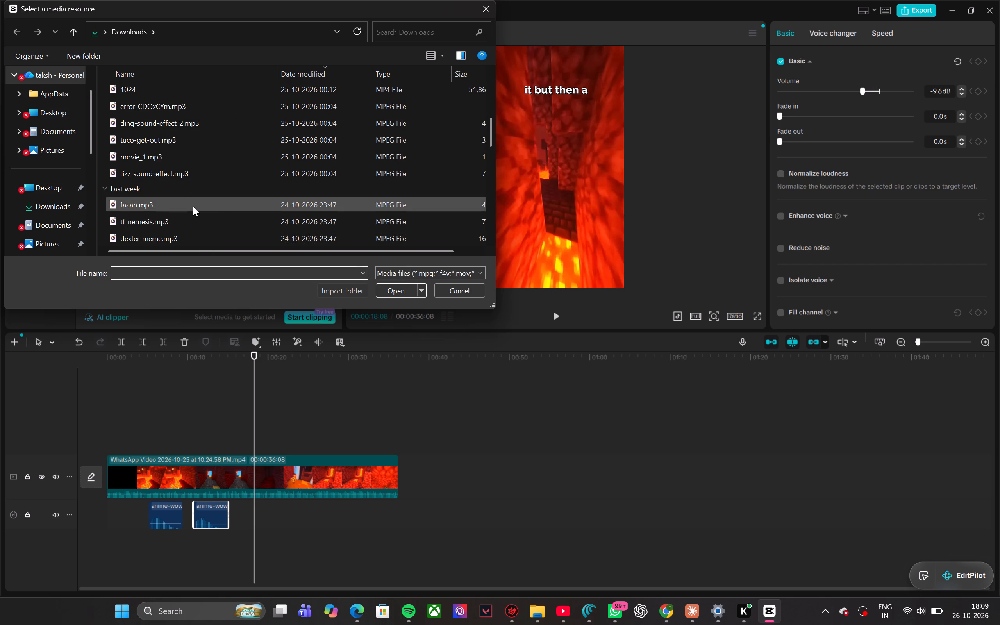
pyautogui.scroll(-1, 193, 206)
pyautogui.click(177, 206)
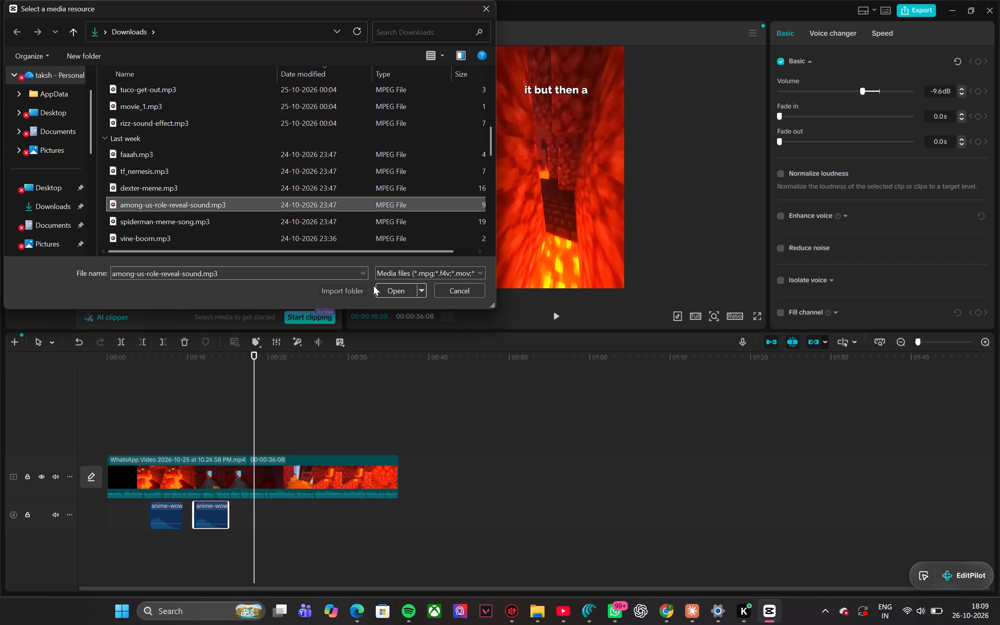
pyautogui.click(382, 290)
pyautogui.moveTo(201, 166); pyautogui.dragTo(251, 518)
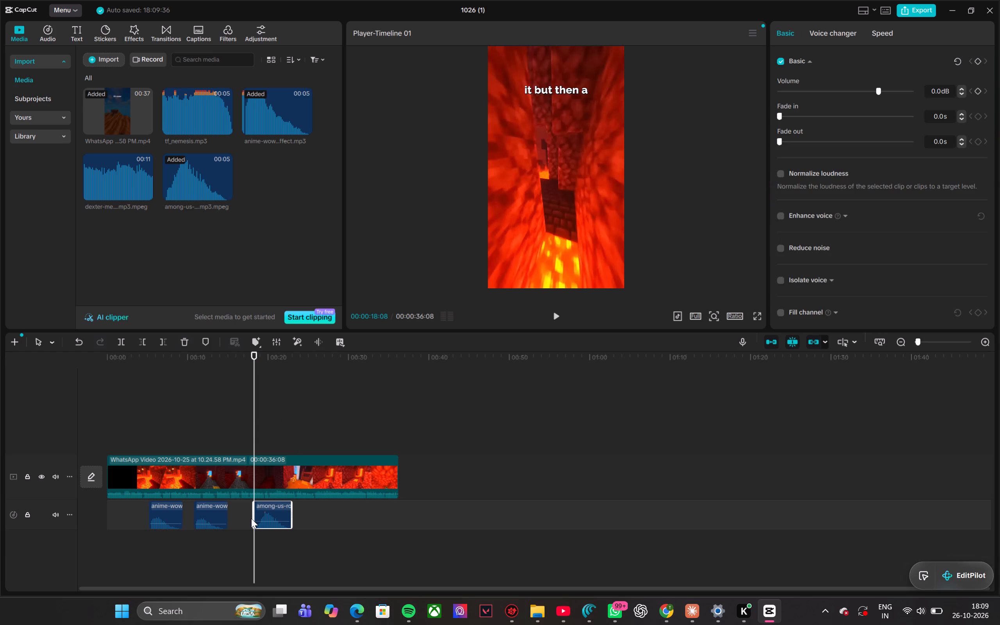
# Play back the among-us-role-reveal-sound clip and lower its volume to -8.0 dB.
pyautogui.moveTo(257, 421); pyautogui.dragTo(246, 421)
pyautogui.click(555, 320)
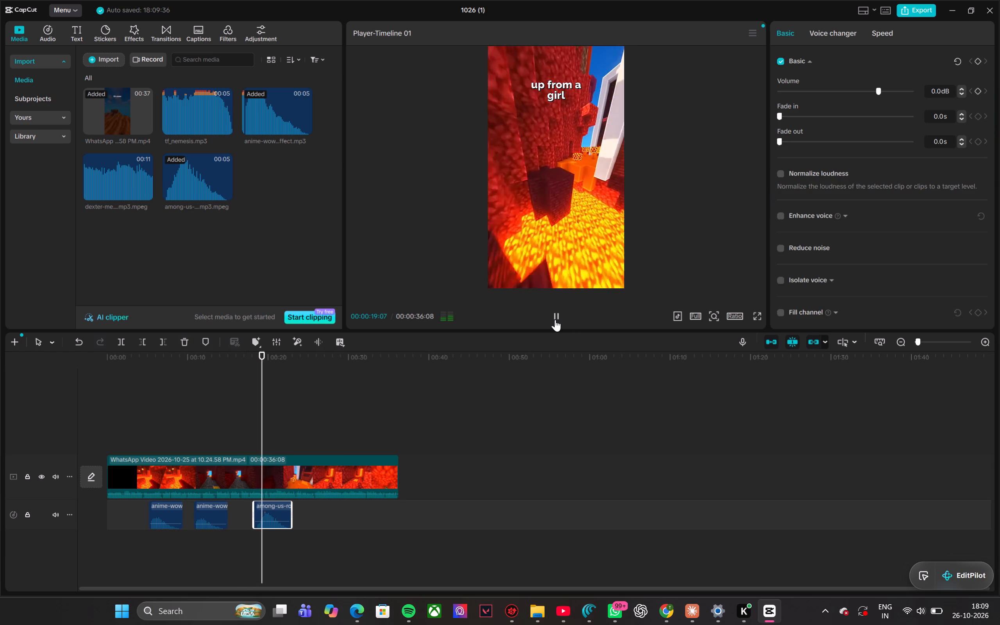
pyautogui.rightClick(555, 320)
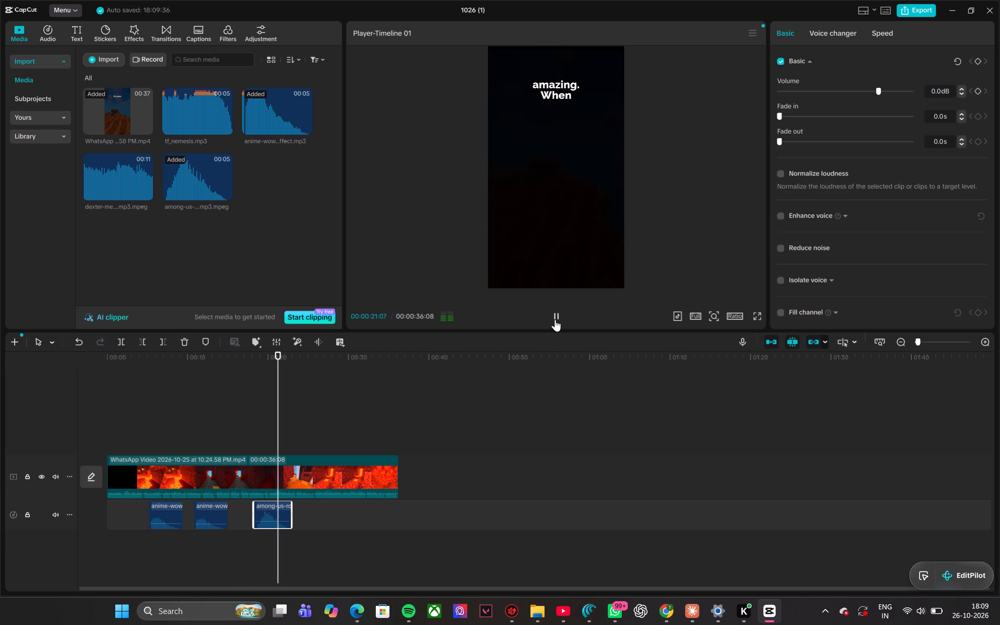
pyautogui.rightClick(557, 318)
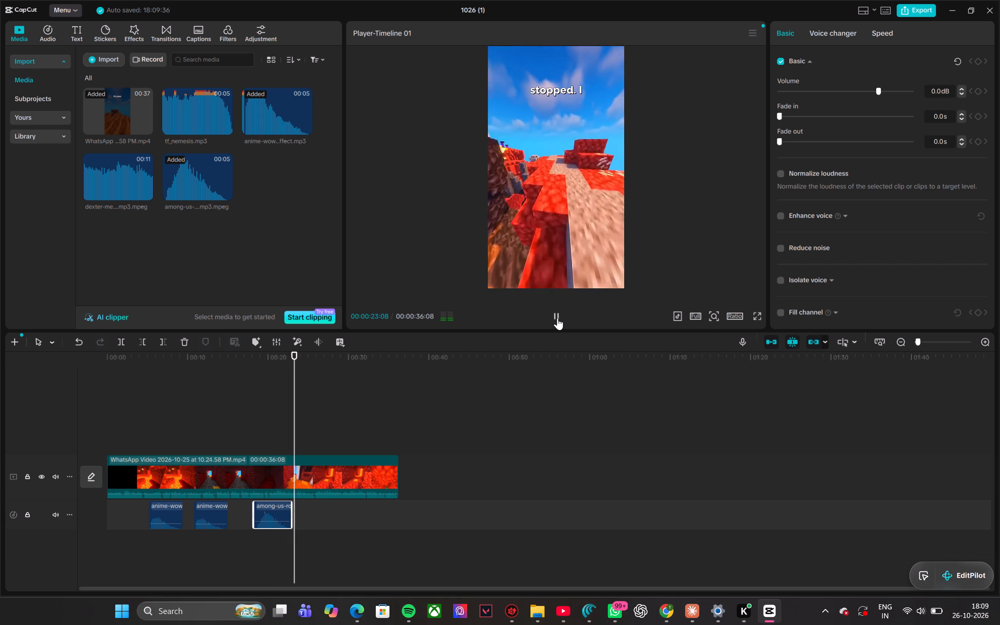
pyautogui.click(561, 315)
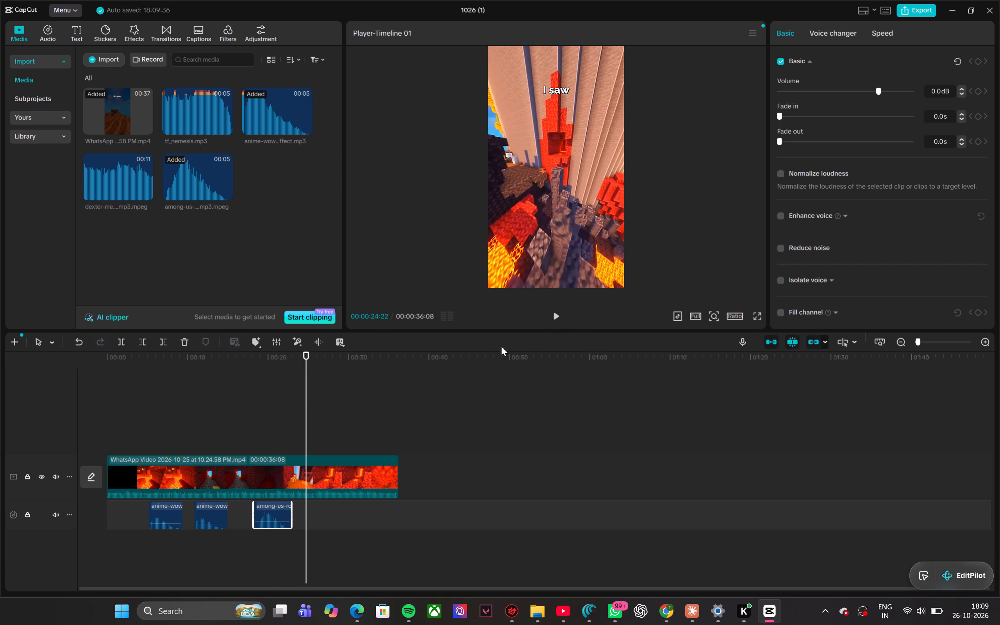
pyautogui.click(271, 512)
pyautogui.click(863, 89)
# Play back from 00:00:15:26, then give the among-us clip a 2.2 s fade-out and trim its end to about 20.6 seconds.
pyautogui.moveTo(305, 407); pyautogui.dragTo(235, 425)
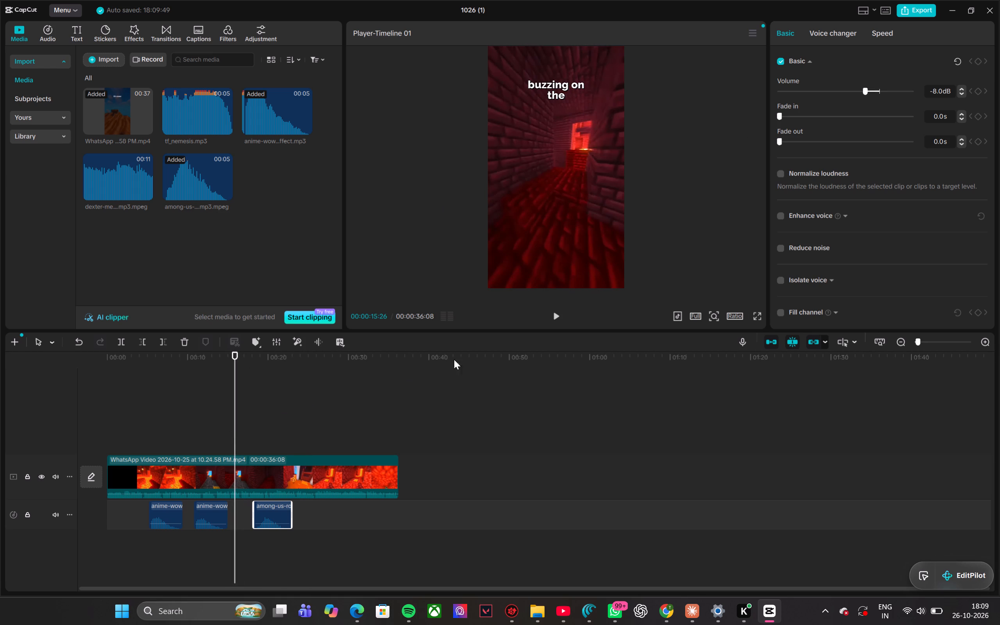
pyautogui.click(552, 314)
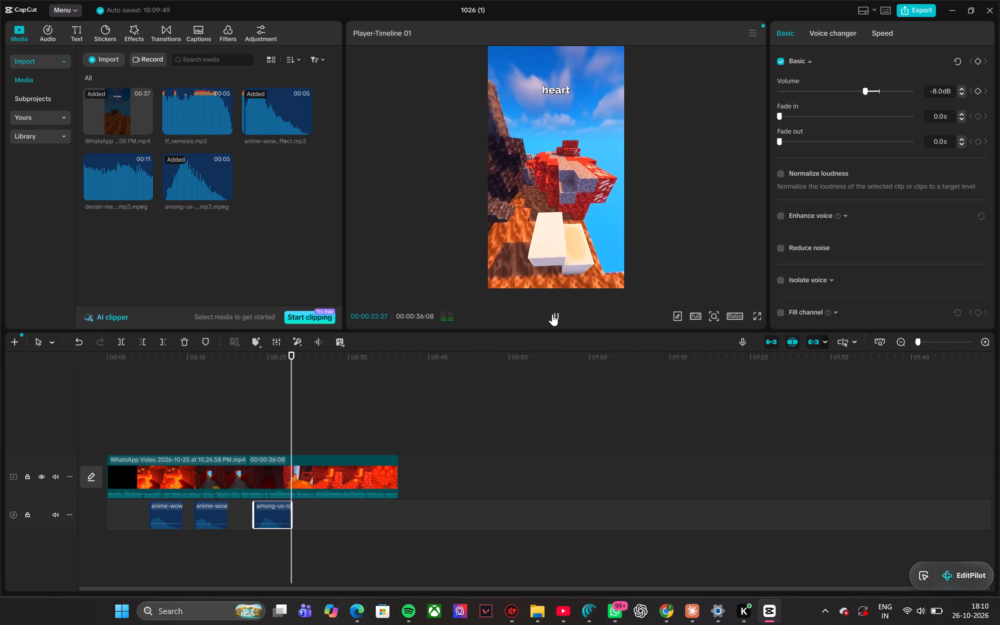
pyautogui.moveTo(290, 516); pyautogui.dragTo(272, 519)
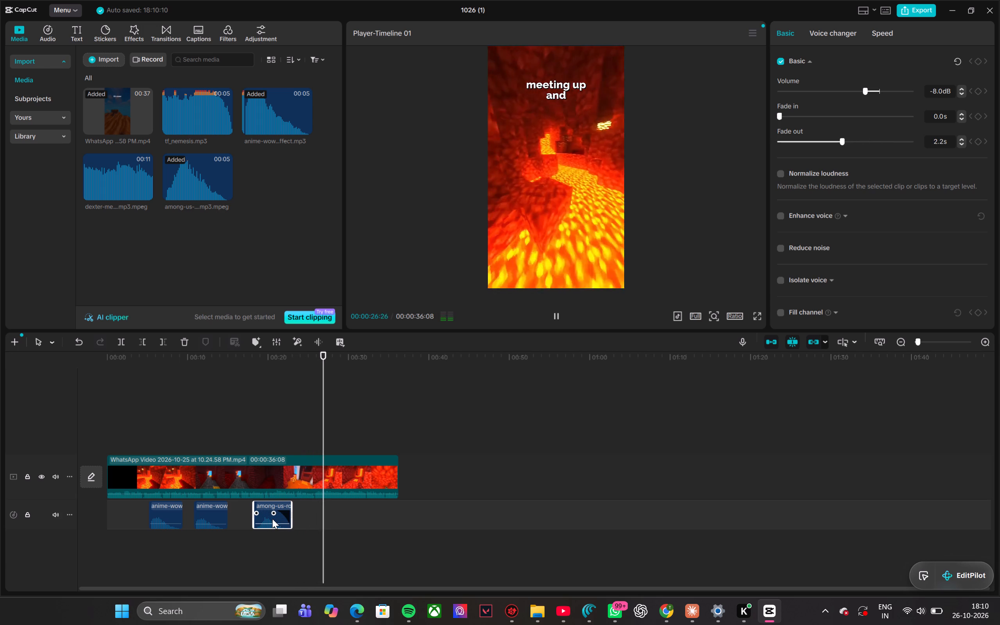
pyautogui.moveTo(289, 514); pyautogui.dragTo(270, 516)
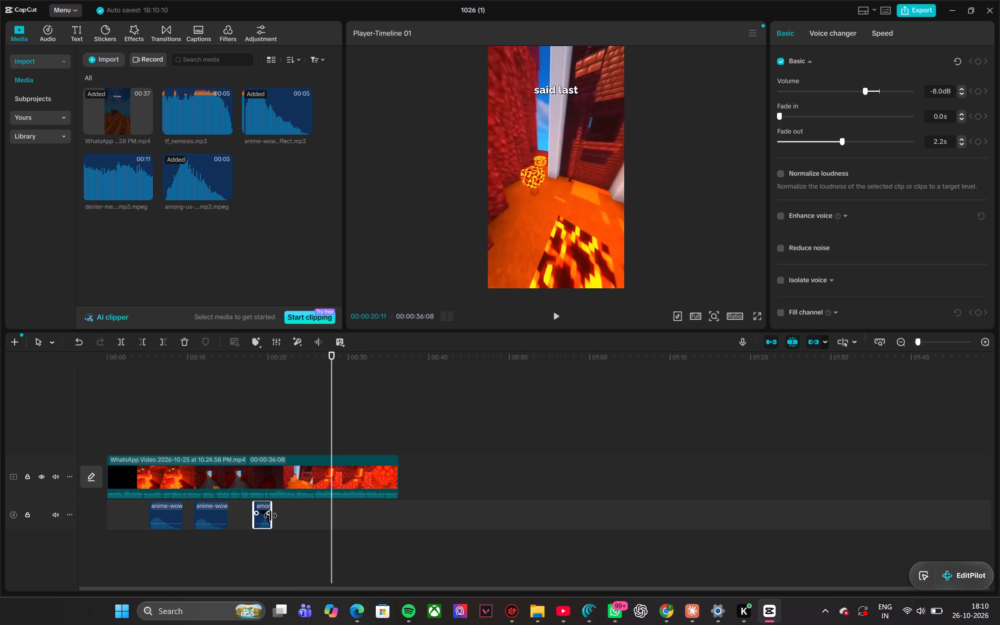
pyautogui.moveTo(270, 516); pyautogui.dragTo(271, 516)
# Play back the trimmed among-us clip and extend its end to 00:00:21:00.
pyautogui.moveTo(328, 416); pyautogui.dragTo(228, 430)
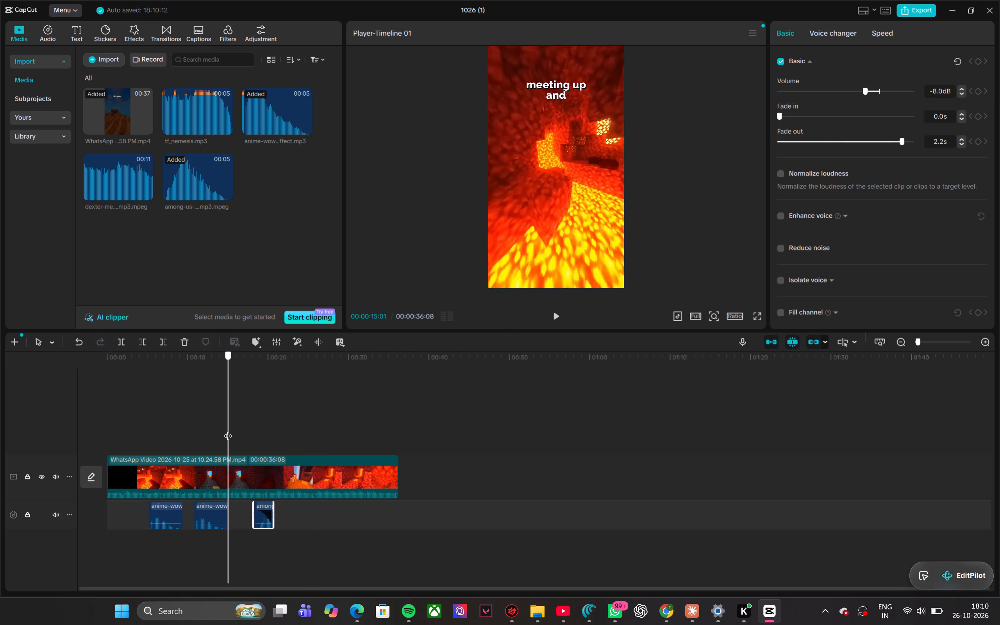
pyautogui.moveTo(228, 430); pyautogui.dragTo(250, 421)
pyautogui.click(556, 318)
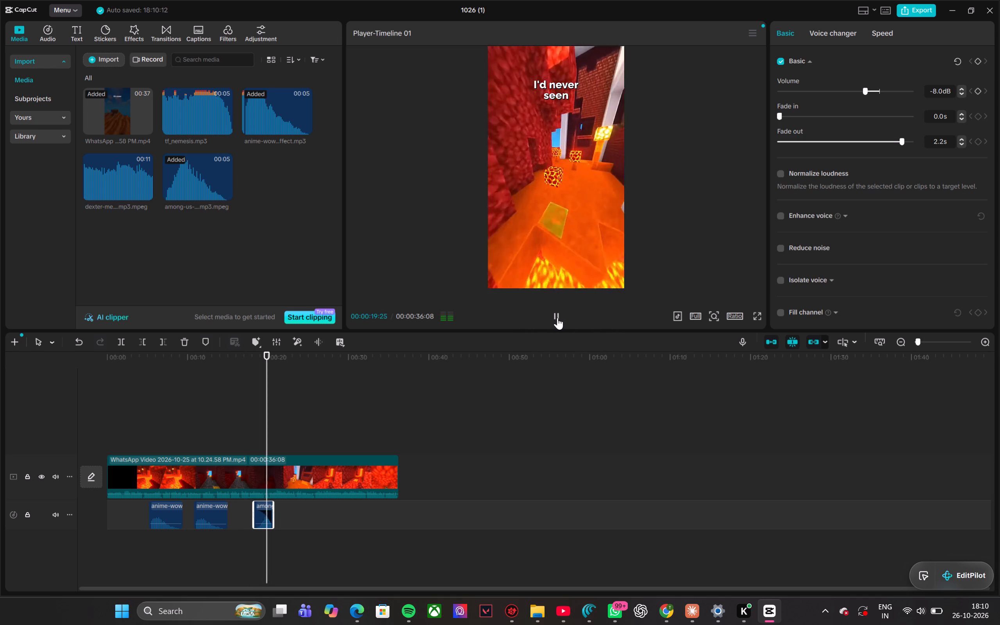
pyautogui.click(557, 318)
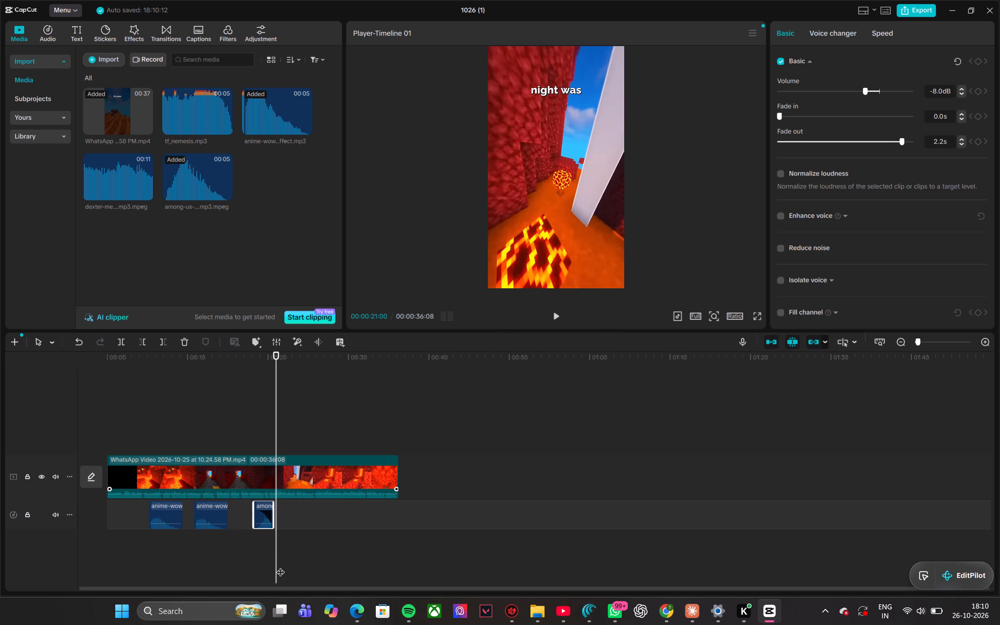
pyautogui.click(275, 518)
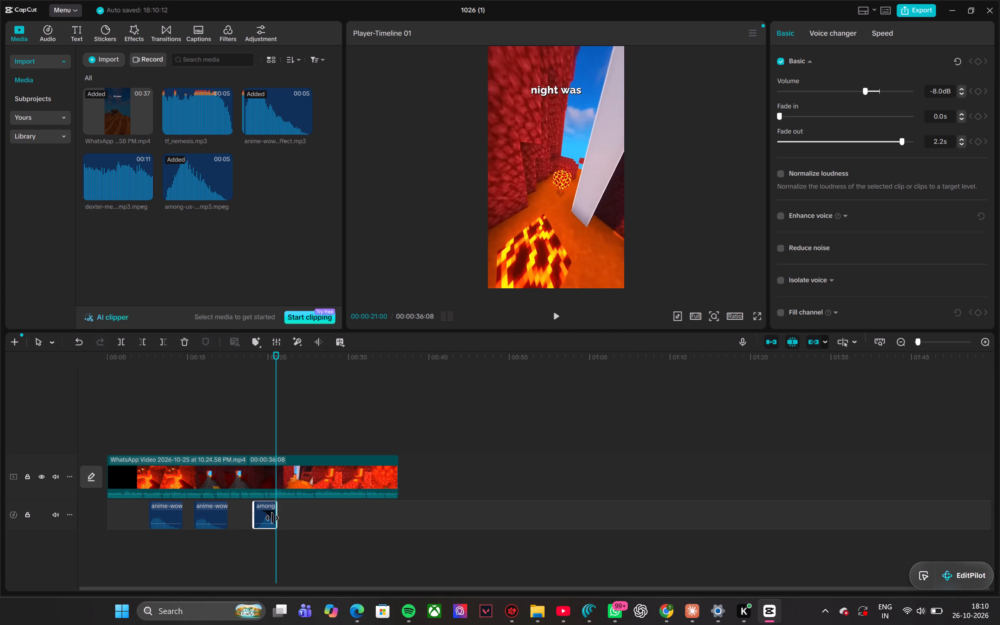
# Trim the among-us clip's end so it lasts about 2.1 seconds and play it back.
pyautogui.moveTo(275, 433); pyautogui.dragTo(314, 435)
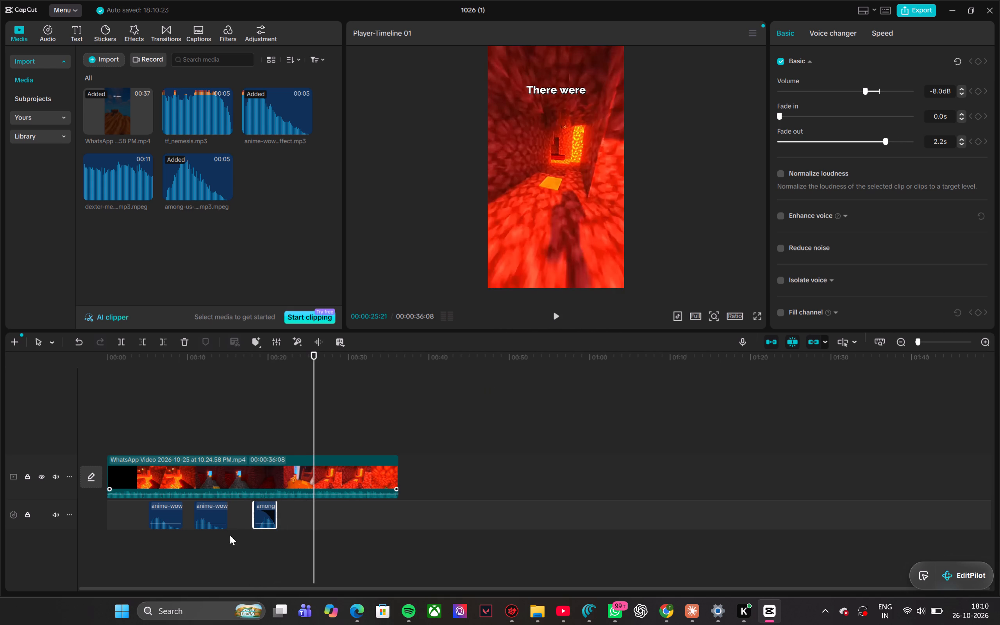
pyautogui.click(265, 514)
pyautogui.moveTo(277, 518); pyautogui.dragTo(269, 517)
pyautogui.moveTo(316, 420); pyautogui.dragTo(252, 420)
pyautogui.click(554, 320)
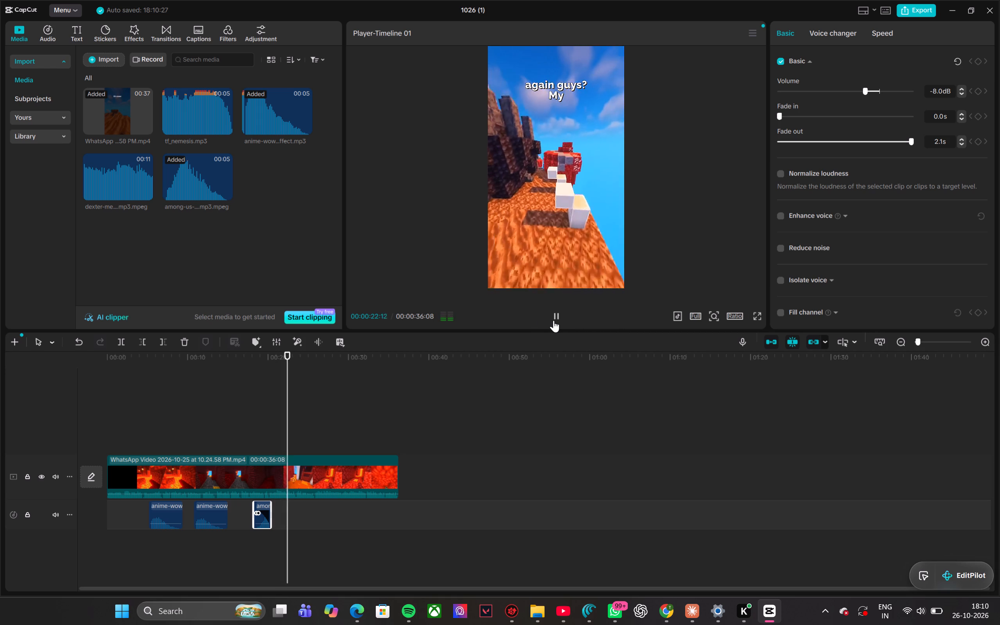
pyautogui.click(554, 320)
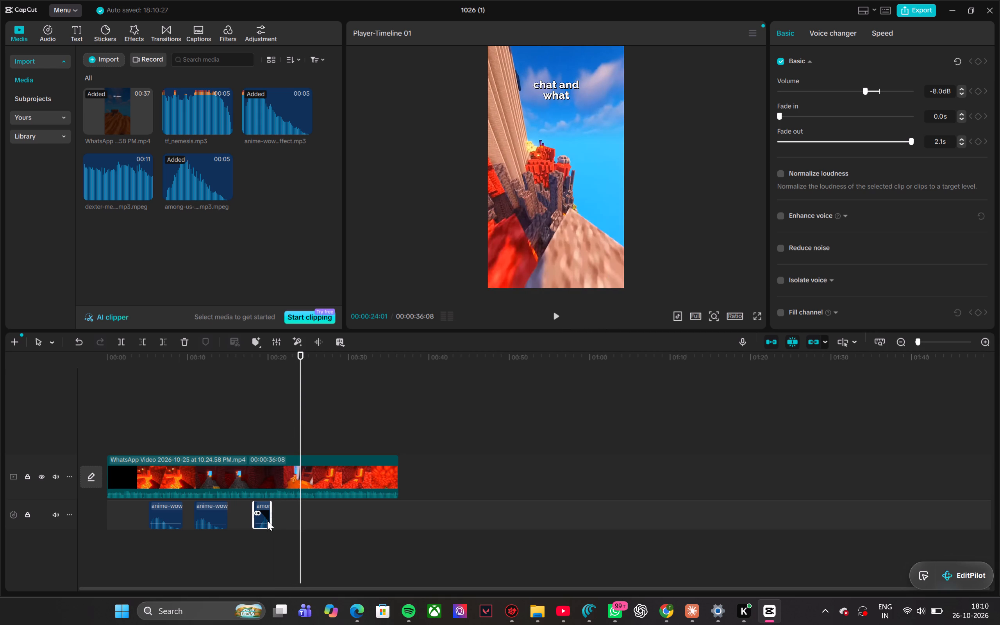
# Move the among-us clip to the end of the video at about 34 seconds and play back the passage from 00:00:18:07 without it.
pyautogui.moveTo(264, 519); pyautogui.dragTo(393, 520)
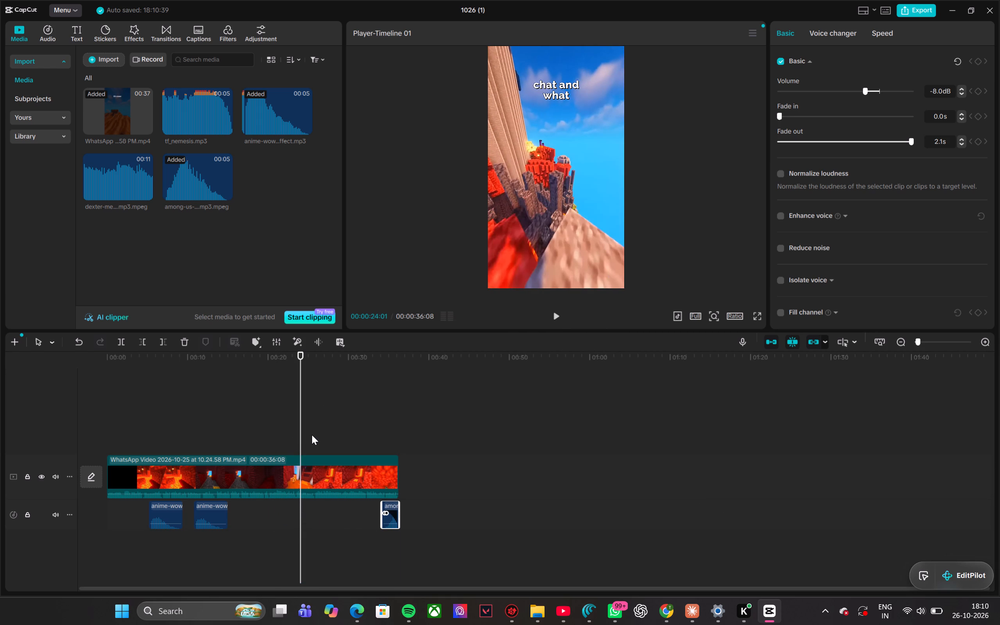
pyautogui.moveTo(302, 434); pyautogui.dragTo(254, 436)
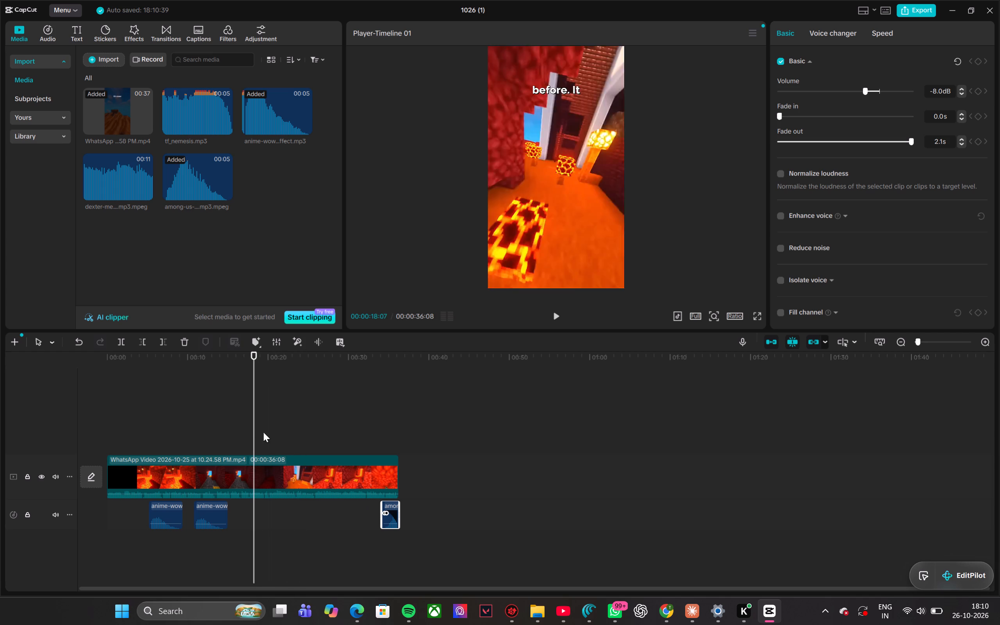
pyautogui.click(552, 321)
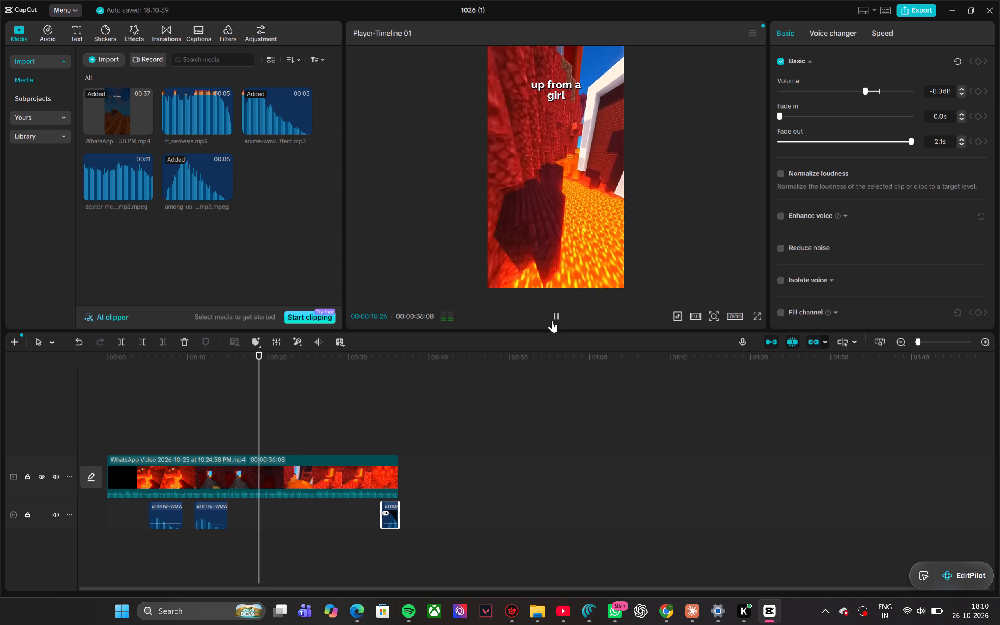
pyautogui.press('ctrl+super+F24')
pyautogui.press('ctrl+super+F24')
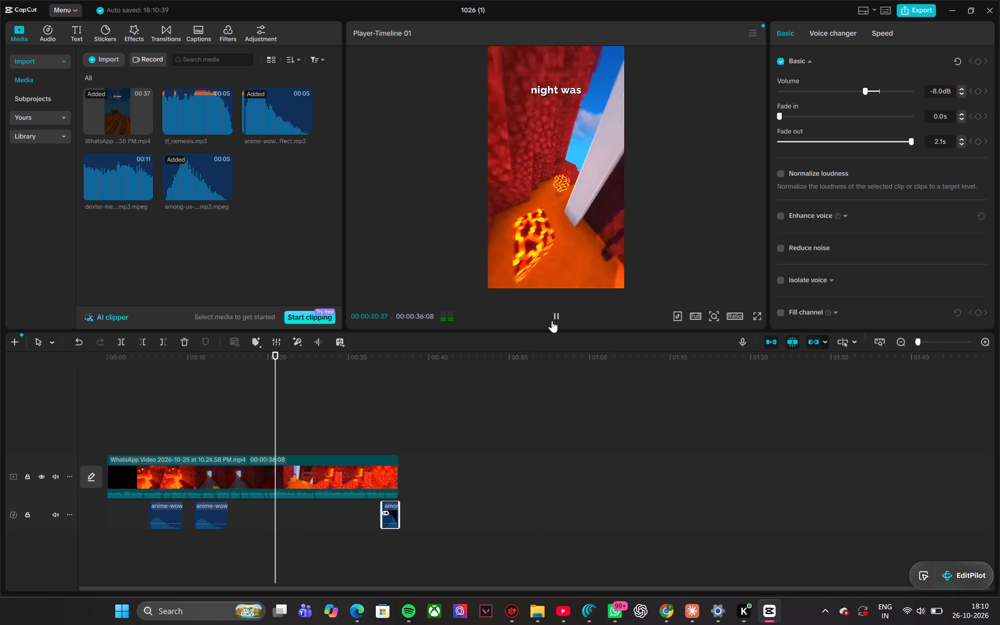
pyautogui.click(557, 319)
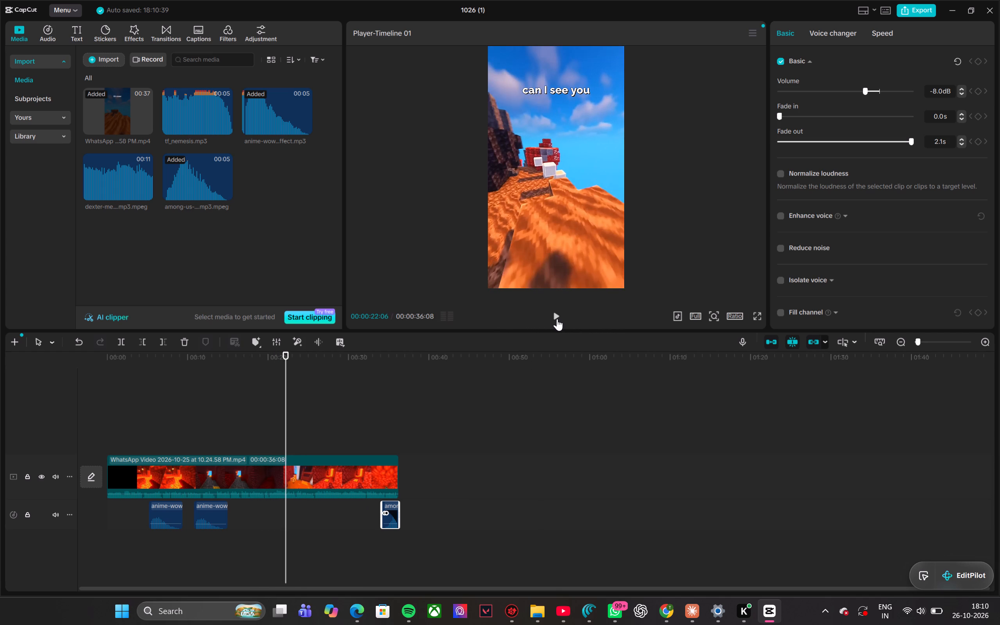
# Play back the video from 00:00:22:06 to 00:00:32:06, pausing to find the spot for the next meme sound.
pyautogui.click(557, 319)
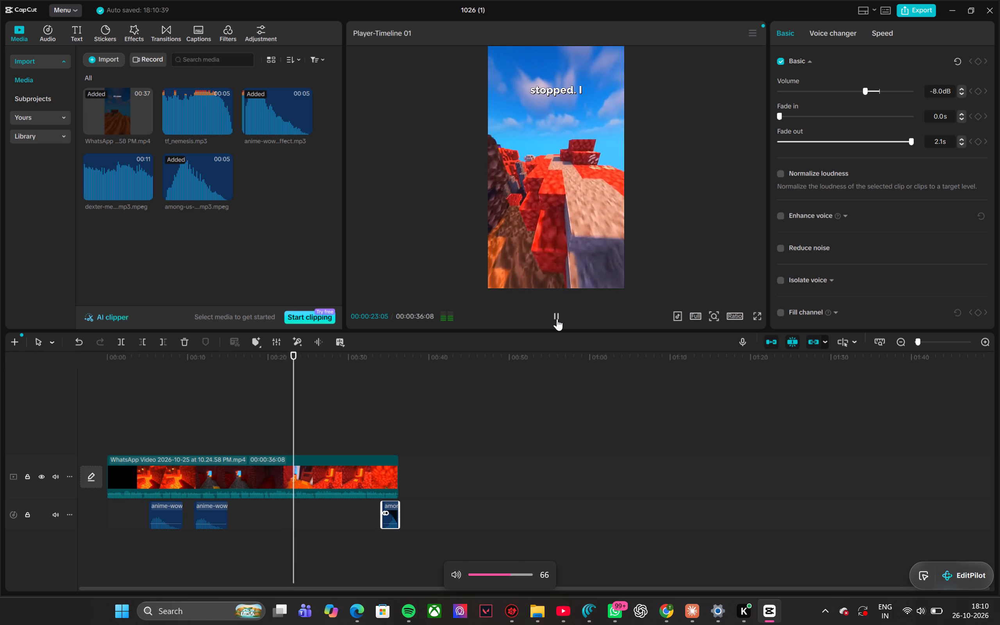
pyautogui.click(557, 319)
pyautogui.click(557, 319)
pyautogui.click(557, 319)
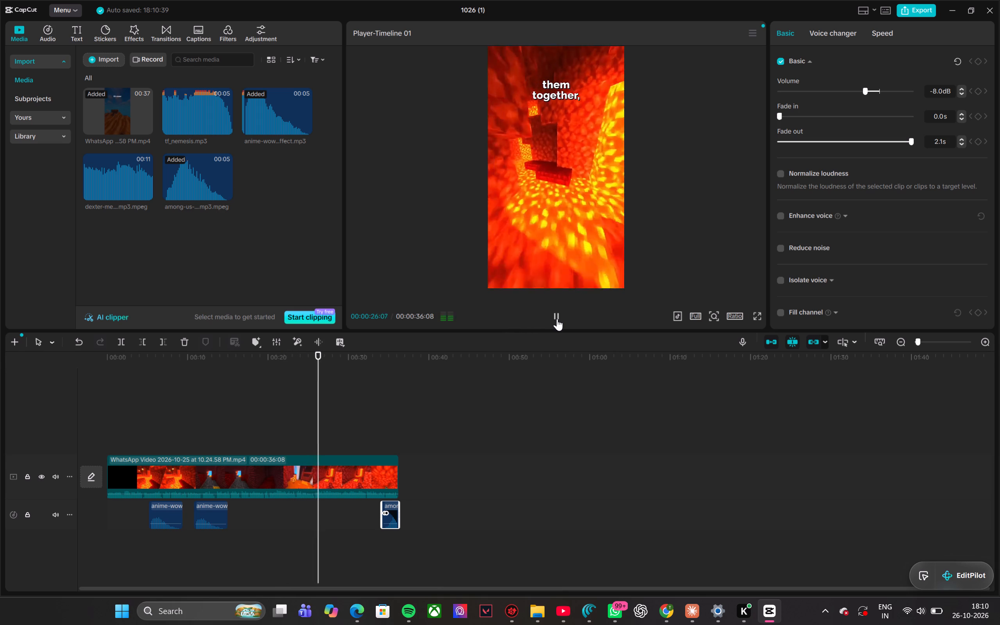
pyautogui.click(557, 319)
pyautogui.click(557, 319)
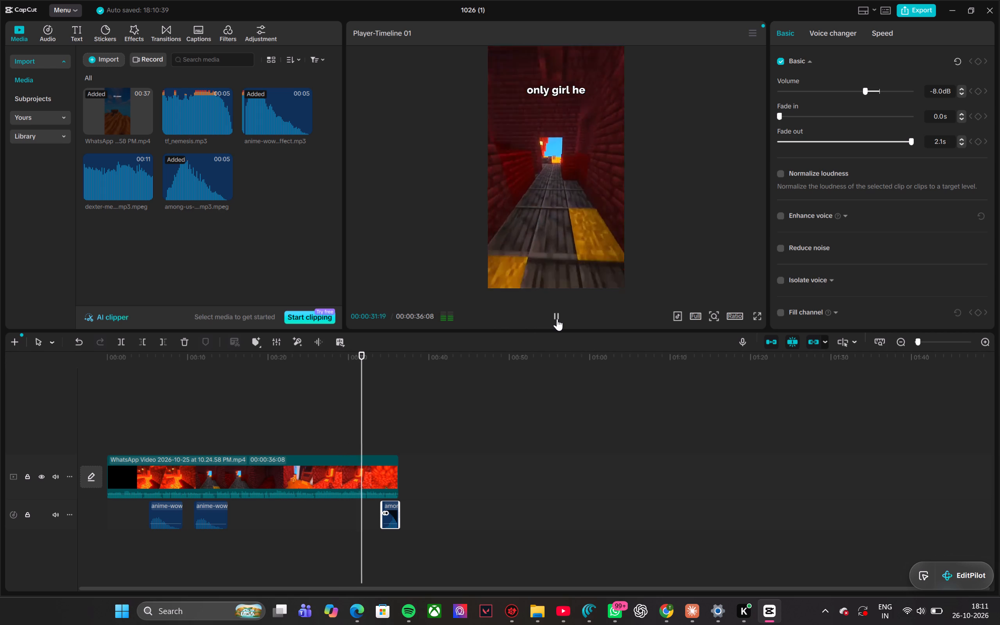
pyautogui.click(557, 319)
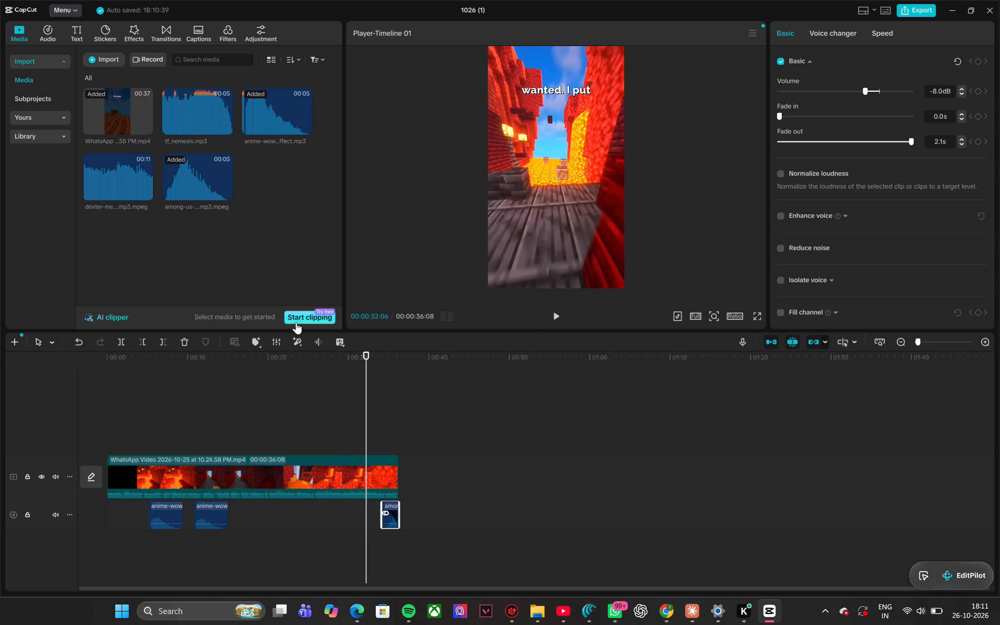
# Import vine-boom.mp3 from the Downloads folder and place it on the sound-effects track at 00:00:32:06.
pyautogui.click(109, 58)
pyautogui.click(143, 84)
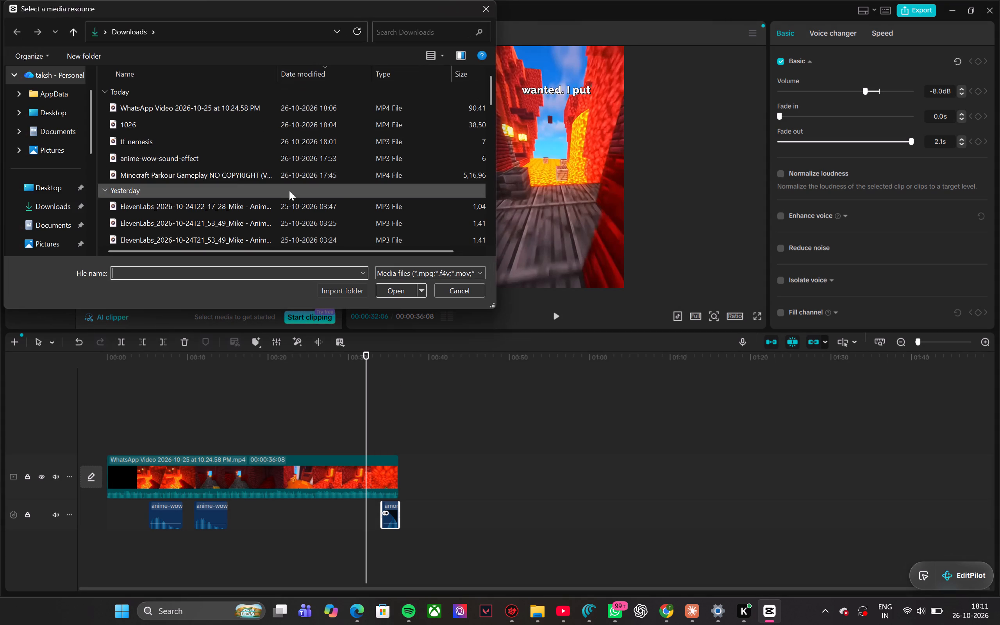
pyautogui.scroll(-3, 270, 177)
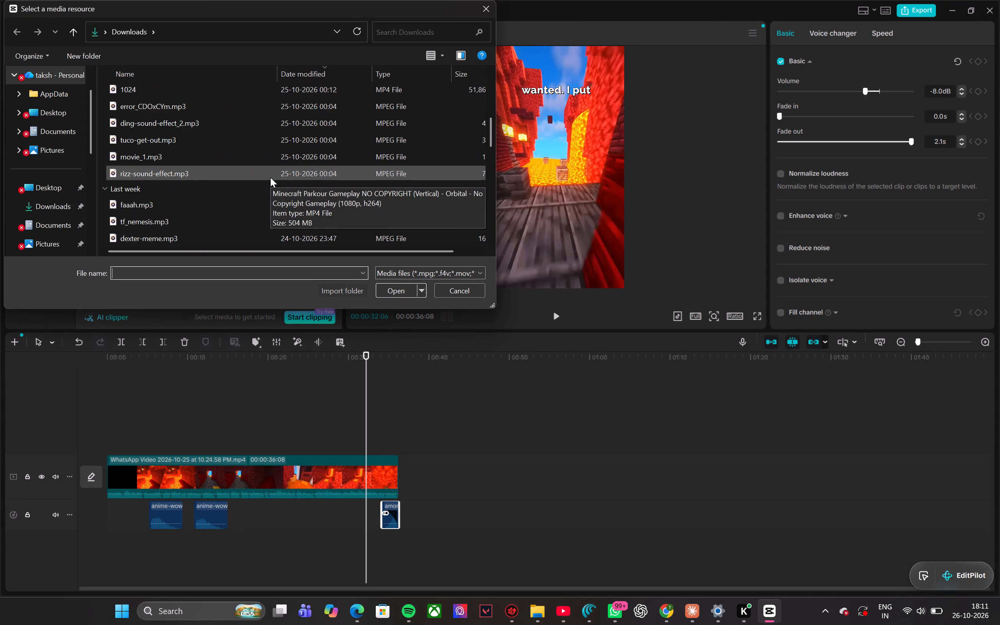
pyautogui.scroll(-1, 270, 177)
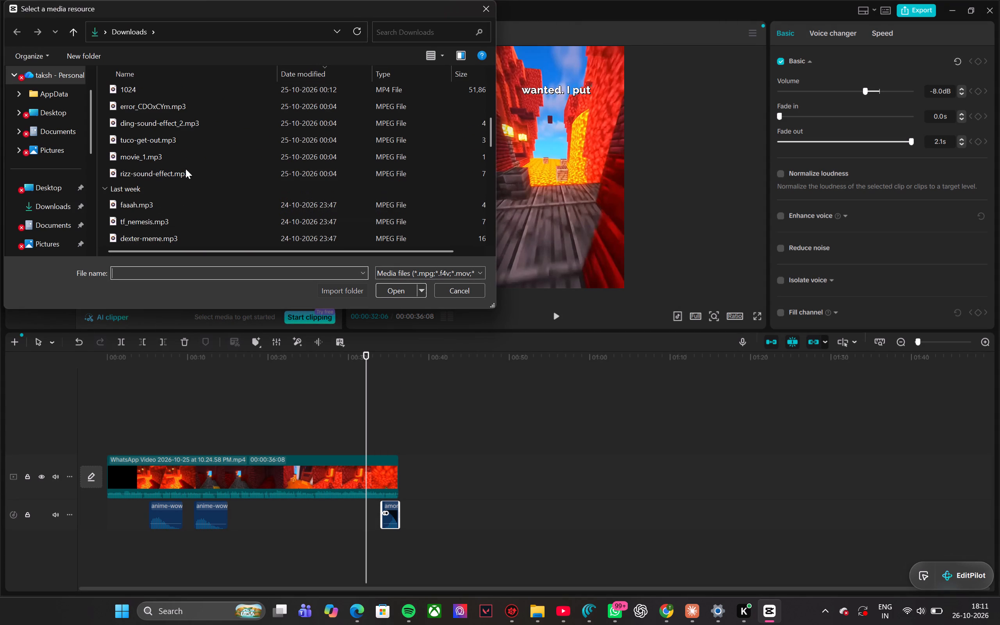
pyautogui.scroll(-1, 225, 206)
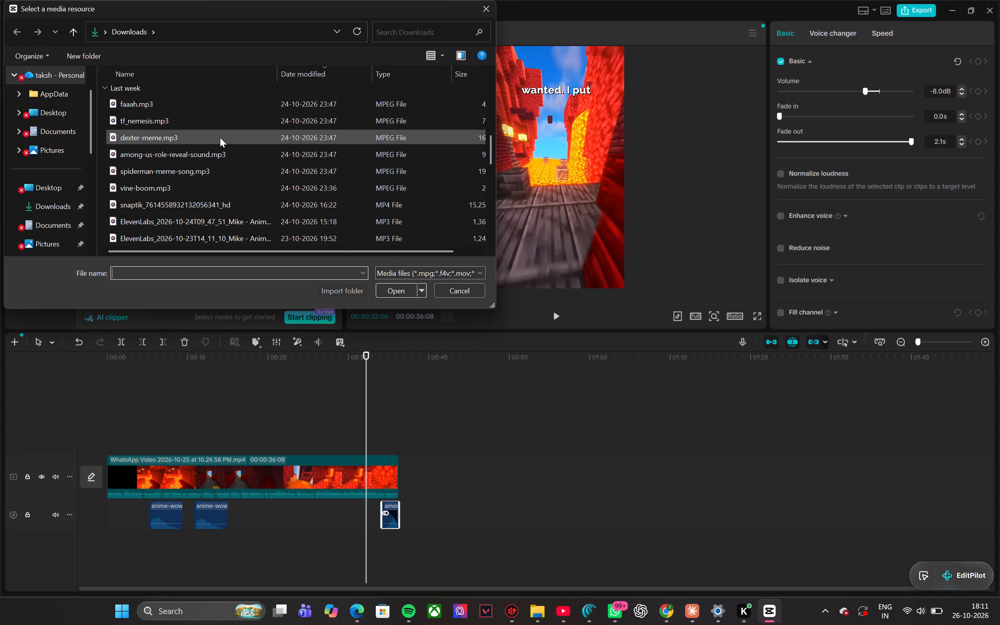
pyautogui.scroll(1, 220, 137)
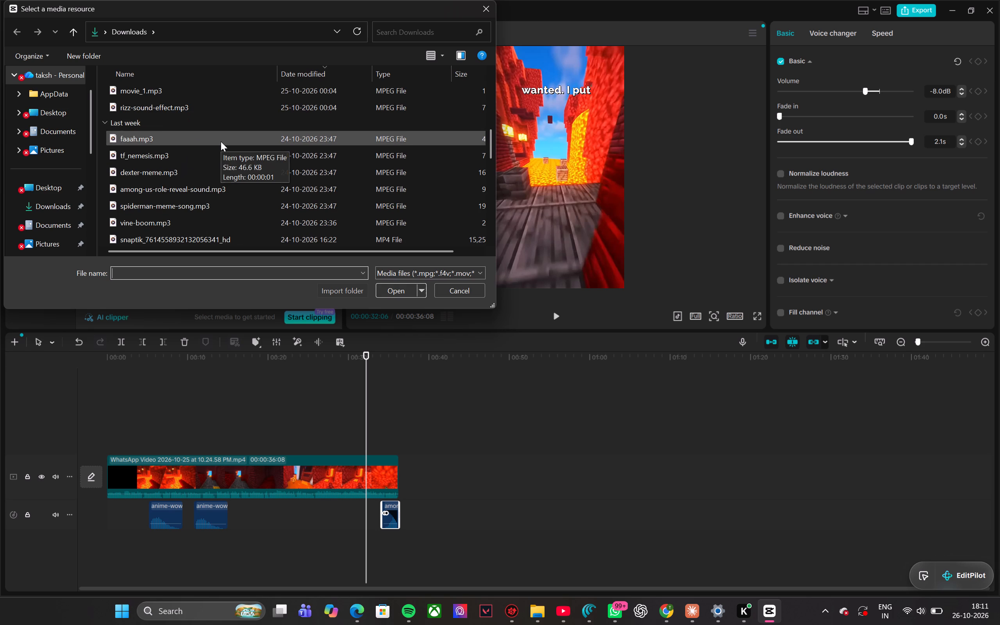
pyautogui.click(195, 225)
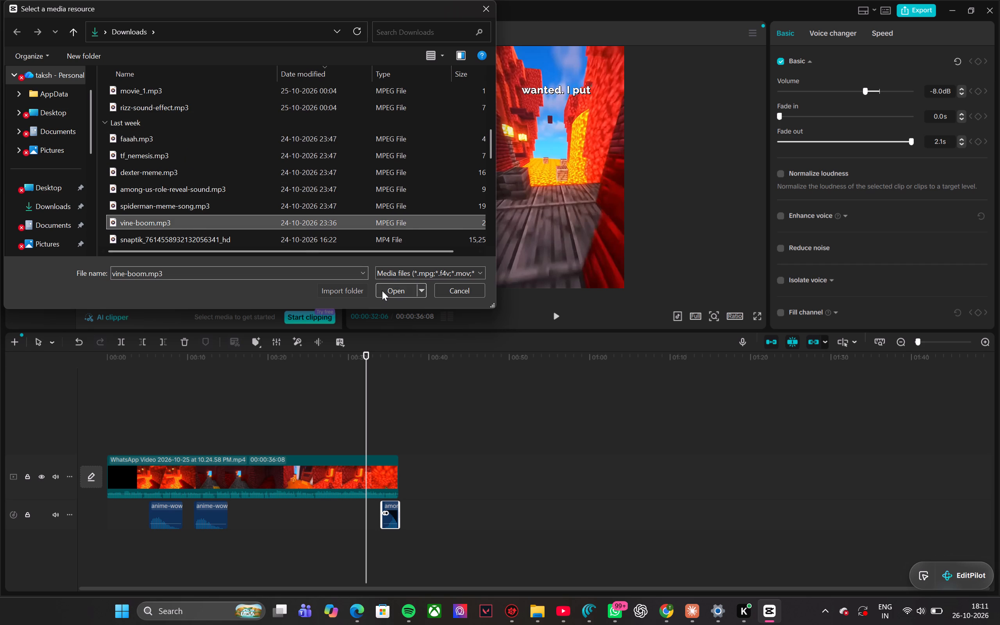
pyautogui.click(383, 290)
pyautogui.moveTo(280, 160); pyautogui.dragTo(347, 473)
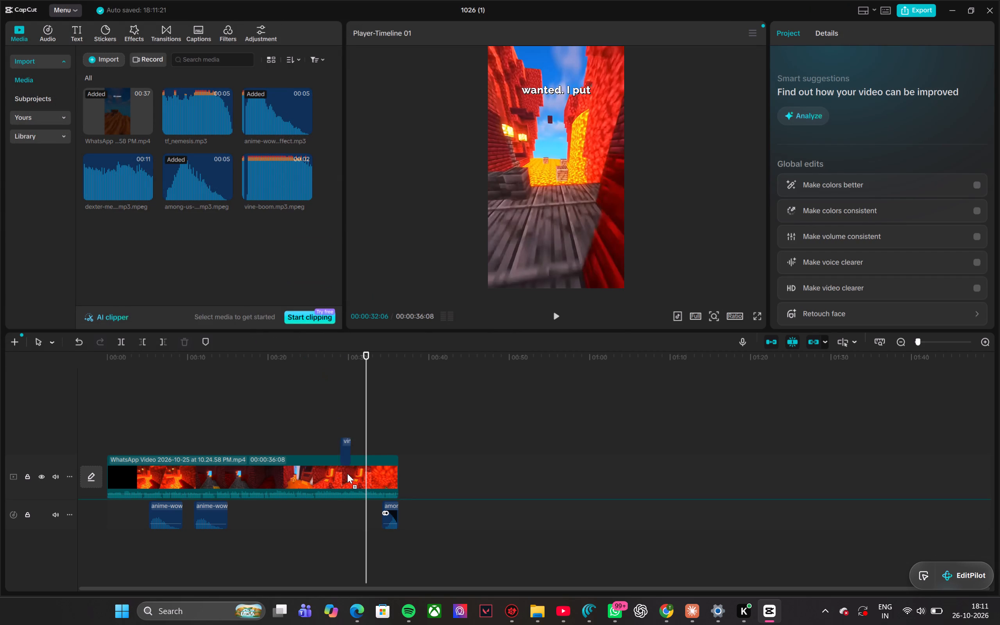
pyautogui.moveTo(347, 473); pyautogui.dragTo(366, 517)
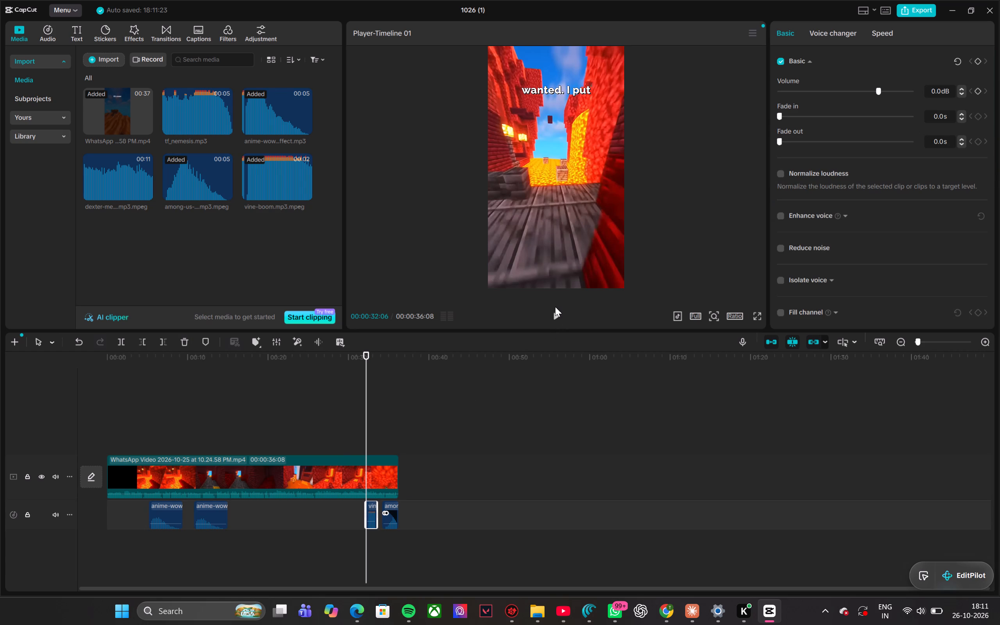
# Set the vine-boom clip's volume to -10.1 dB and play back from 00:00:32:06 to the end of the video.
pyautogui.click(555, 307)
pyautogui.click(860, 91)
pyautogui.click(562, 315)
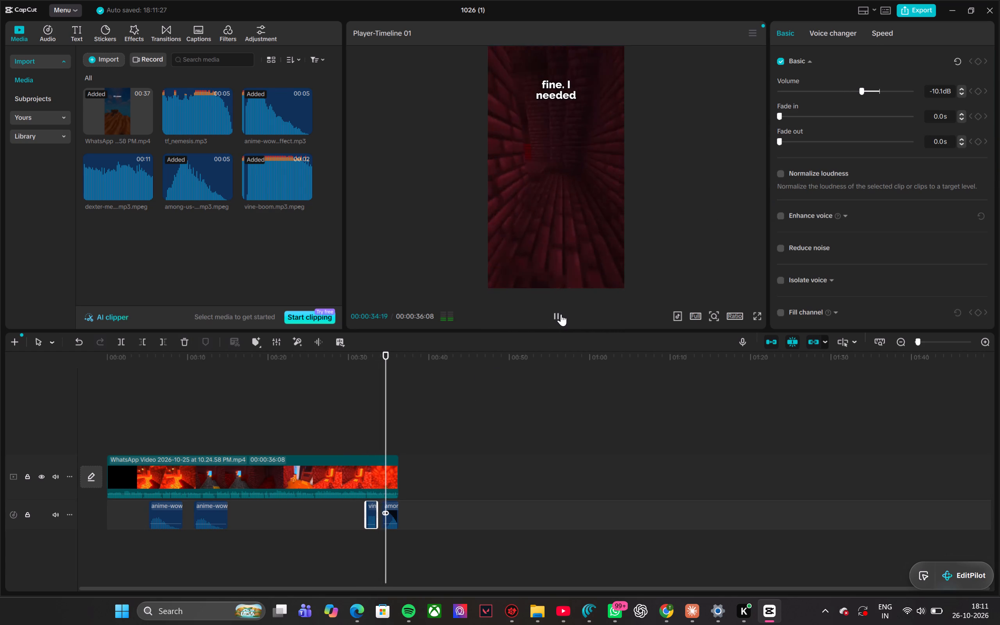
pyautogui.rightClick(559, 315)
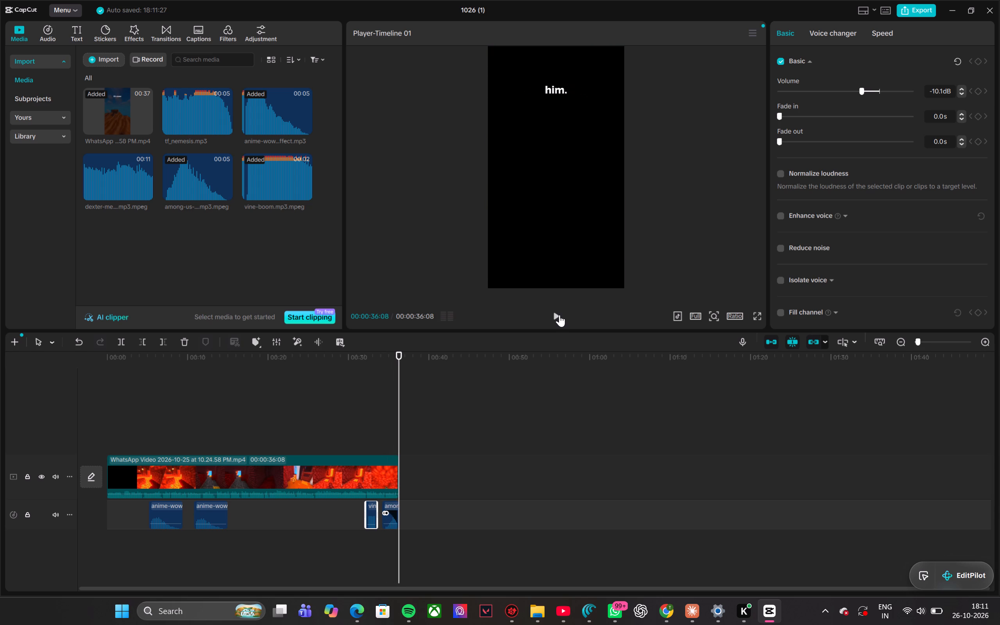
pyautogui.rightClick(559, 315)
# Extract the audio from the WhatsApp video clip onto its own track, with the playhead at 00:00:28:24.
pyautogui.moveTo(400, 389); pyautogui.dragTo(339, 410)
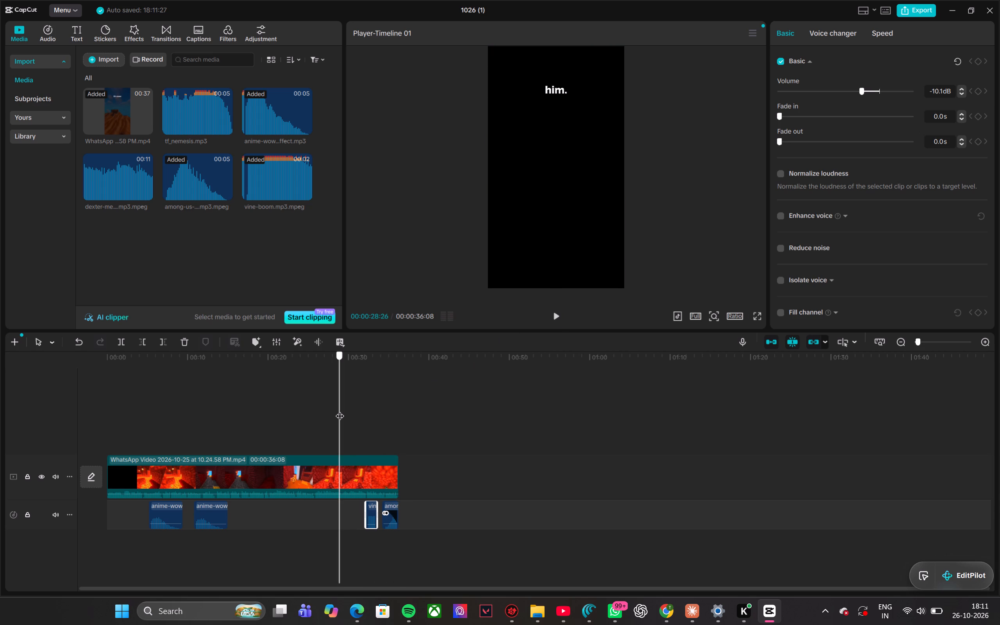
pyautogui.moveTo(339, 410); pyautogui.dragTo(339, 410)
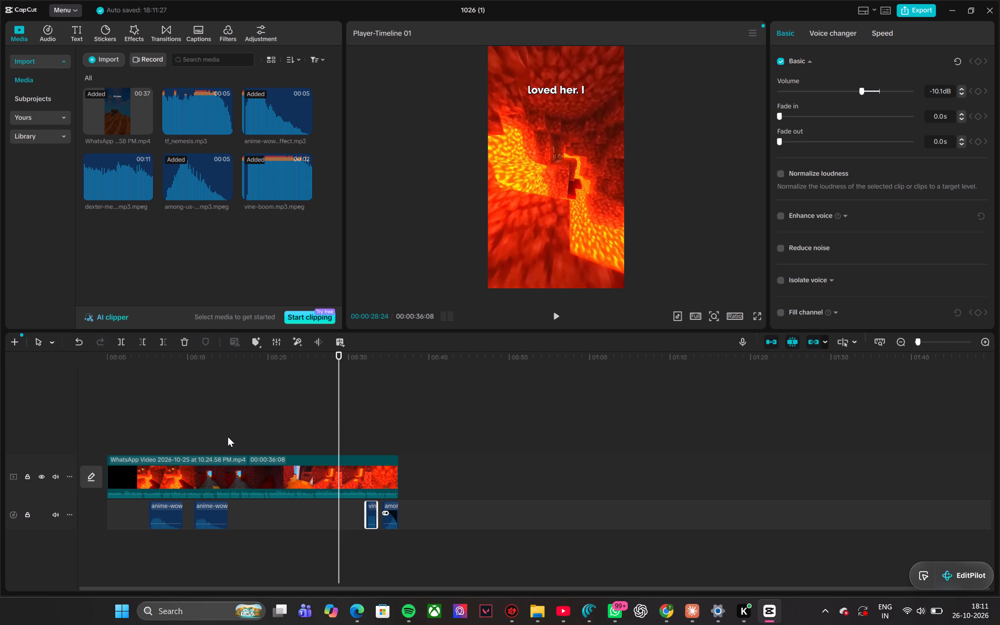
pyautogui.click(232, 479)
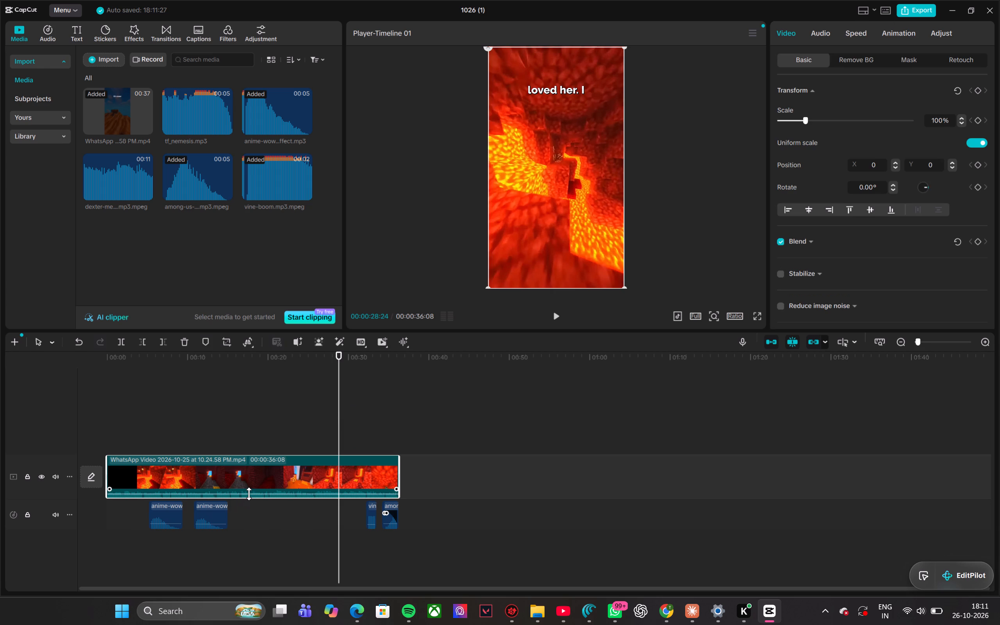
pyautogui.click(298, 472)
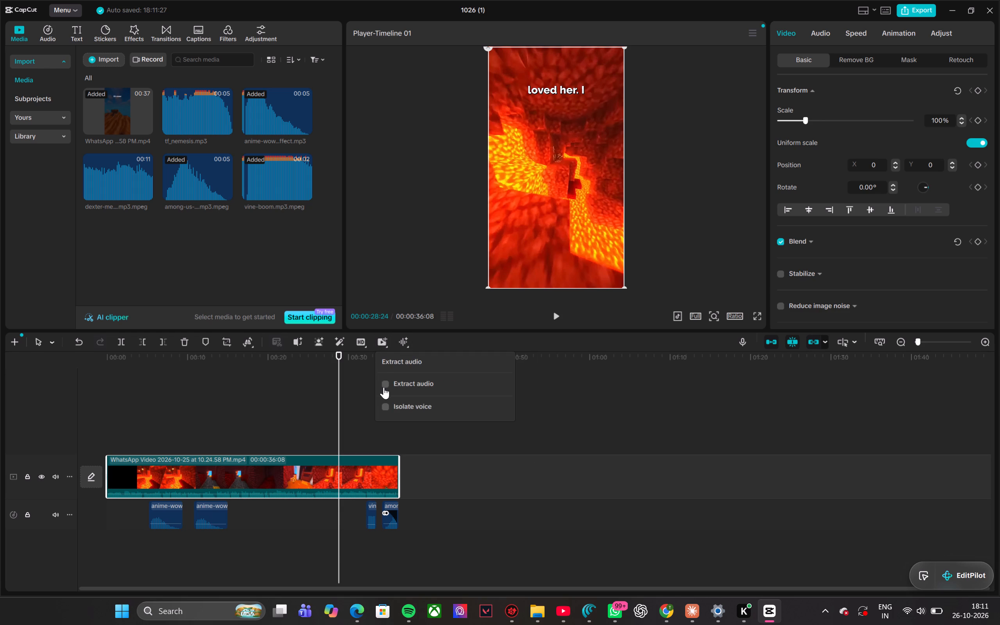
pyautogui.click(386, 386)
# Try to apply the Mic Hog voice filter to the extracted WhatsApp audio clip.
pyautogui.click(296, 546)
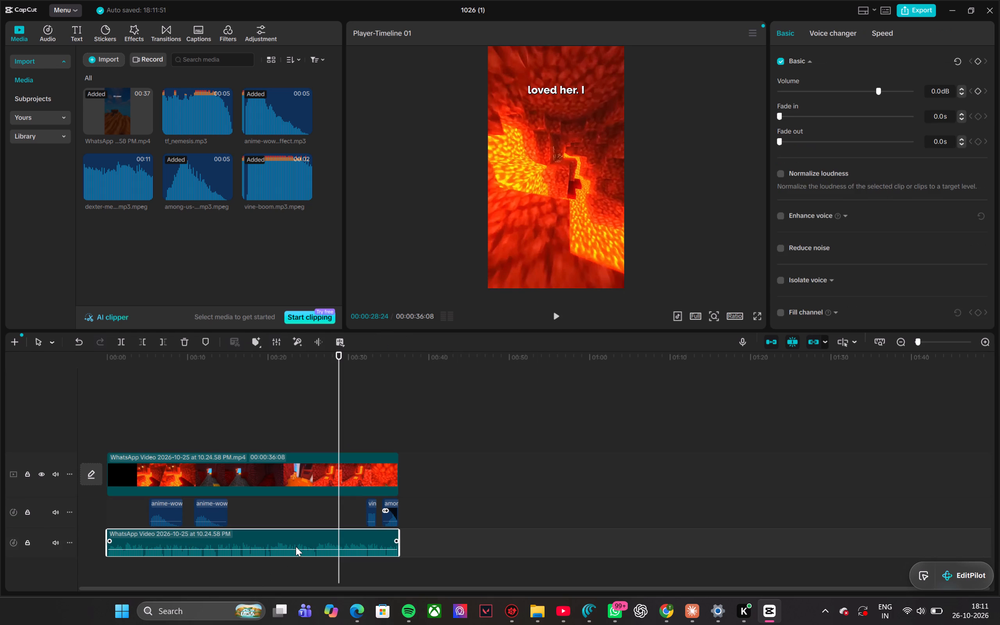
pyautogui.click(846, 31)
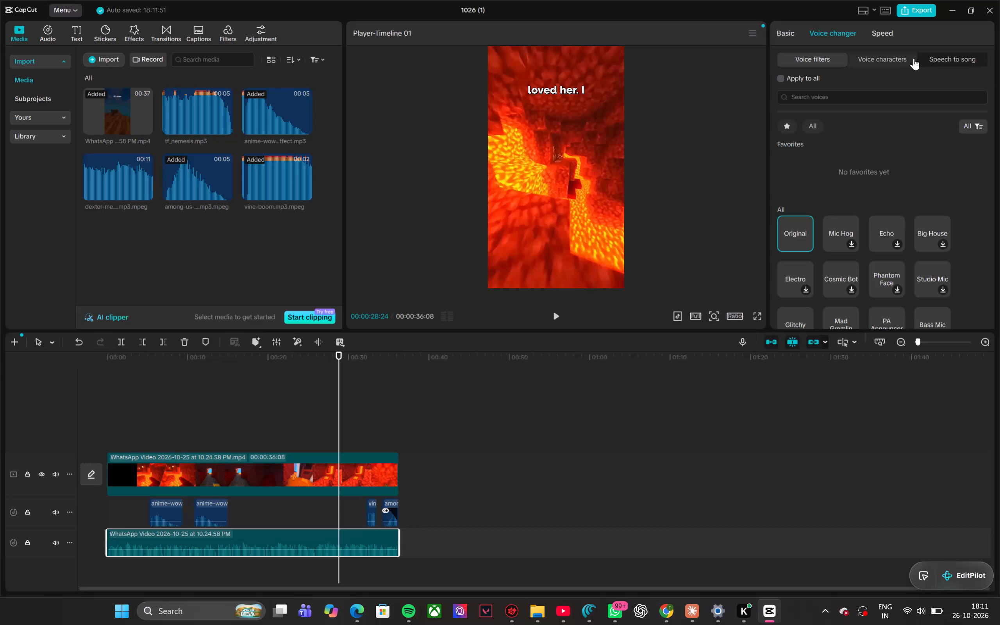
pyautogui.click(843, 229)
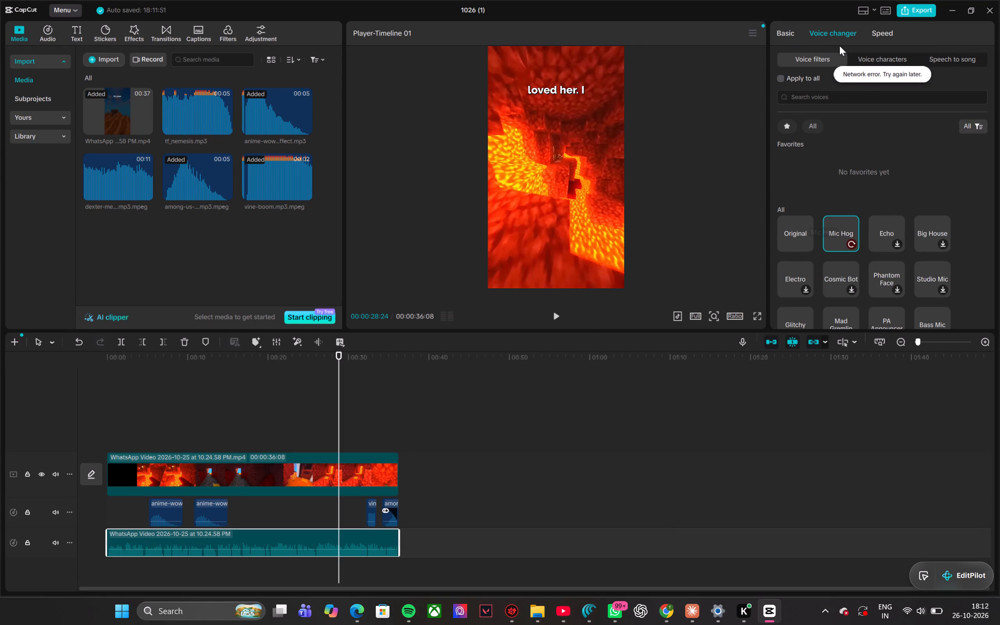
# Turn on audio pitch change for the extracted audio clip and play back from 00:00:28:24 to 00:00:31:18.
pyautogui.click(879, 34)
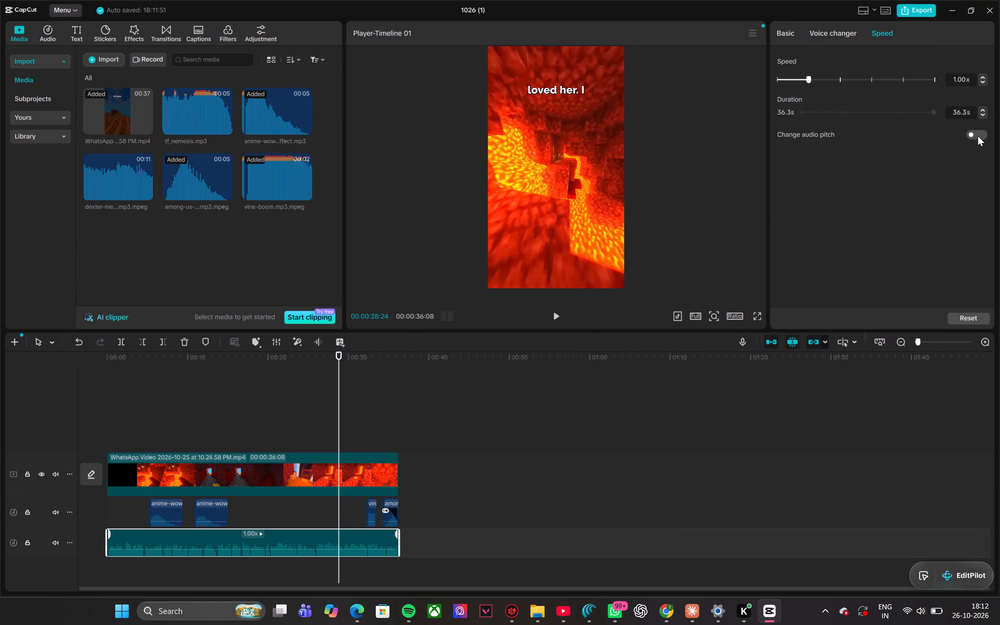
pyautogui.click(978, 136)
pyautogui.click(558, 321)
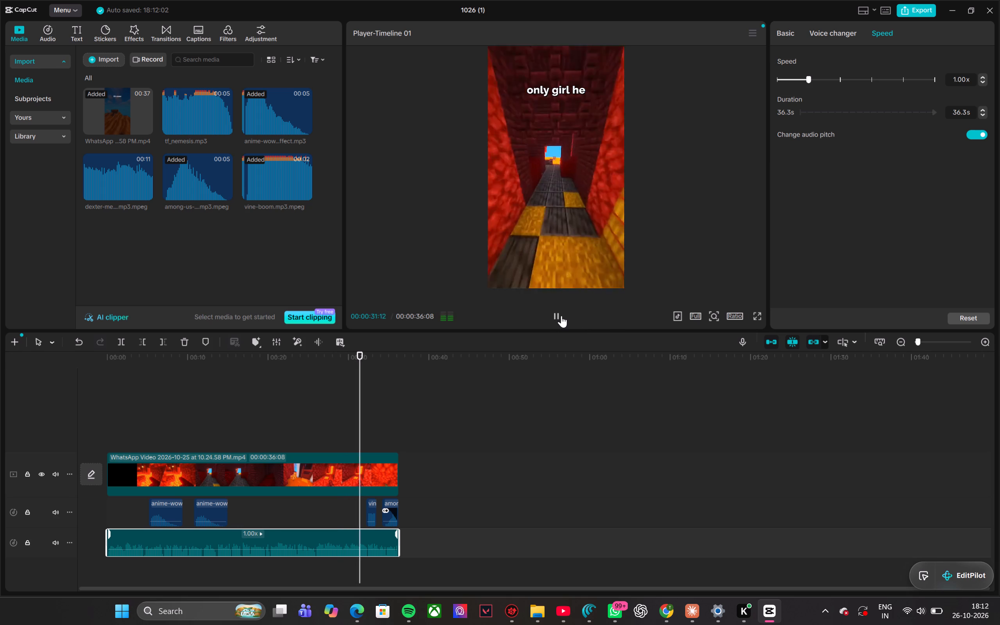
pyautogui.click(561, 316)
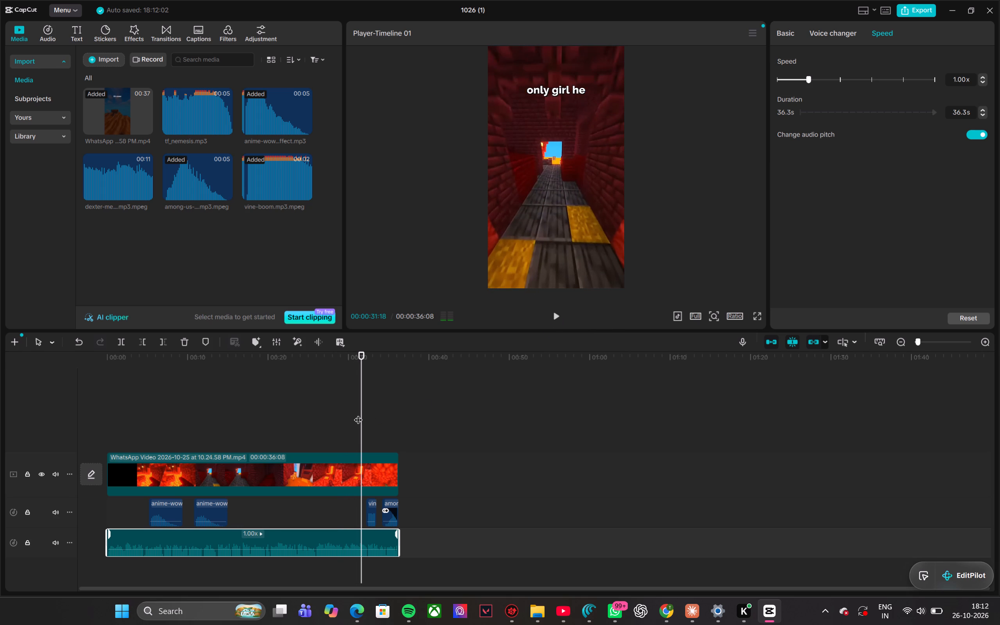
# Play the separated video audio from 00:00:13:19, set its speed to 1.22x and play it back.
pyautogui.moveTo(358, 414); pyautogui.dragTo(217, 429)
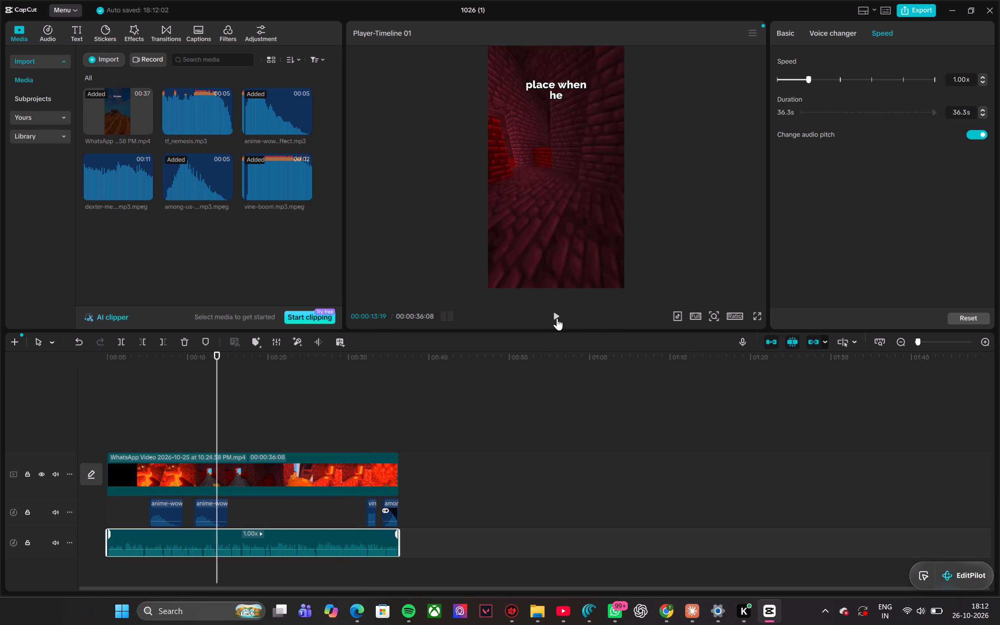
pyautogui.click(557, 317)
pyautogui.click(557, 317)
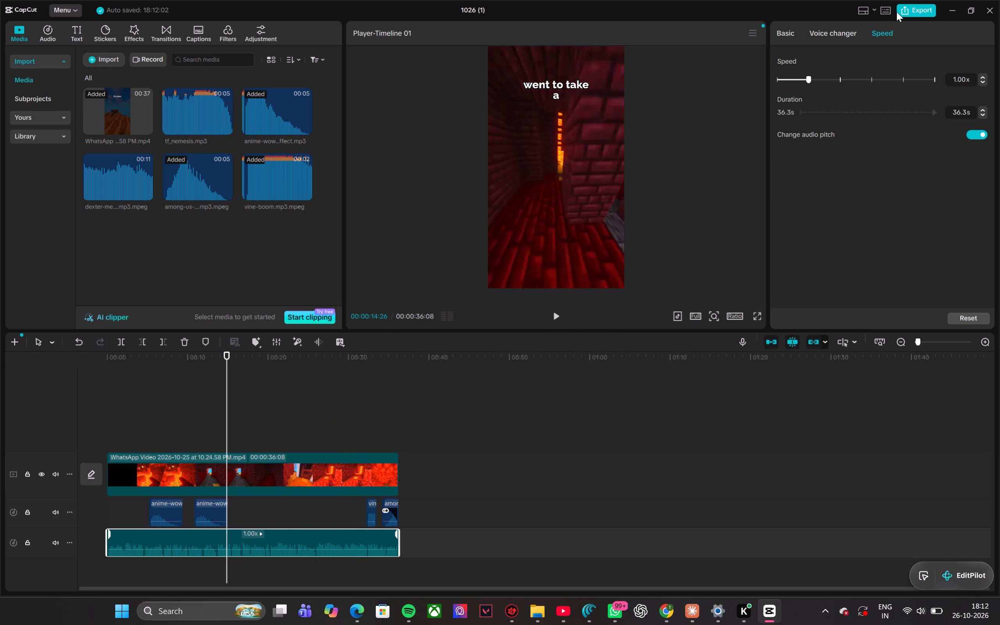
pyautogui.click(816, 80)
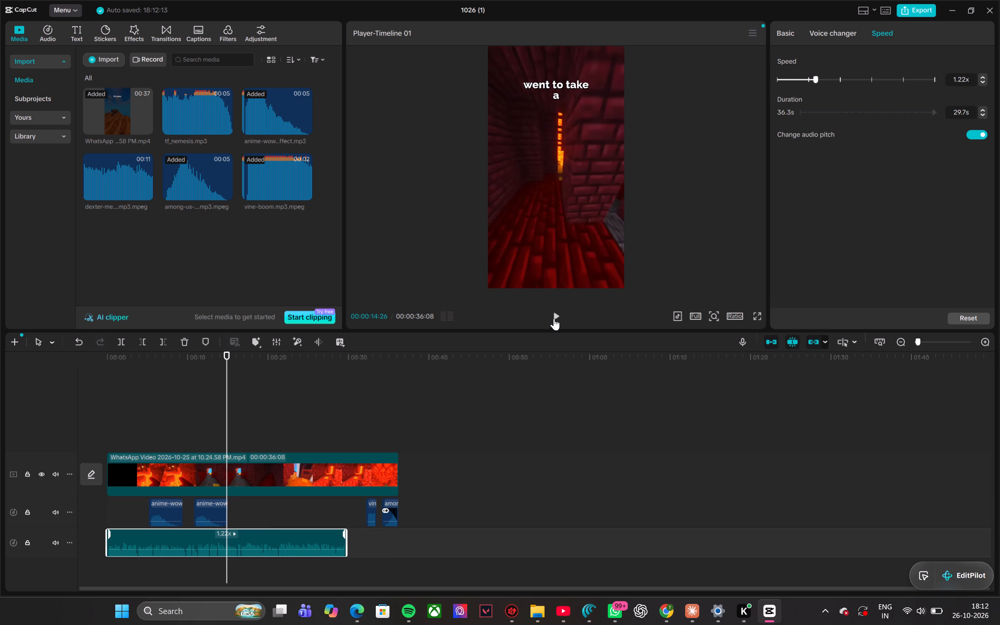
pyautogui.click(553, 312)
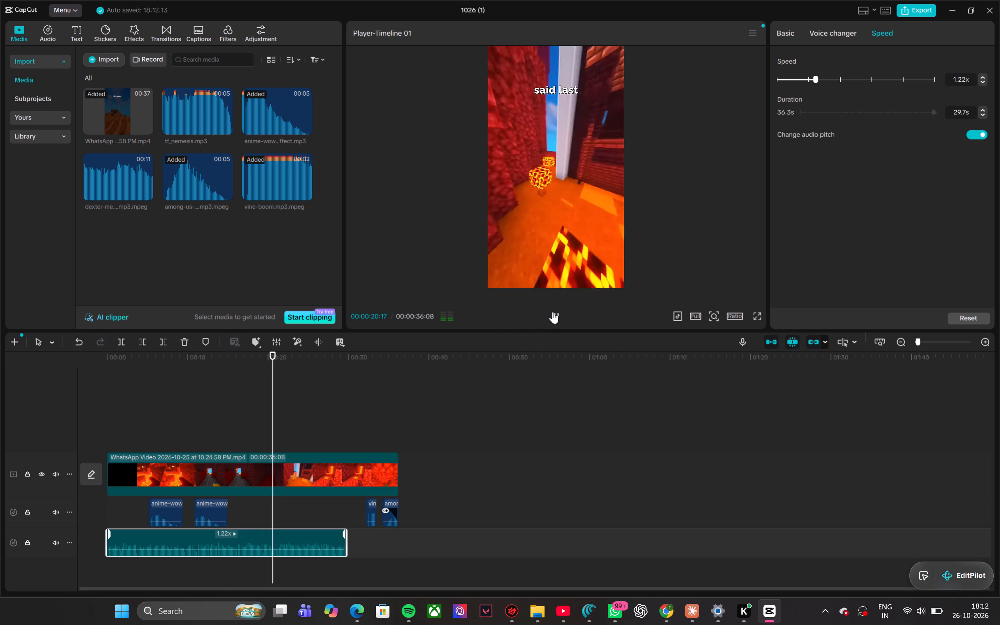
pyautogui.click(556, 316)
# Set the main video clip's speed to 1.23x to match the length of the sped-up audio.
pyautogui.click(330, 469)
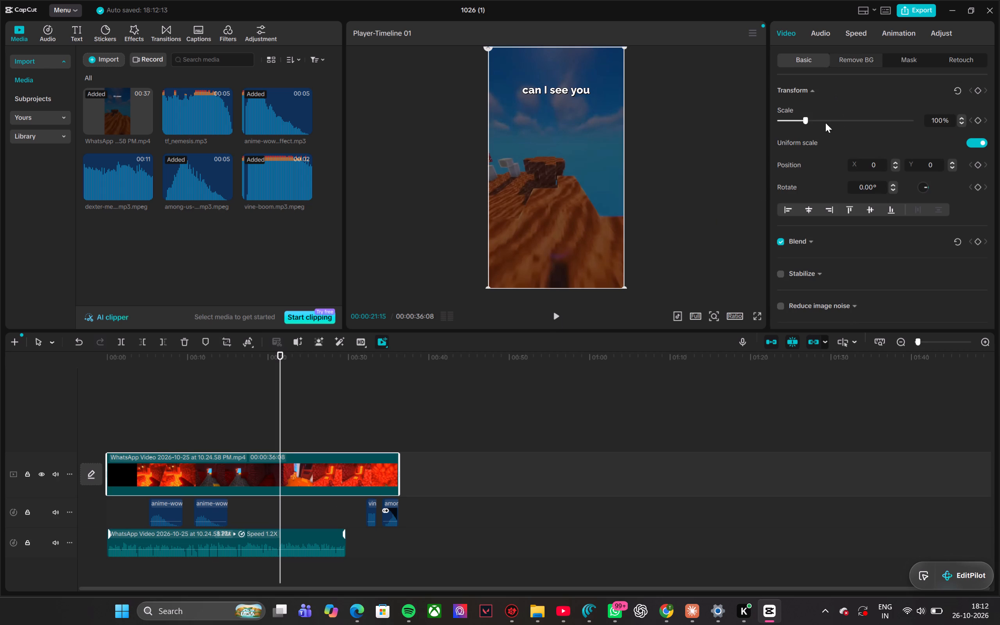
pyautogui.click(859, 34)
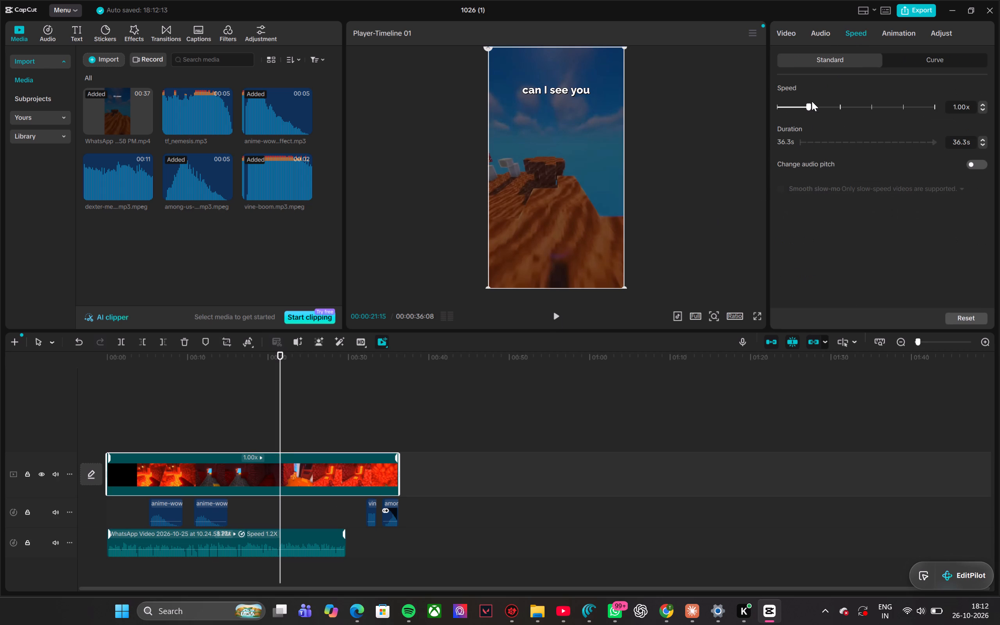
pyautogui.click(815, 107)
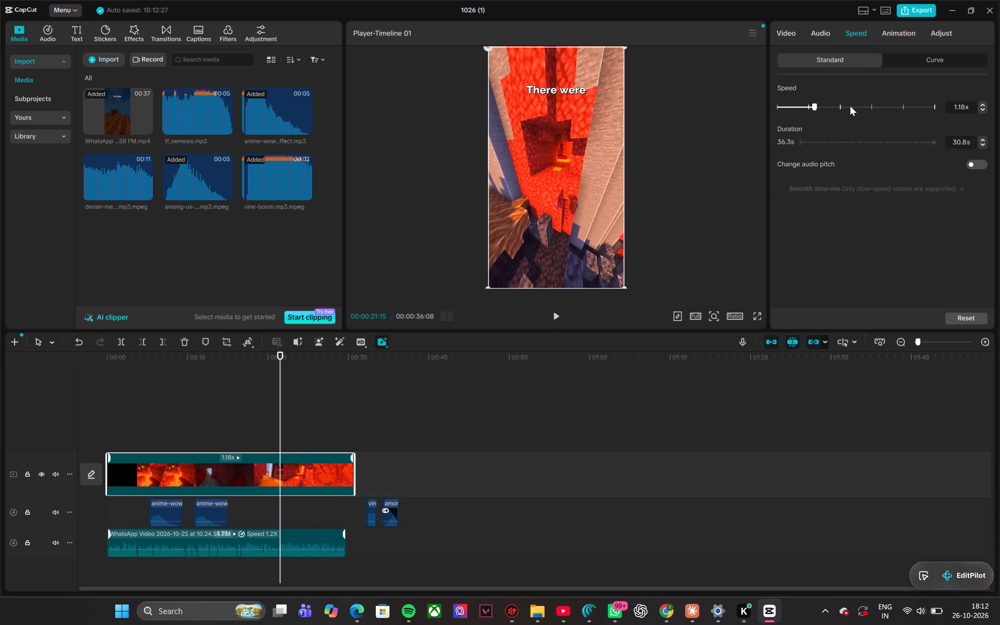
pyautogui.click(982, 103)
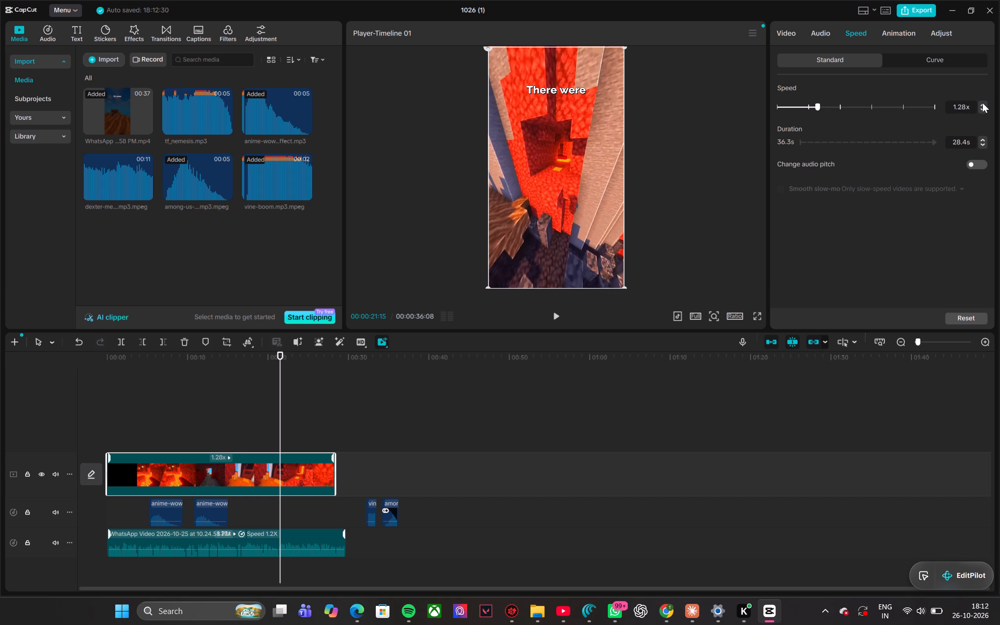
pyautogui.click(982, 110)
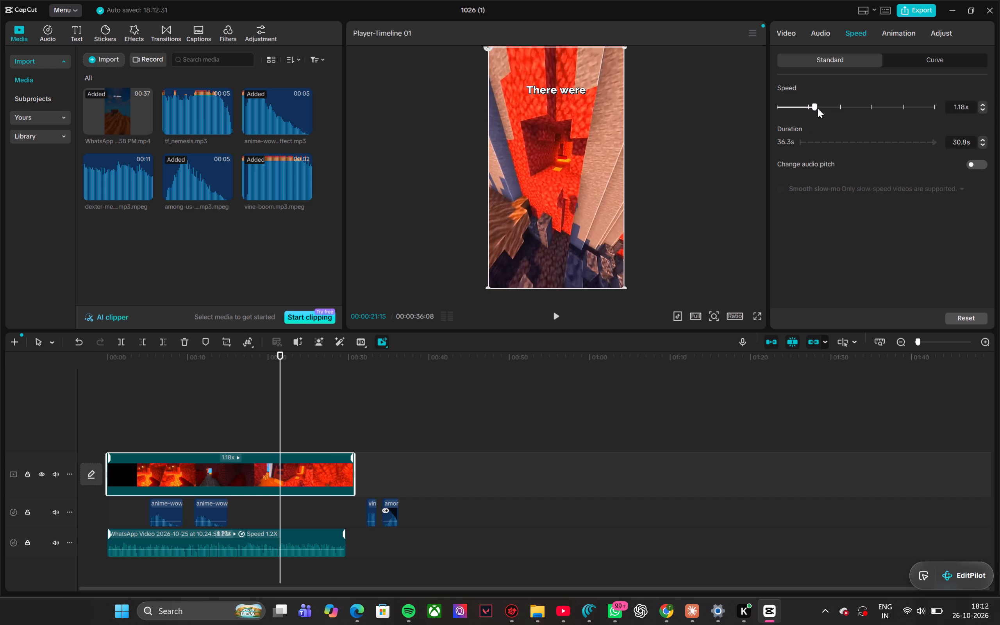
pyautogui.click(818, 108)
pyautogui.click(816, 107)
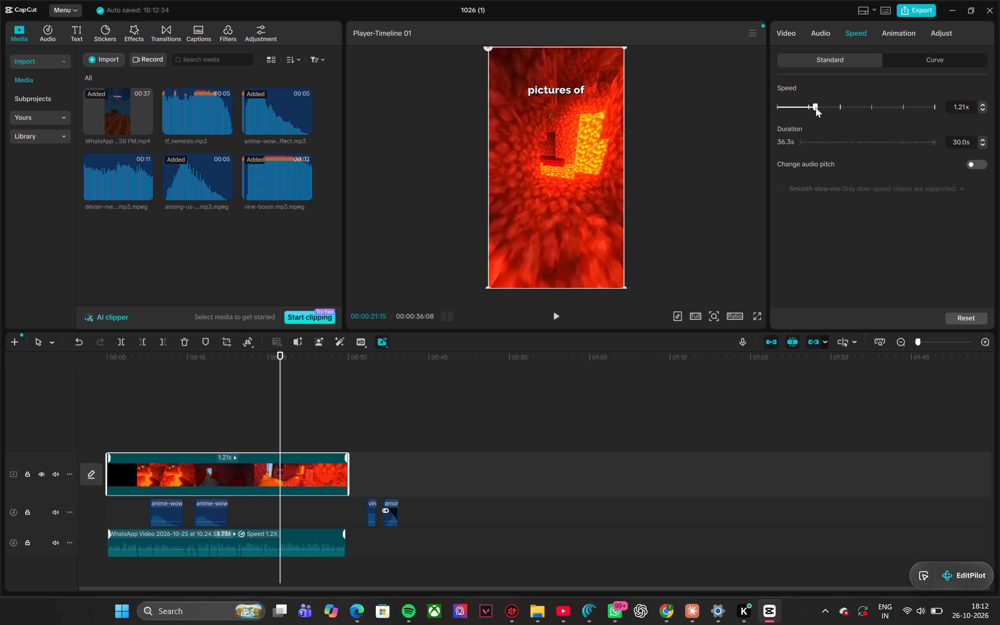
pyautogui.click(816, 107)
pyautogui.click(816, 107)
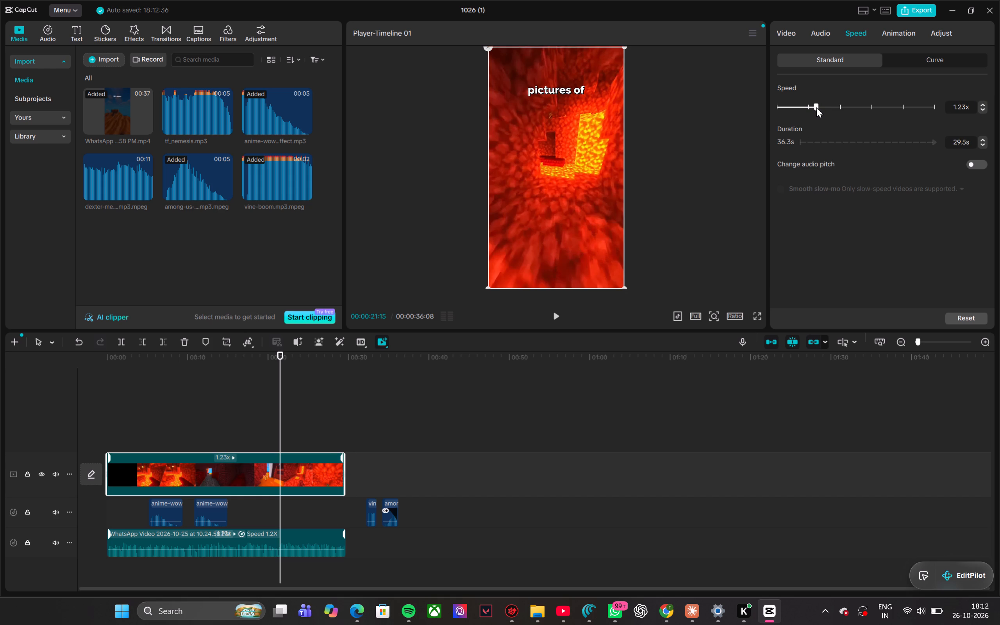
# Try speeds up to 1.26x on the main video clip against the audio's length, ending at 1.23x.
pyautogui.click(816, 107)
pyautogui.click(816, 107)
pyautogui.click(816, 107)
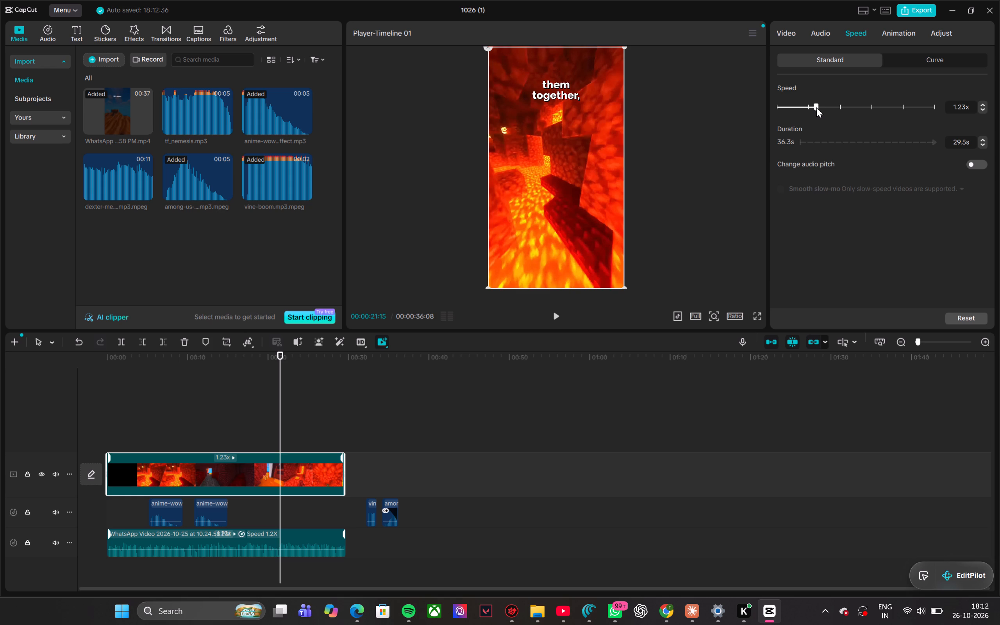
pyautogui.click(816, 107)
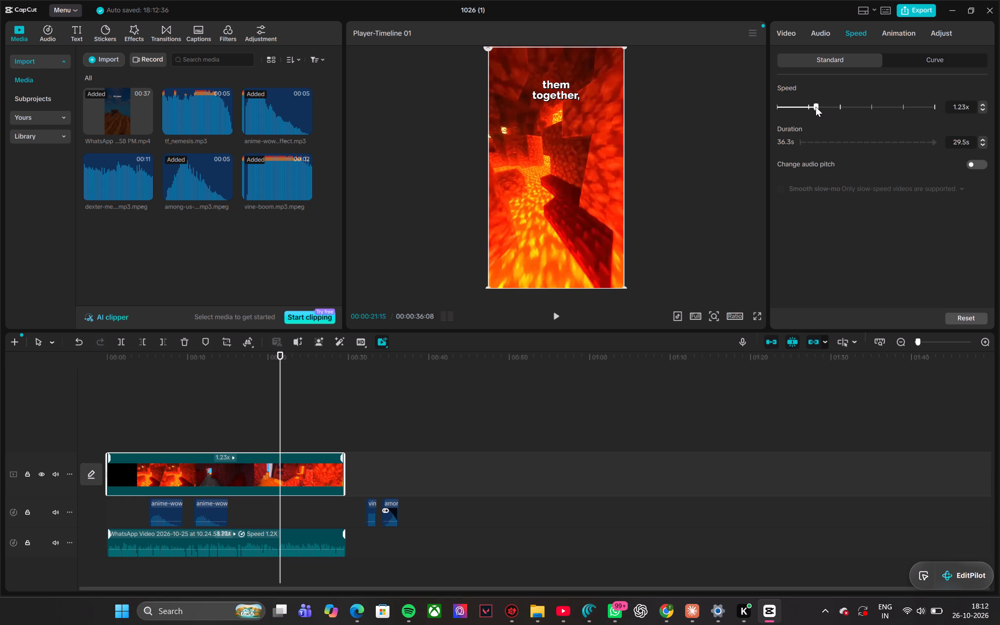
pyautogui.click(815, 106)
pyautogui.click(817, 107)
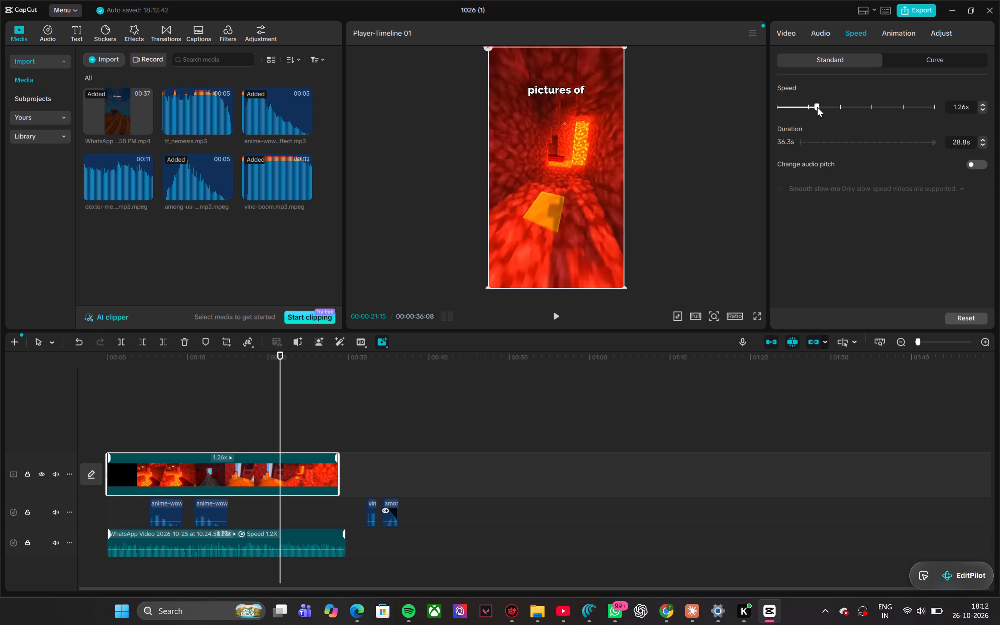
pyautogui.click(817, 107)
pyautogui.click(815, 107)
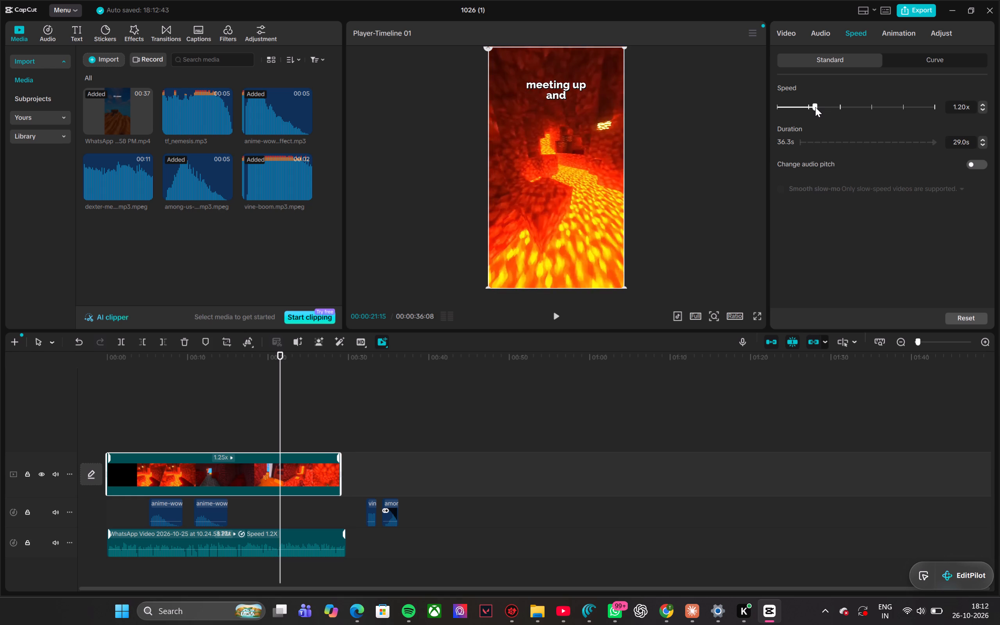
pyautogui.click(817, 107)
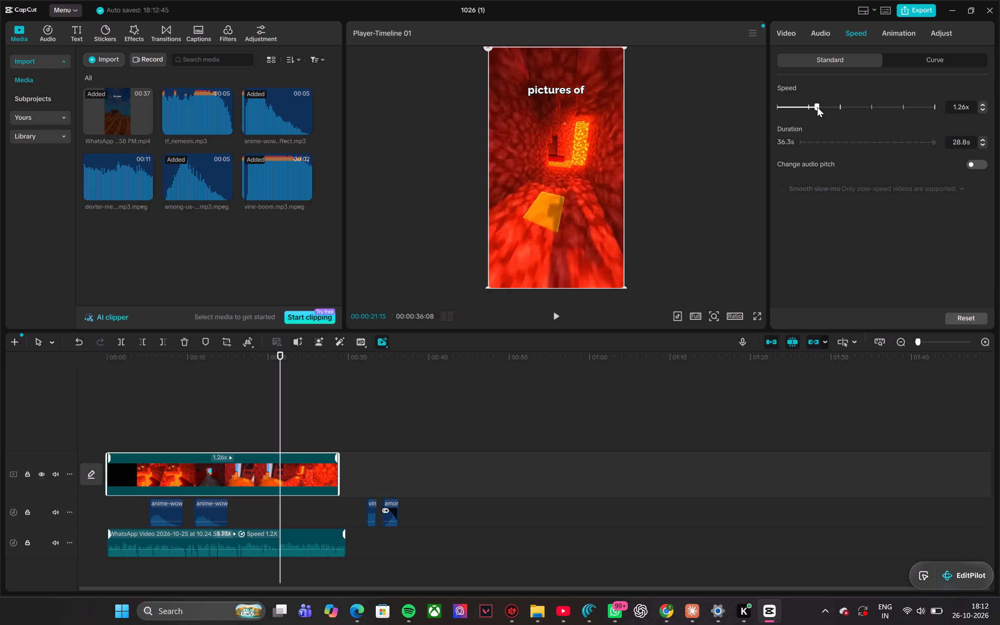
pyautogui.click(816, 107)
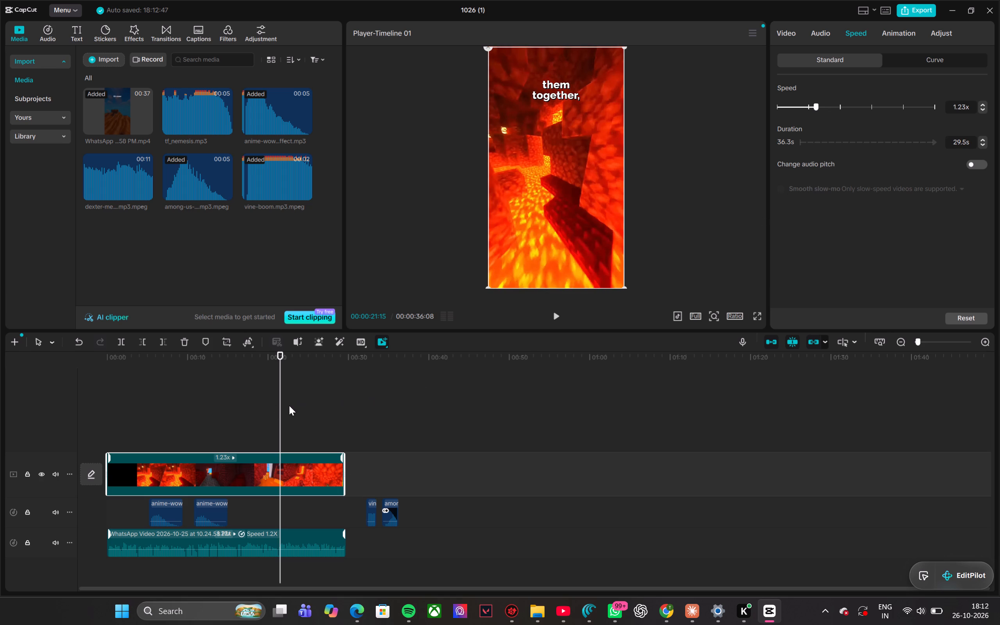
# Set the main video clip's speed to 1.22x and play the video from the start to check the sync.
pyautogui.moveTo(345, 467); pyautogui.dragTo(356, 470)
pyautogui.click(814, 107)
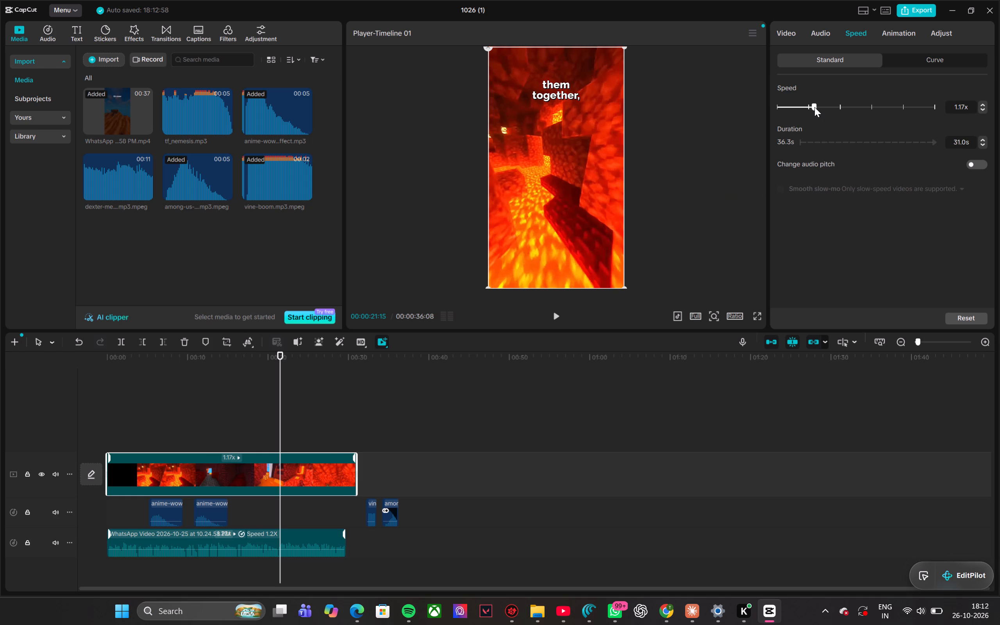
pyautogui.click(816, 109)
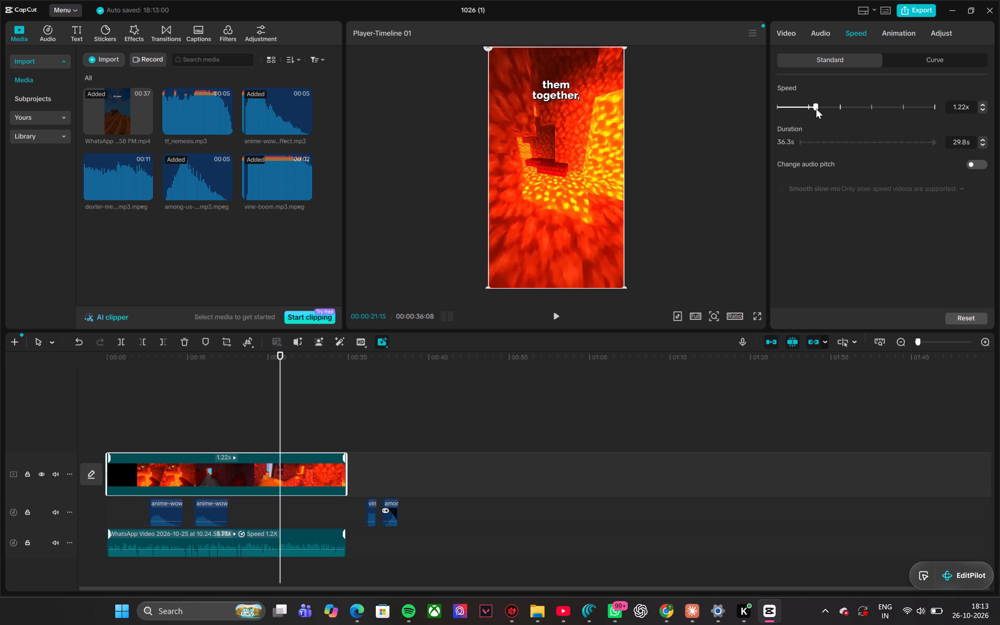
pyautogui.moveTo(279, 406); pyautogui.dragTo(66, 401)
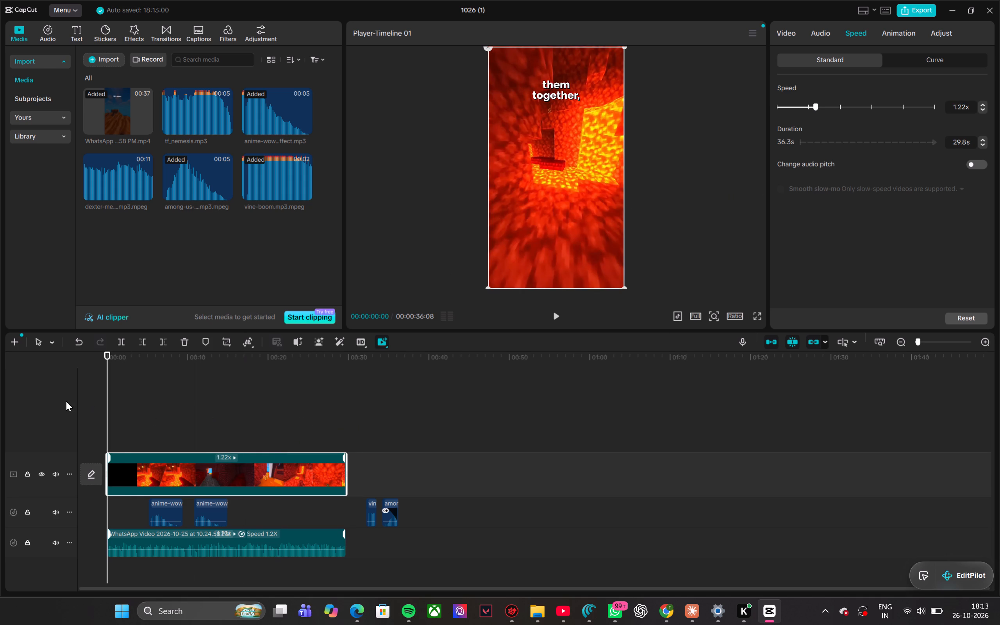
pyautogui.click(553, 314)
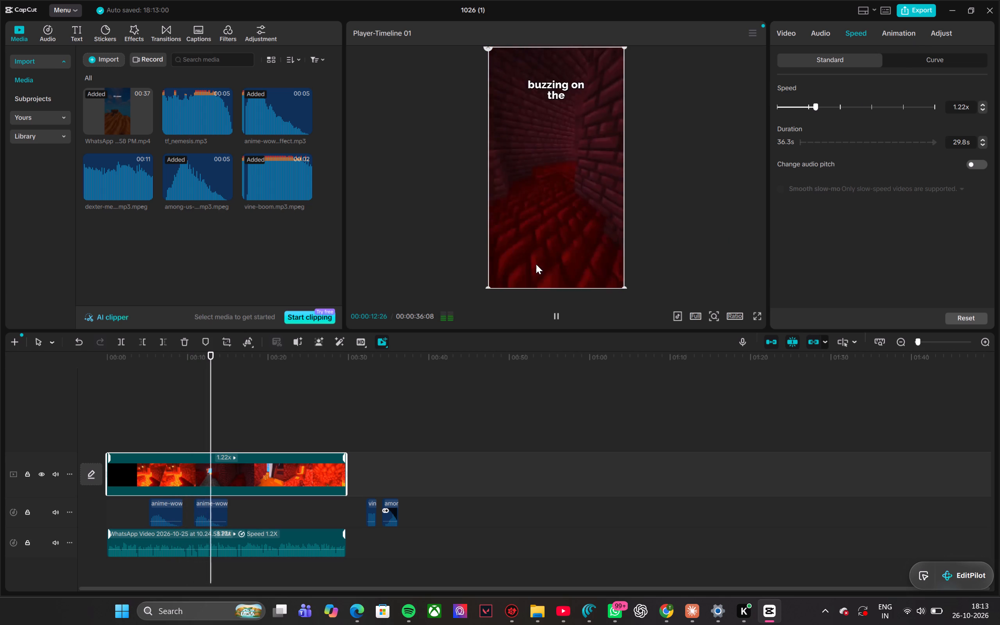
pyautogui.click(554, 313)
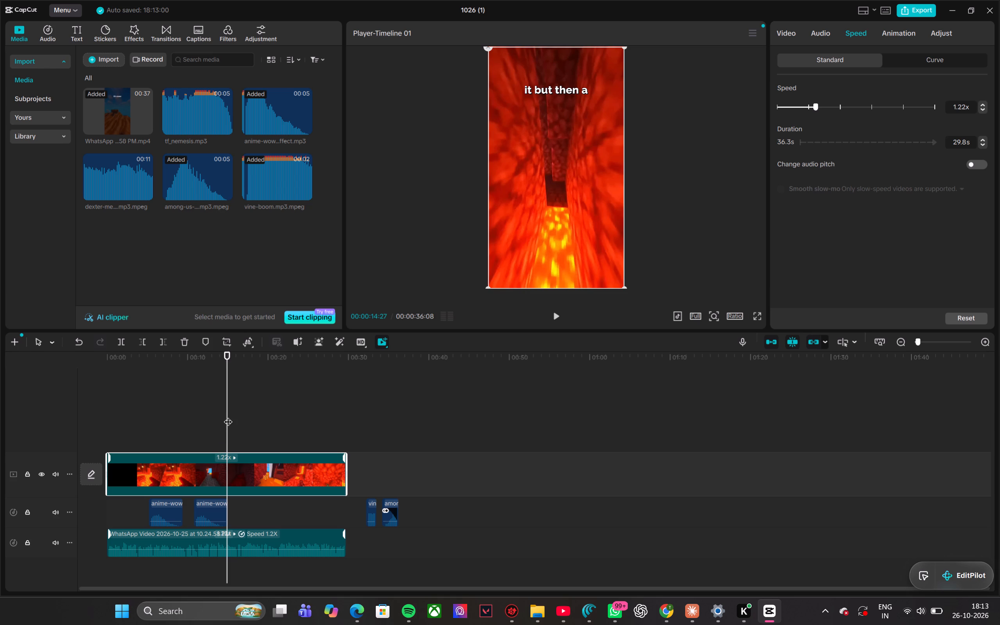
# Play from 00:00:02:05 to find the cue and move the first anime-wow clip earlier, to about 00:00:04.
pyautogui.moveTo(227, 416); pyautogui.dragTo(125, 439)
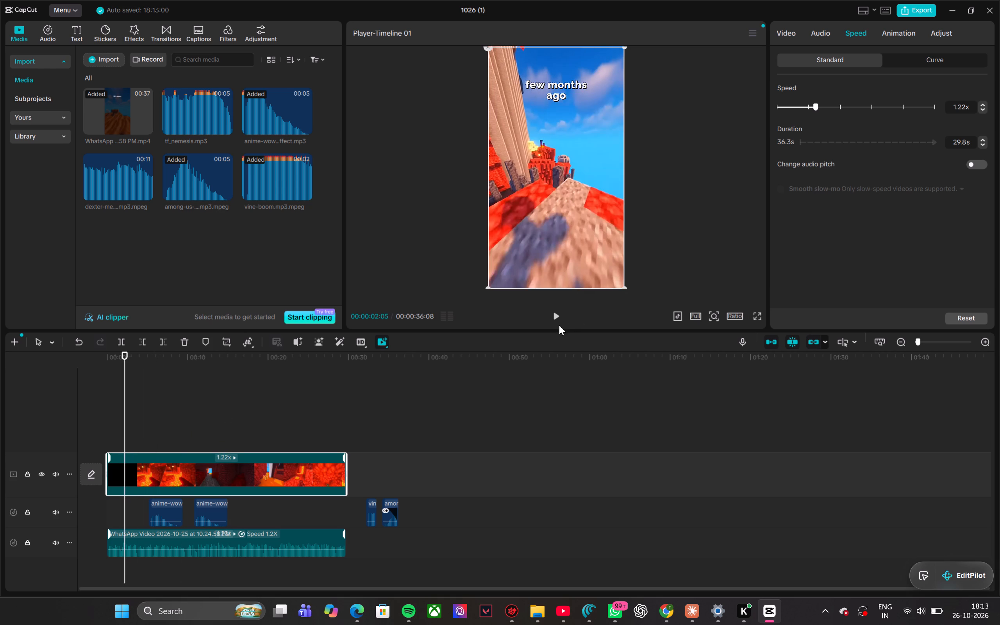
pyautogui.click(558, 318)
pyautogui.rightClick(557, 317)
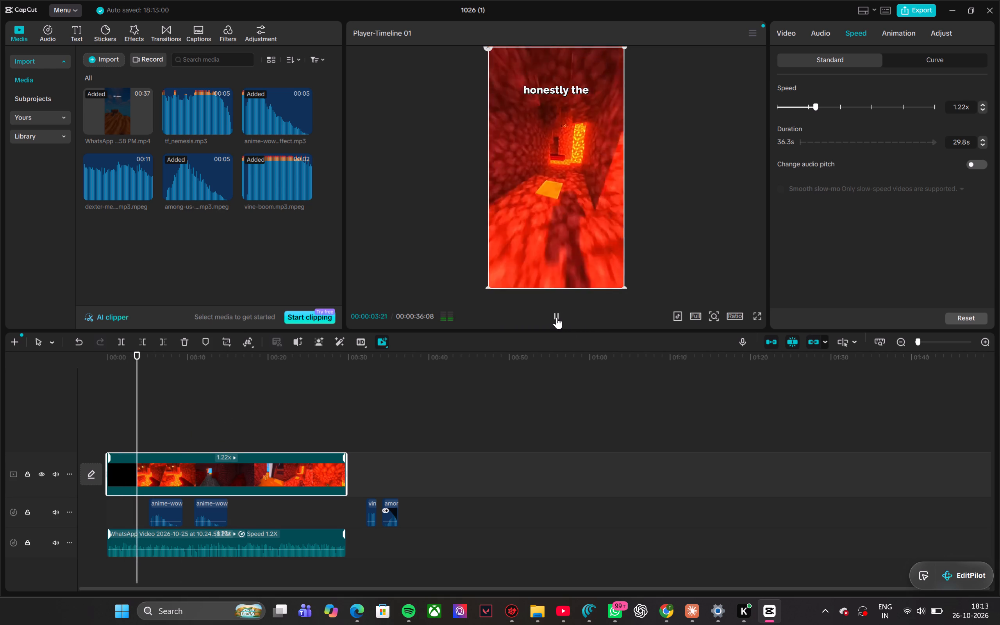
pyautogui.click(557, 317)
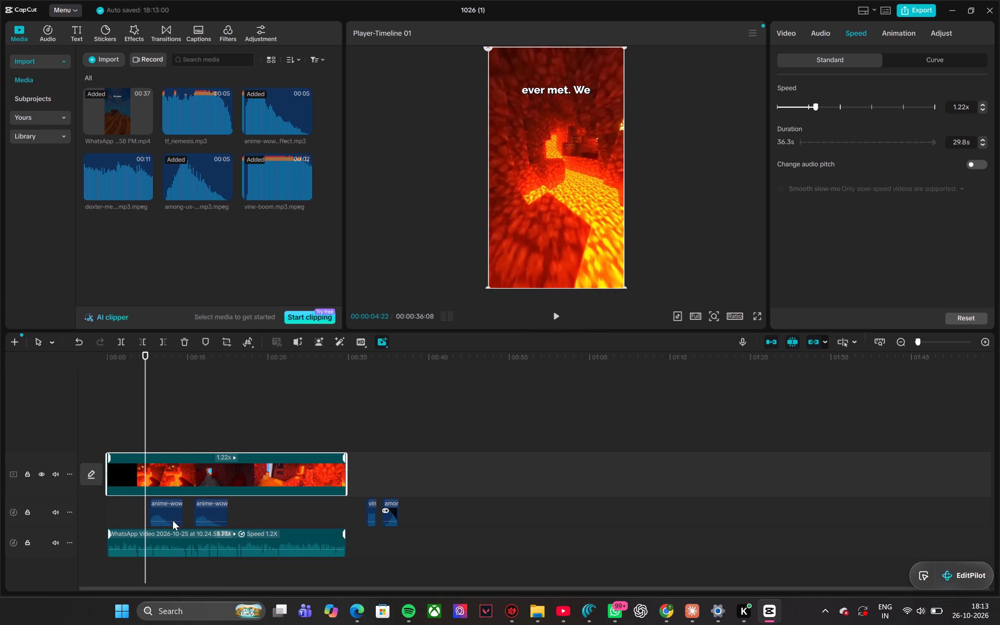
pyautogui.moveTo(167, 513); pyautogui.dragTo(159, 514, button='right')
pyautogui.moveTo(159, 514); pyautogui.dragTo(148, 515, button='right')
pyautogui.moveTo(164, 502); pyautogui.dragTo(150, 503)
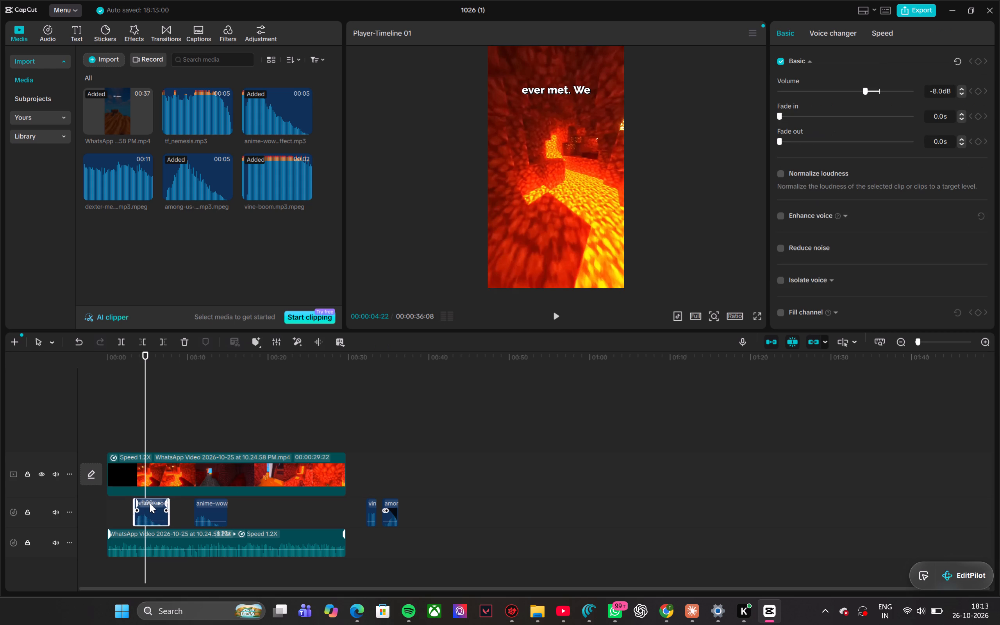
pyautogui.moveTo(150, 503); pyautogui.dragTo(153, 502)
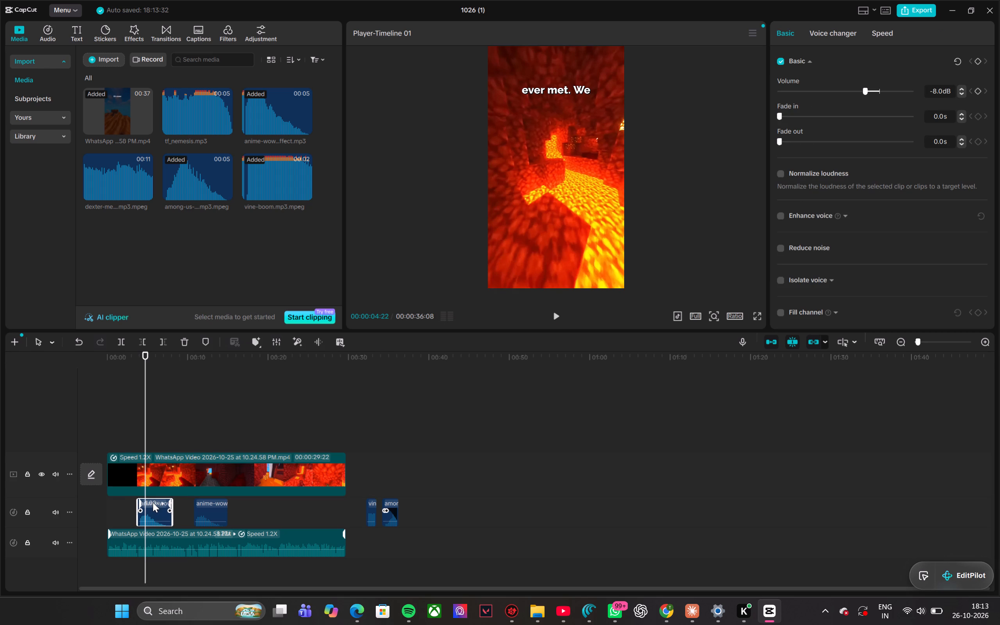
# Move the second anime-wow clip earlier onto its own track at about 00:00:07, checking the timing by playback.
pyautogui.moveTo(147, 430); pyautogui.dragTo(121, 432)
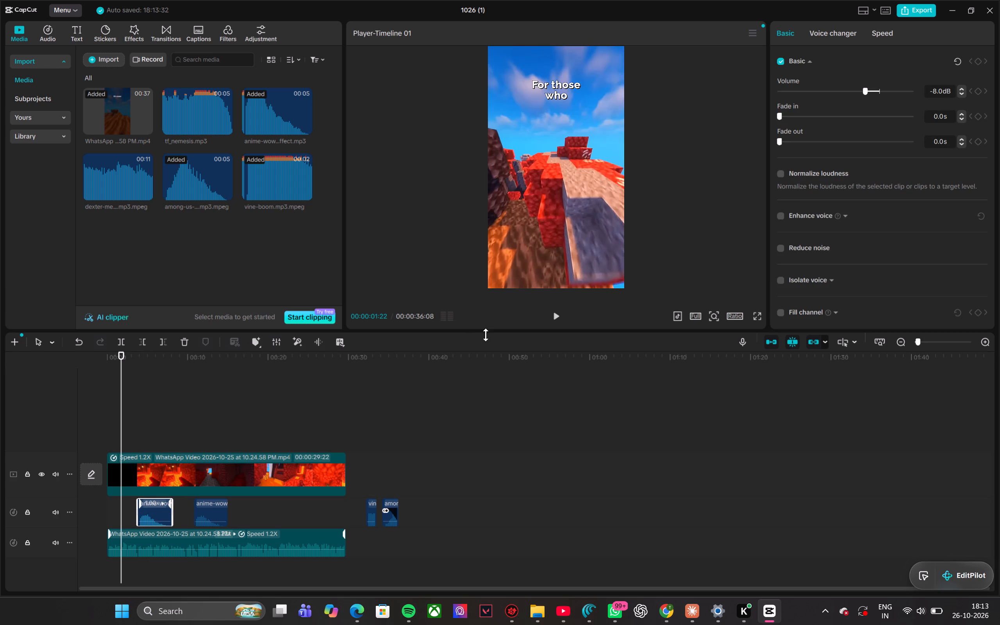
pyautogui.click(557, 315)
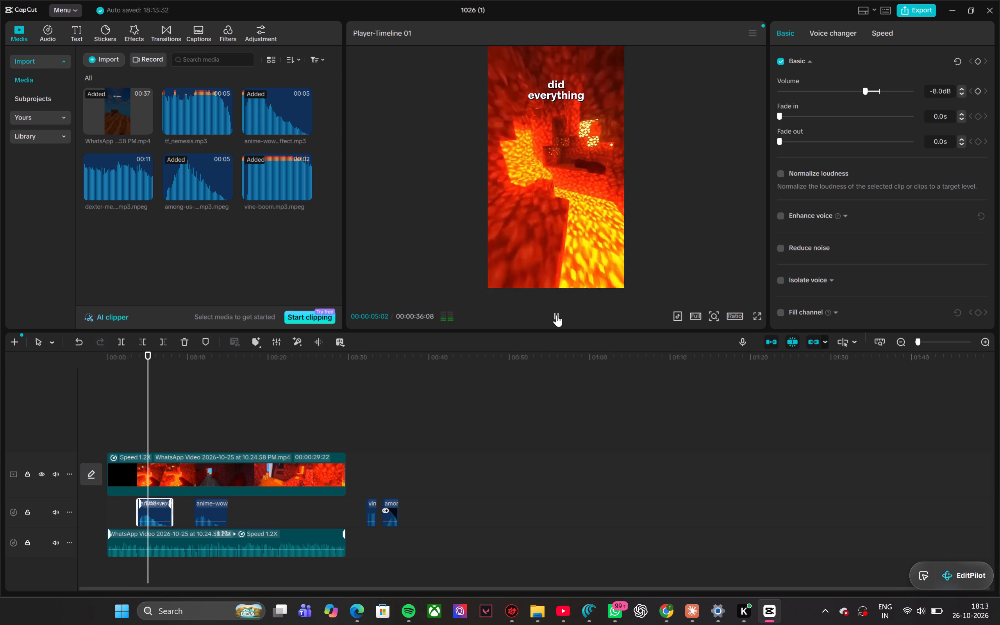
pyautogui.rightClick(557, 315)
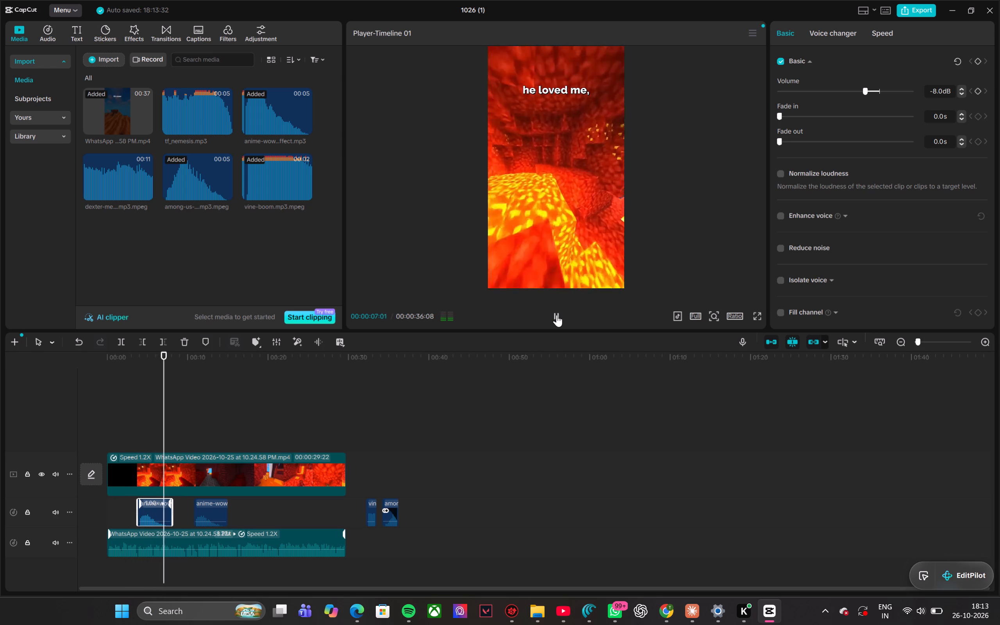
pyautogui.rightClick(557, 315)
pyautogui.click(557, 316)
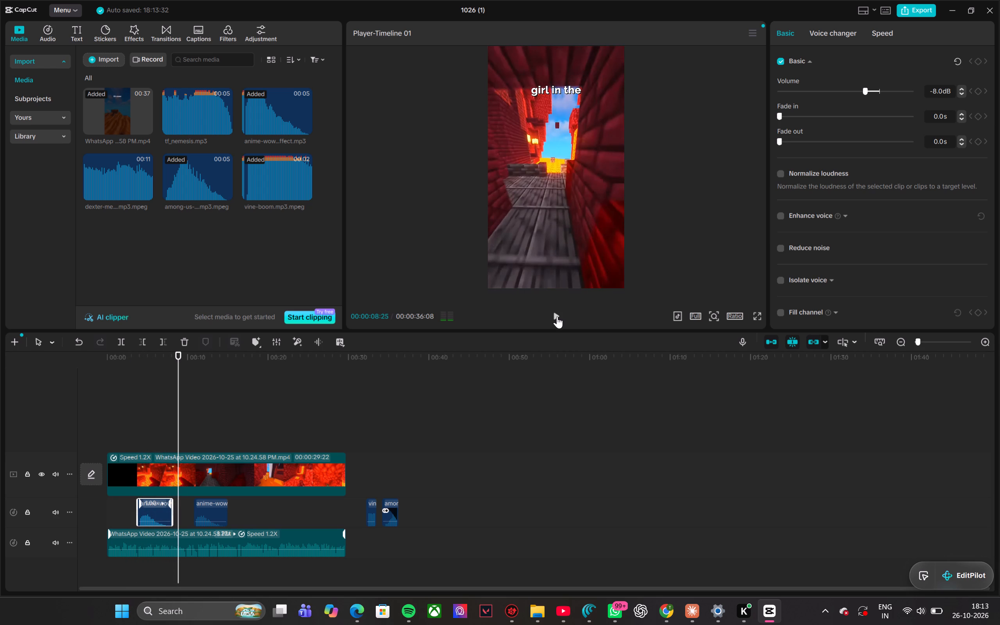
pyautogui.moveTo(212, 509); pyautogui.dragTo(184, 510)
pyautogui.moveTo(177, 407); pyautogui.dragTo(157, 404)
pyautogui.click(552, 322)
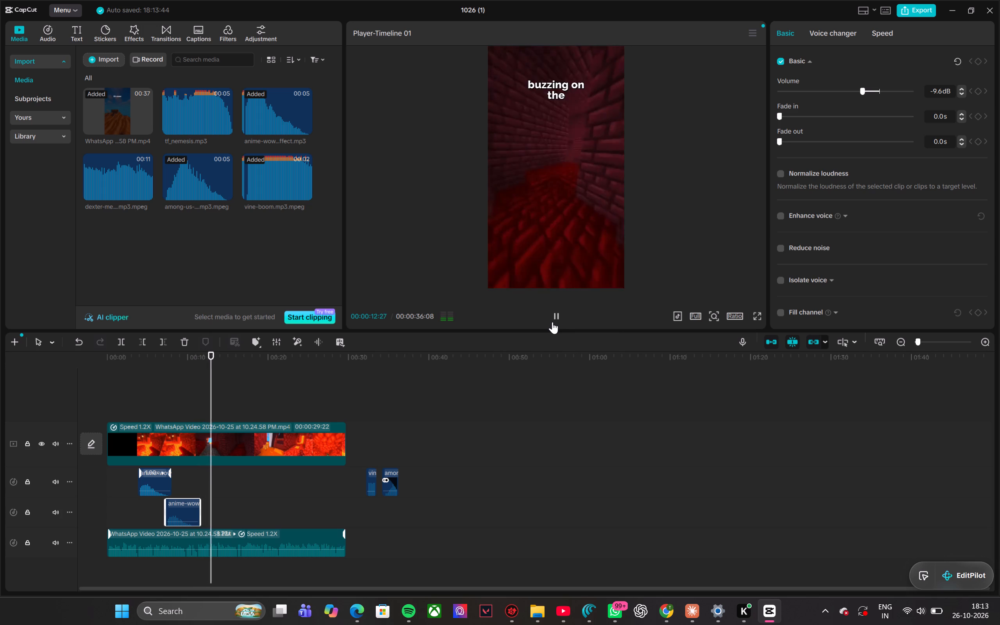
pyautogui.click(558, 316)
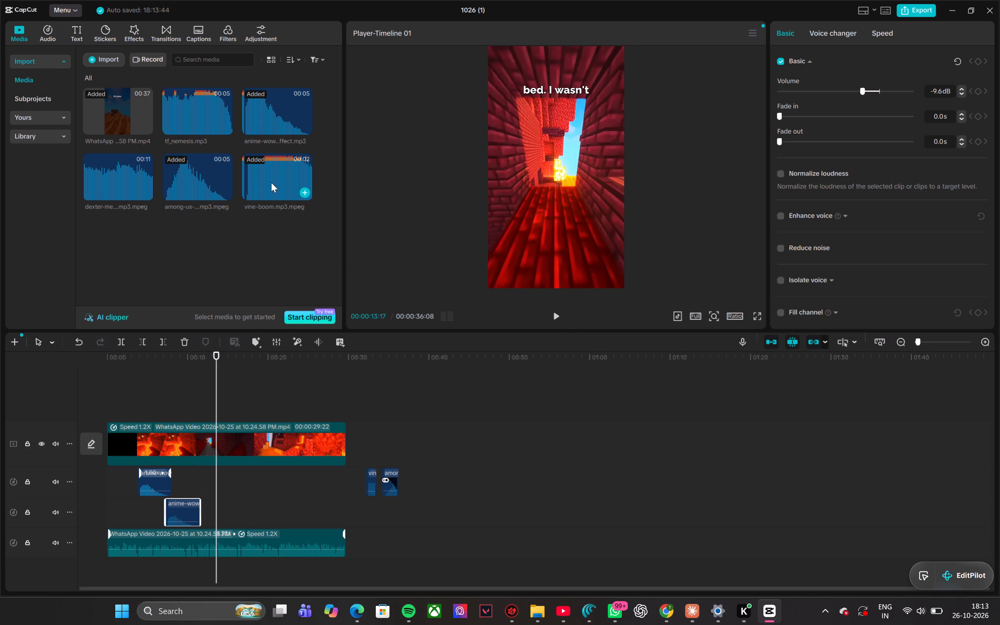
# Add another vine-boom sound on a new audio track at about 00:00:11 and set its volume to -6.8 dB.
pyautogui.click(271, 182)
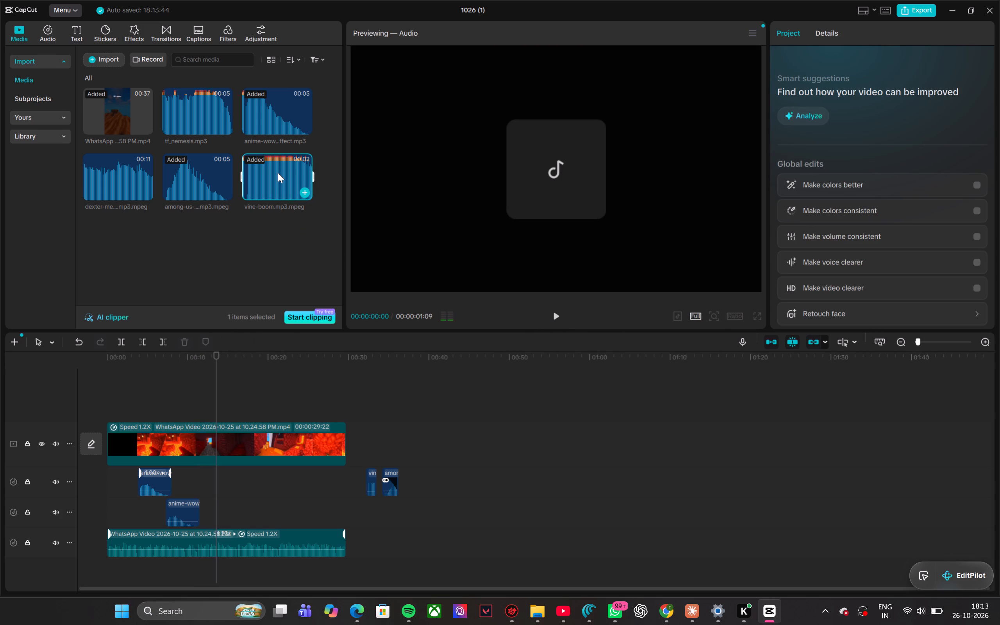
pyautogui.moveTo(278, 173); pyautogui.dragTo(194, 573)
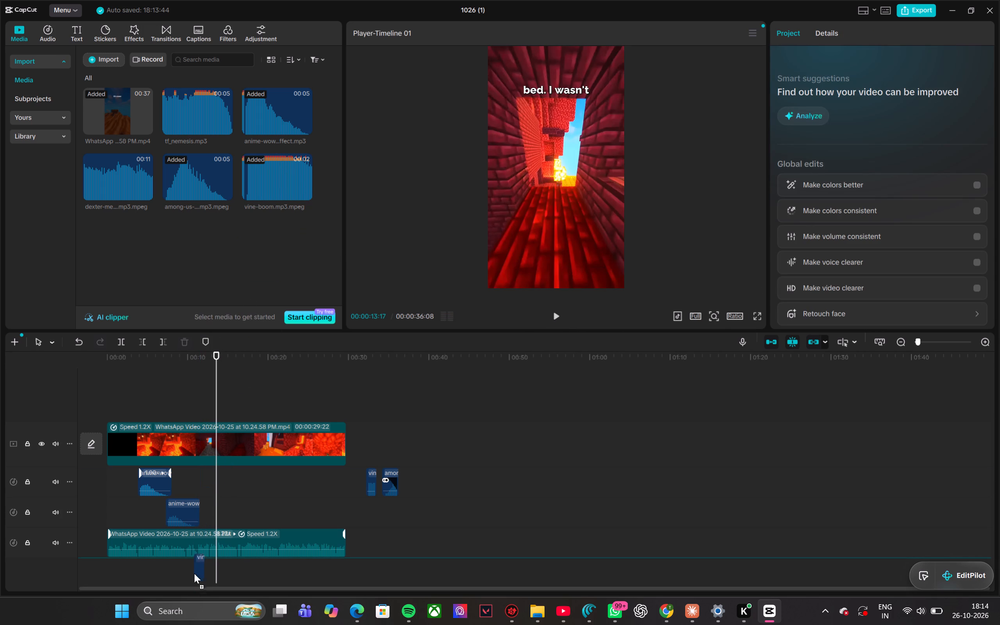
pyautogui.moveTo(194, 573); pyautogui.dragTo(197, 605)
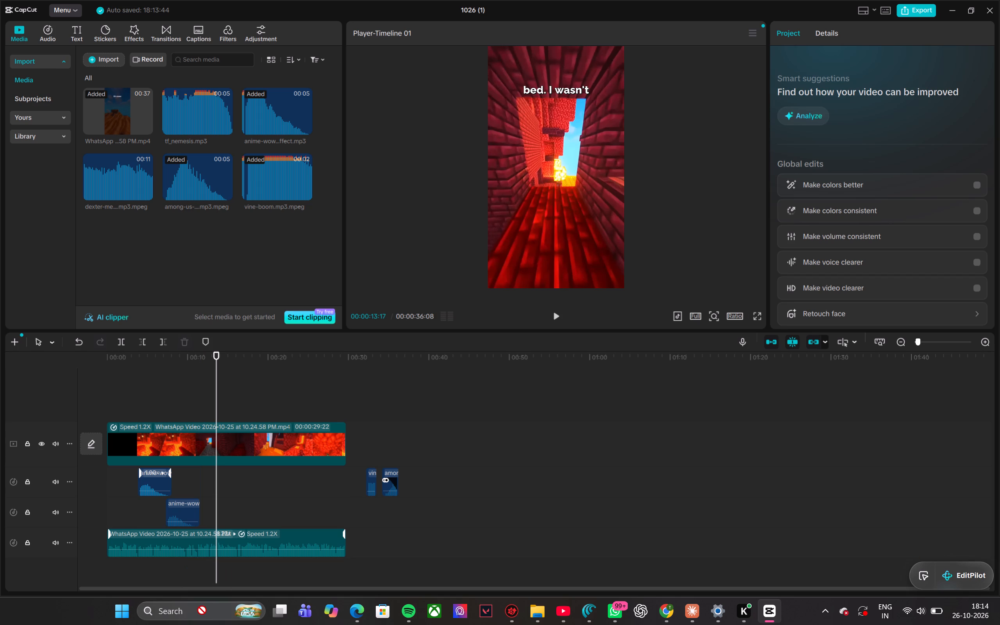
pyautogui.moveTo(197, 605); pyautogui.dragTo(196, 570)
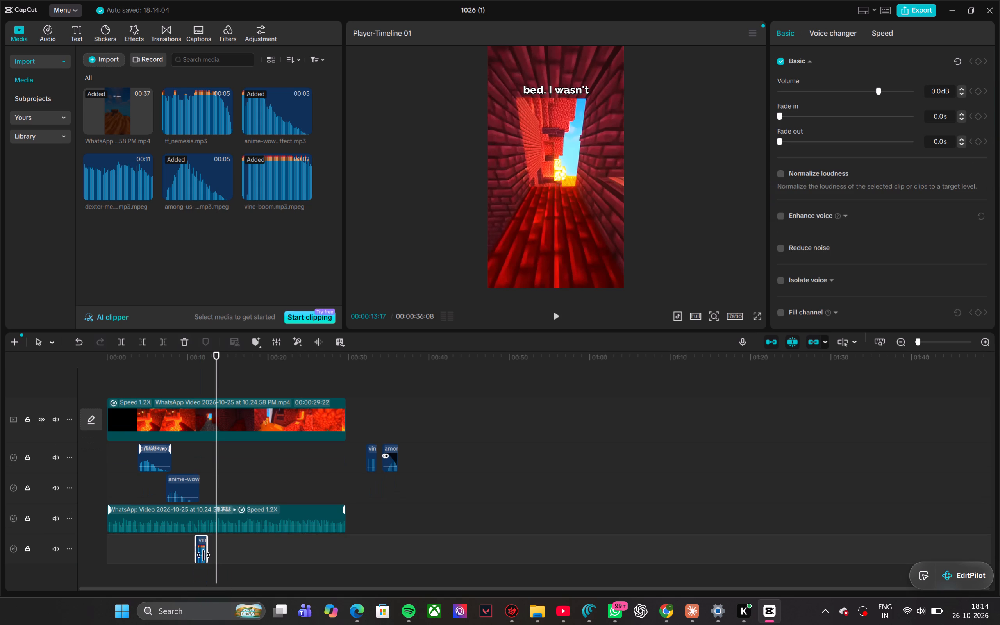
pyautogui.click(865, 89)
# Play from 00:00:09:24, move the final vine-boom clip to about 00:00:26 and the among-us clip just after it, near the video's end.
pyautogui.moveTo(217, 381); pyautogui.dragTo(186, 382)
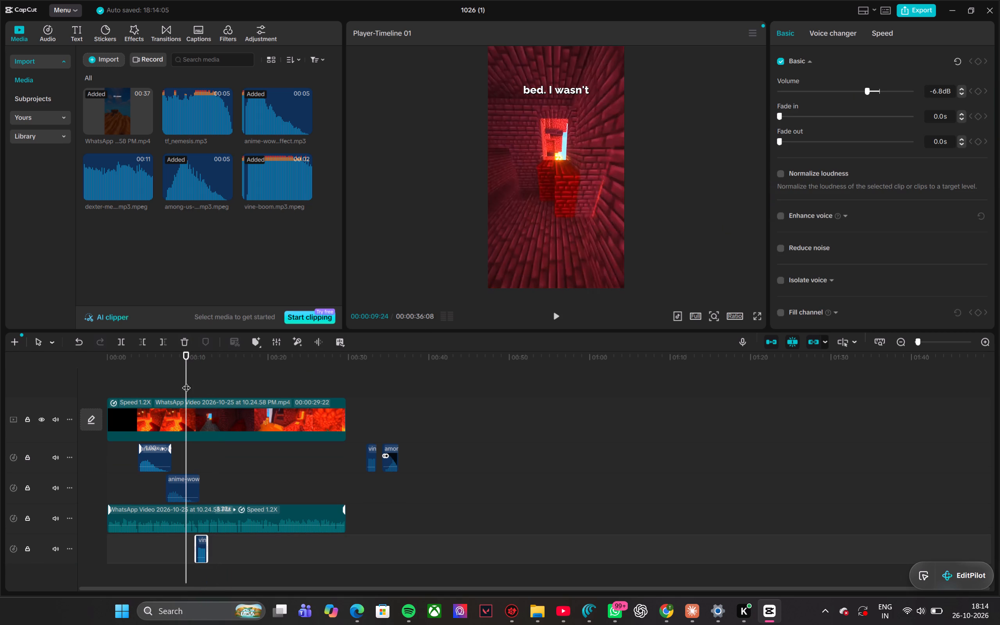
pyautogui.click(555, 322)
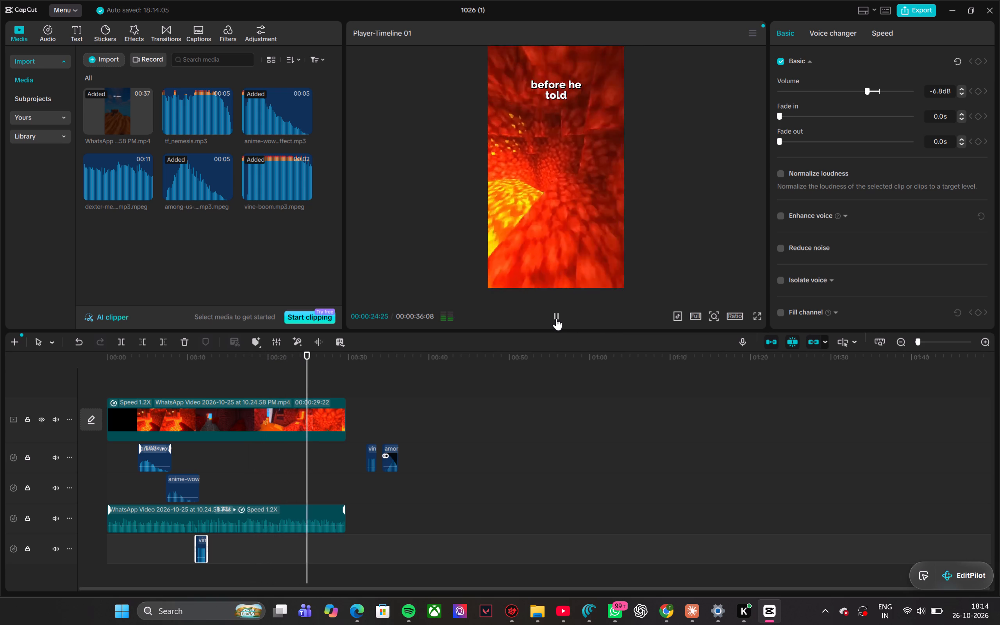
pyautogui.click(556, 318)
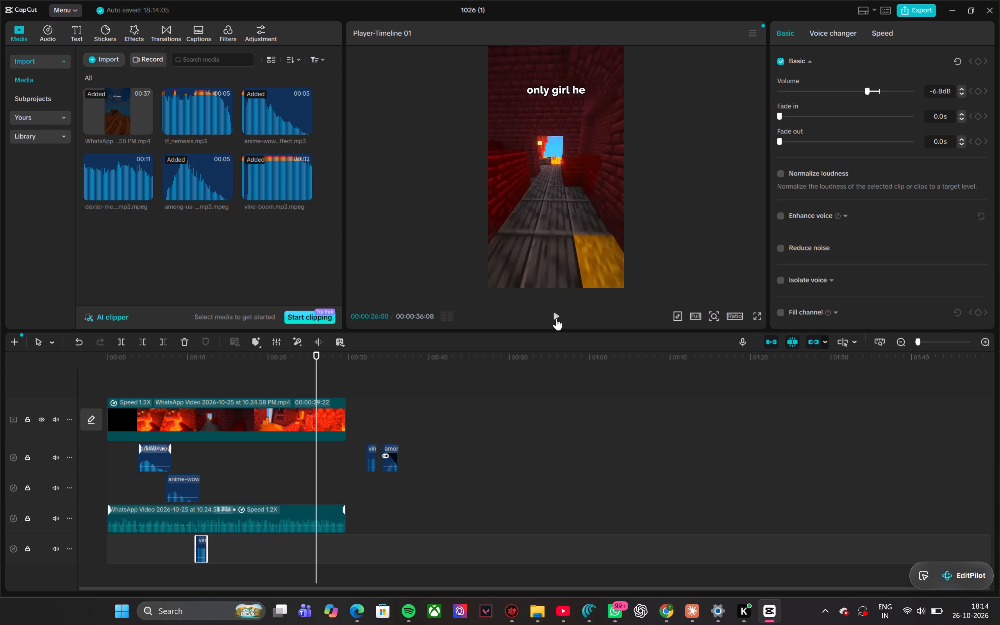
pyautogui.doubleClick(556, 318)
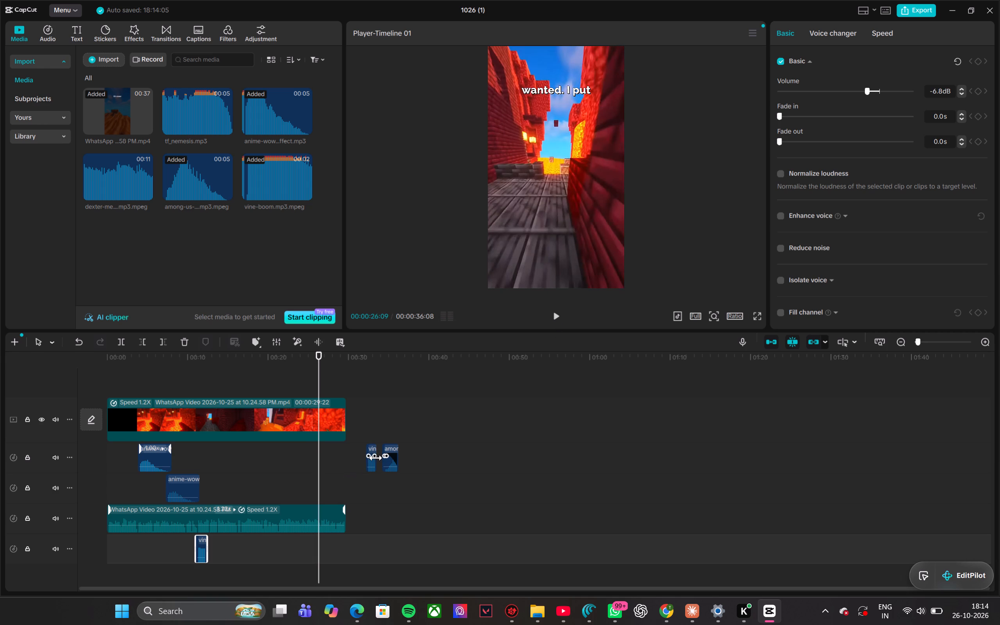
pyautogui.moveTo(372, 462); pyautogui.dragTo(321, 465)
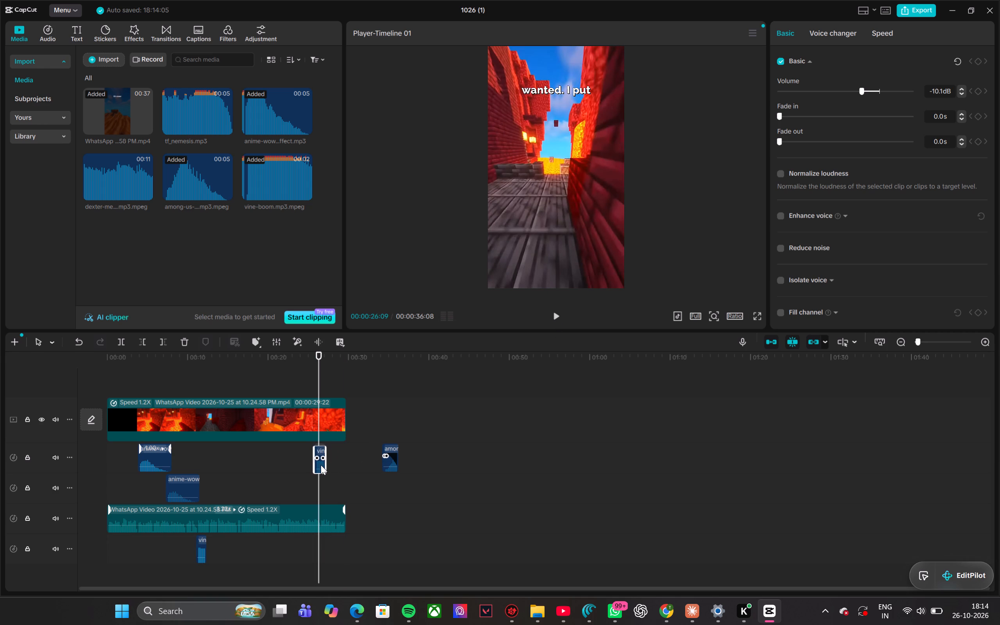
pyautogui.moveTo(321, 465); pyautogui.dragTo(321, 465)
pyautogui.moveTo(392, 462); pyautogui.dragTo(328, 468)
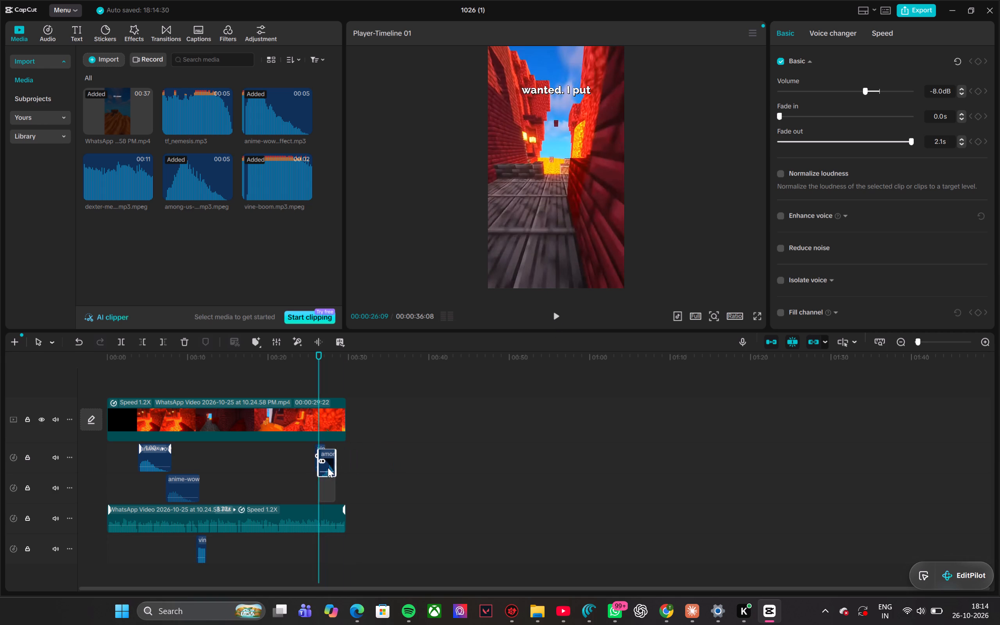
pyautogui.moveTo(328, 468); pyautogui.dragTo(339, 462)
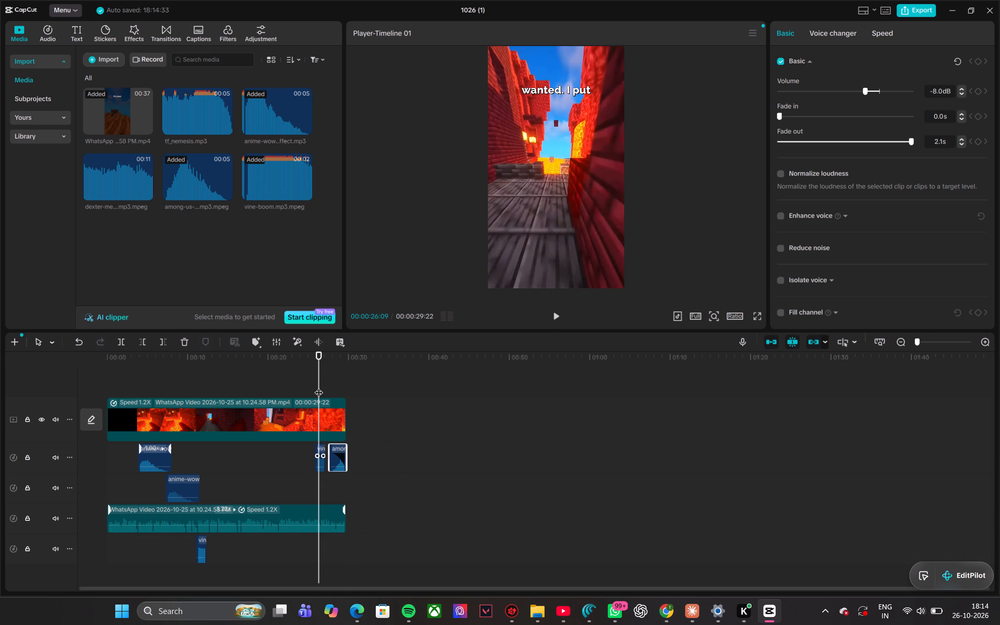
# Play back the ending sounds, set the final vine-boom clip's volume to -4.2 dB and play on to the video's end.
pyautogui.moveTo(318, 386); pyautogui.dragTo(303, 388)
pyautogui.click(549, 321)
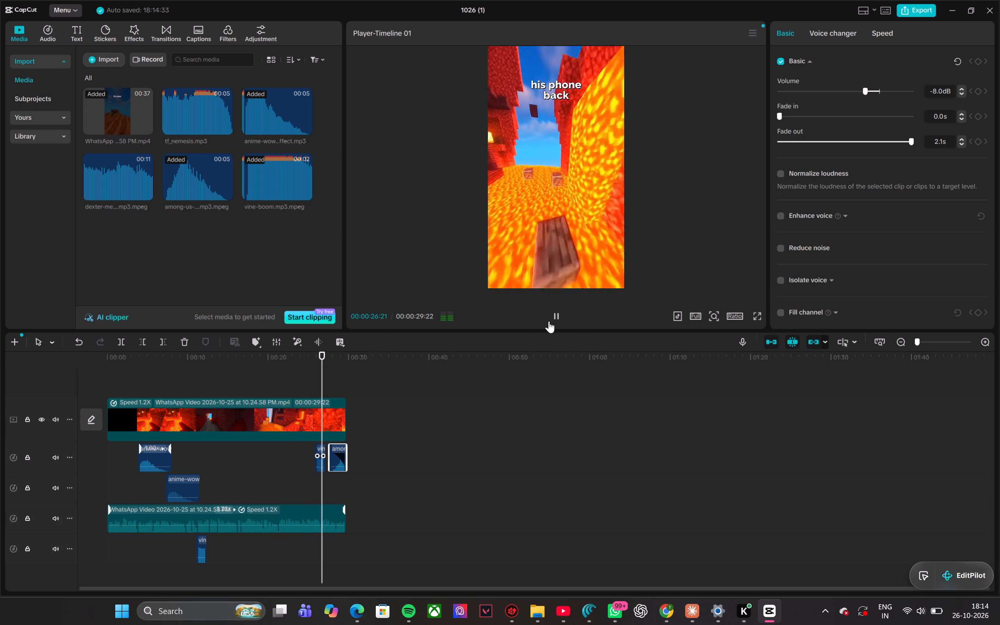
pyautogui.click(557, 319)
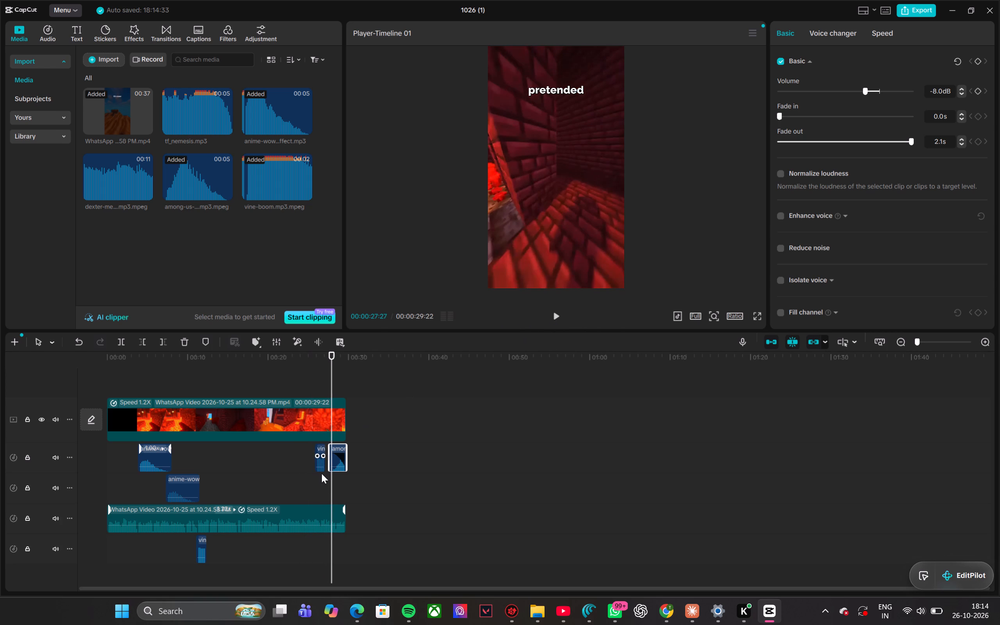
pyautogui.click(321, 468)
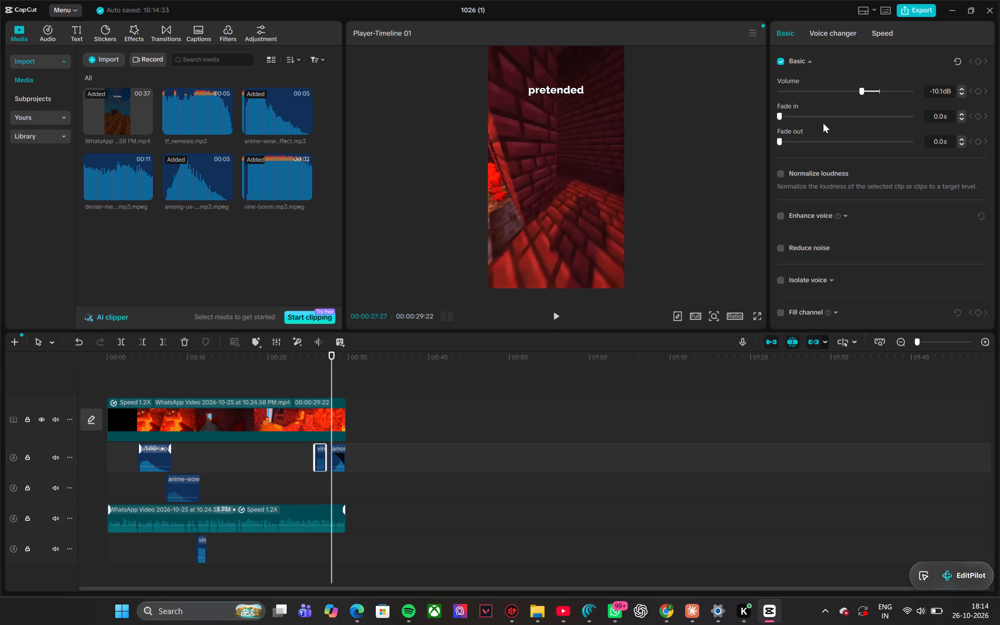
pyautogui.click(870, 92)
pyautogui.click(557, 317)
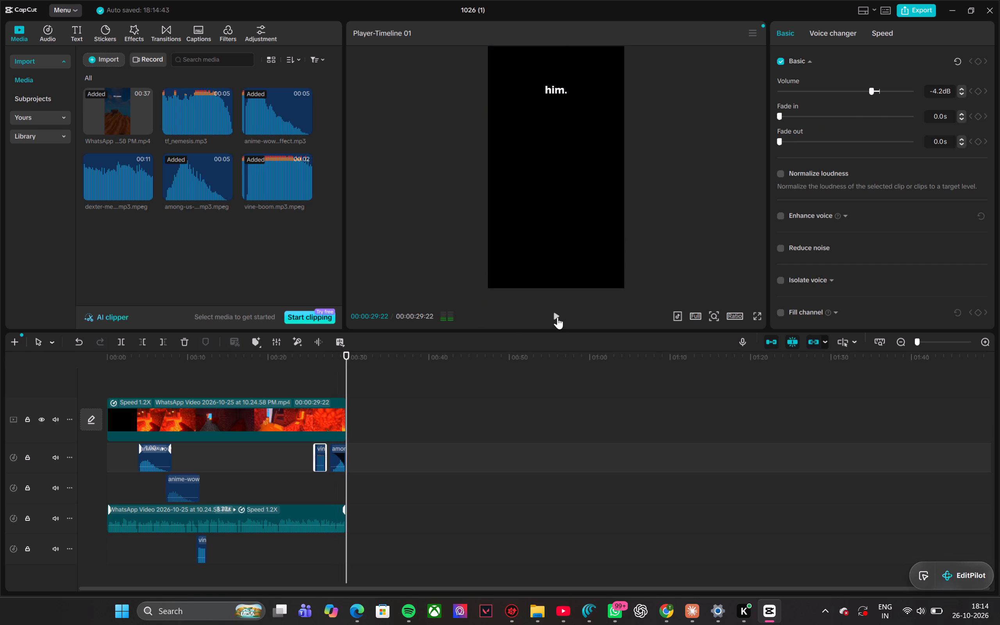
# Play the video from the start with the YouTube Shorts interface overlay shown on the preview, pausing at about 00:00:10.
pyautogui.moveTo(350, 376); pyautogui.dragTo(61, 370)
pyautogui.click(556, 316)
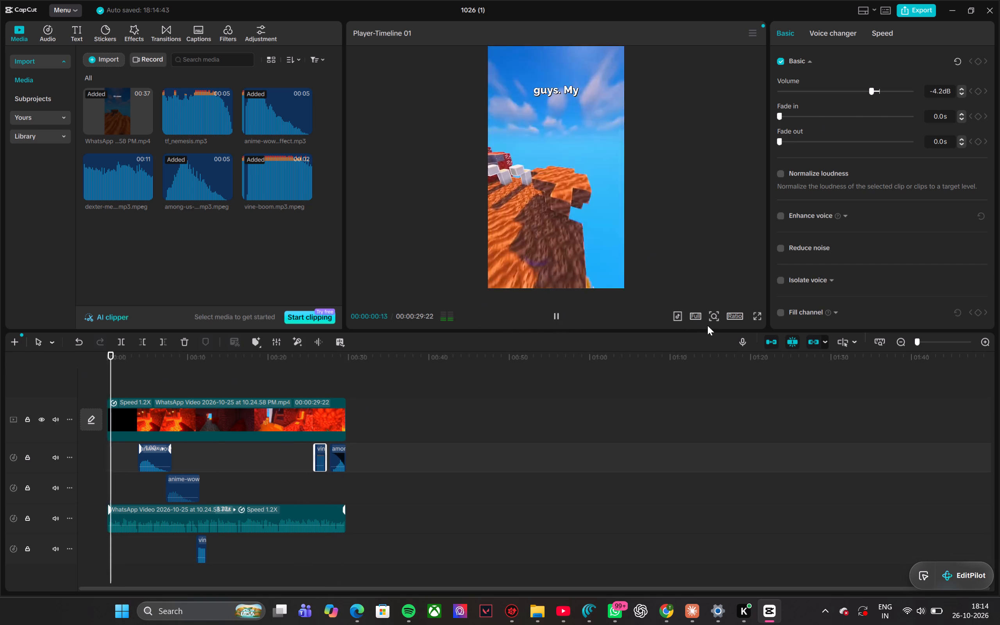
pyautogui.click(680, 320)
pyautogui.click(708, 388)
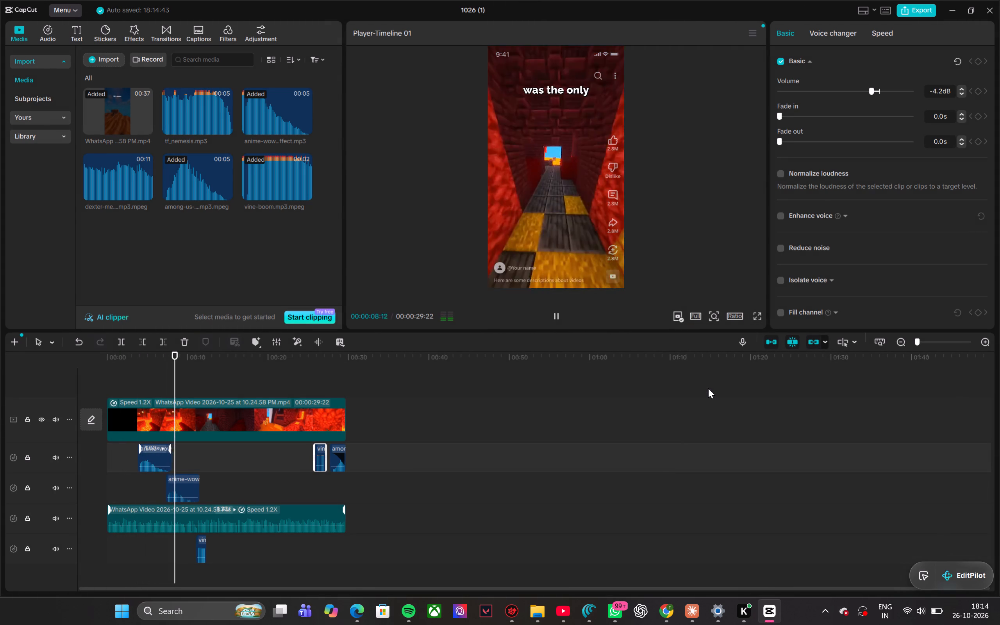
pyautogui.click(555, 311)
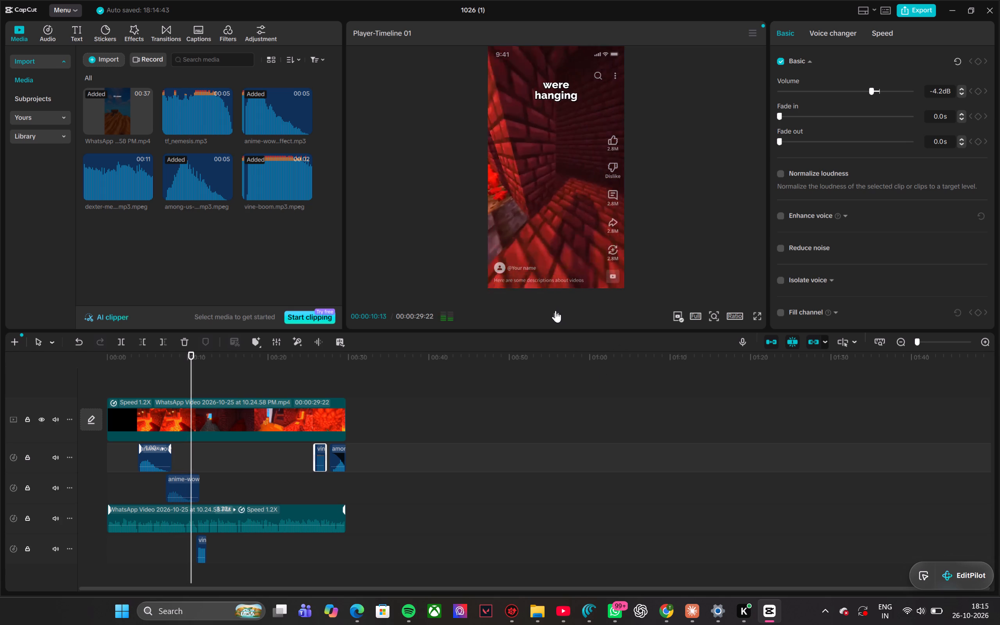
# Set the first anime-wow clip's volume to -11.8 dB and the second anime-wow clip's volume to -12.0 dB.
pyautogui.click(155, 457)
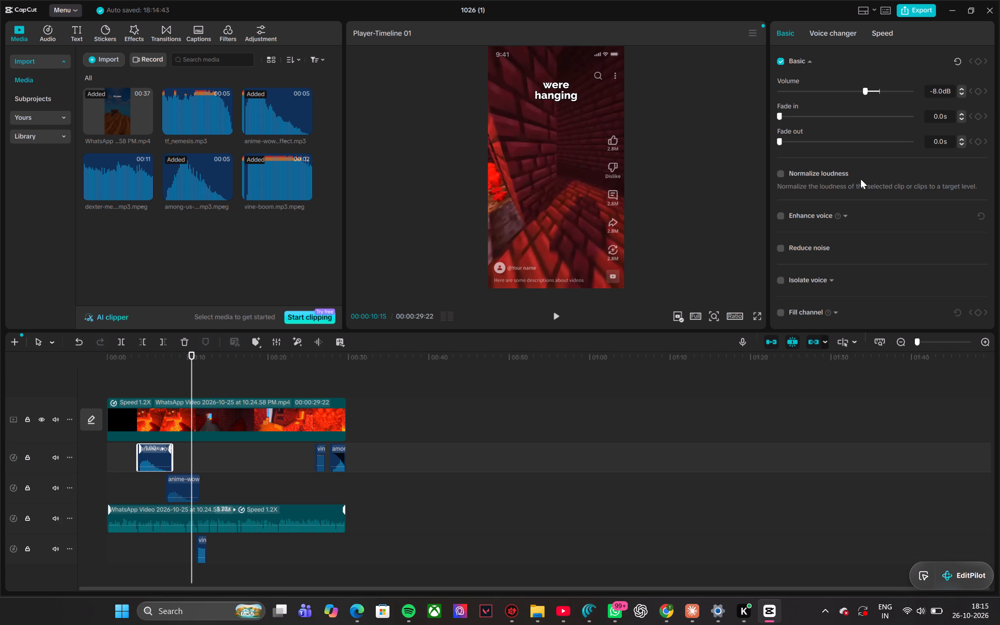
pyautogui.click(857, 91)
pyautogui.click(180, 492)
pyautogui.click(852, 90)
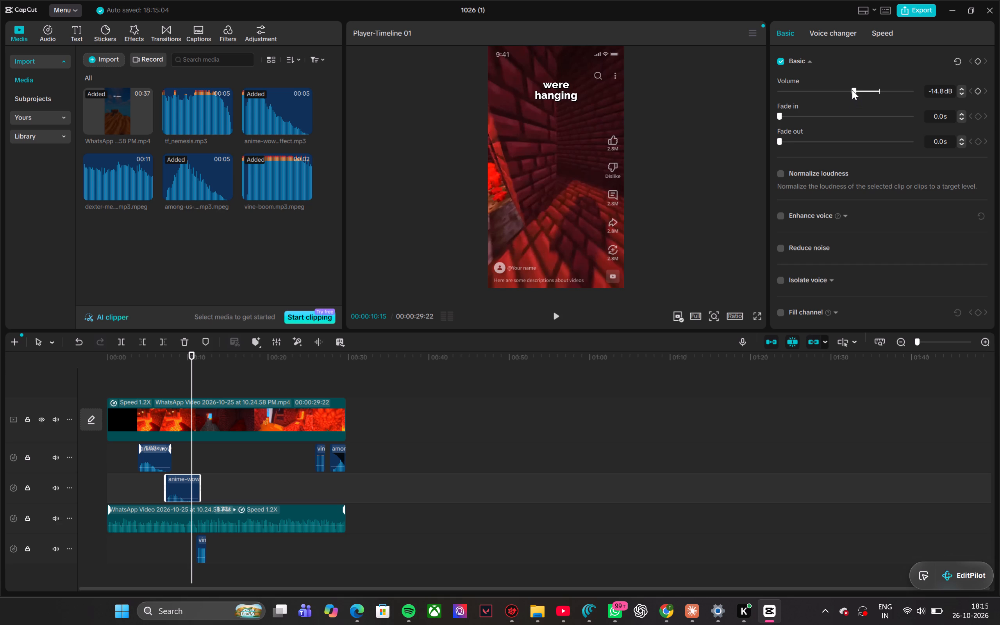
pyautogui.click(857, 92)
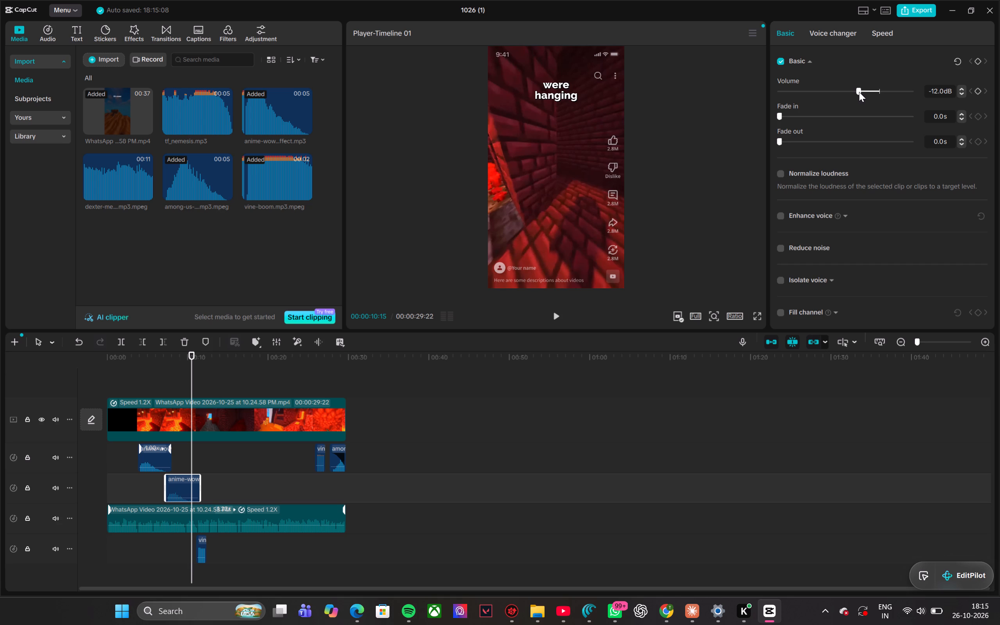
pyautogui.click(859, 92)
pyautogui.click(857, 92)
# Play back from near the start of the first anime-wow clip to just past the vine-boom clip at about 00:00:11.
pyautogui.moveTo(192, 383); pyautogui.dragTo(145, 384)
pyautogui.click(557, 316)
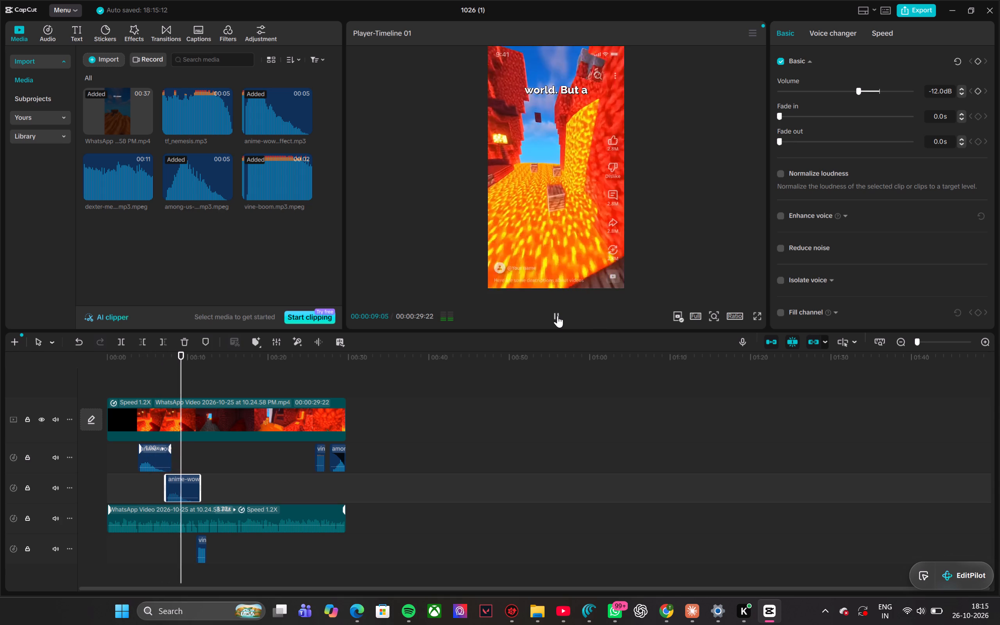
pyautogui.rightClick(557, 316)
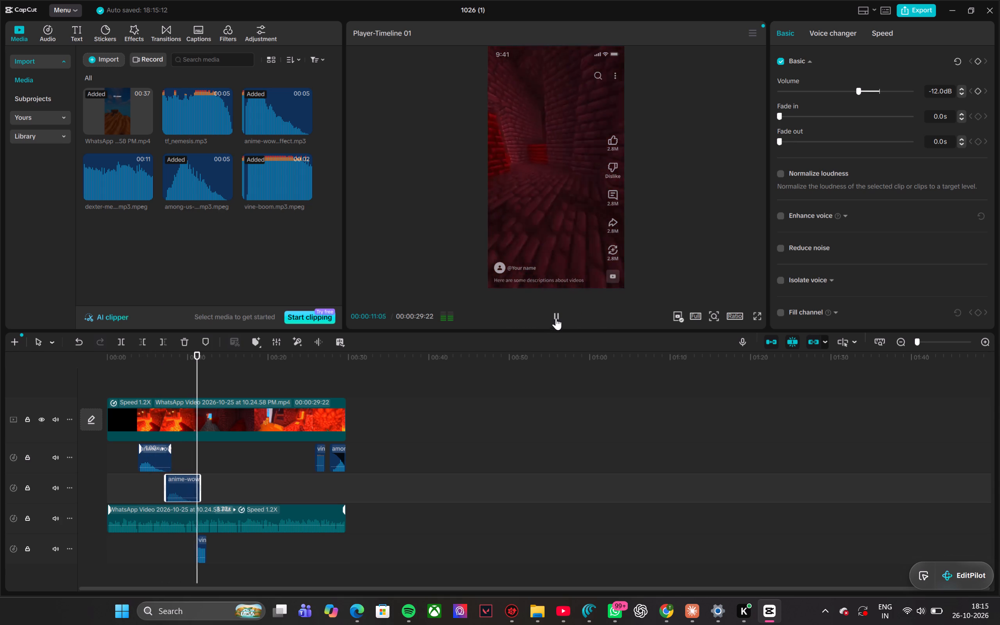
pyautogui.click(557, 320)
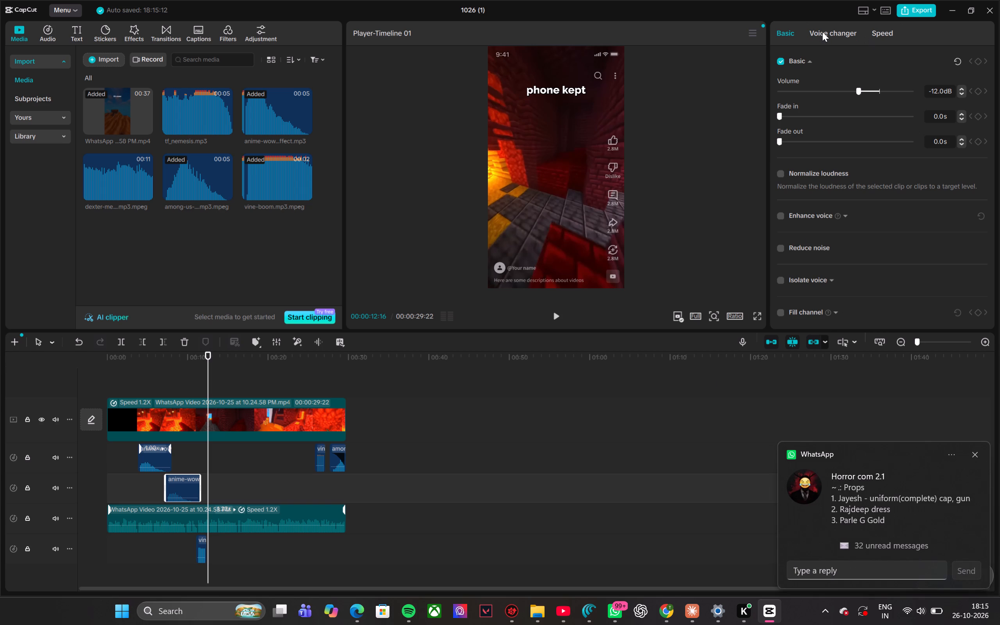
# Export the video as 1026 (1) at 1080P, HEVC, mp4 and 30fps.
pyautogui.click(920, 10)
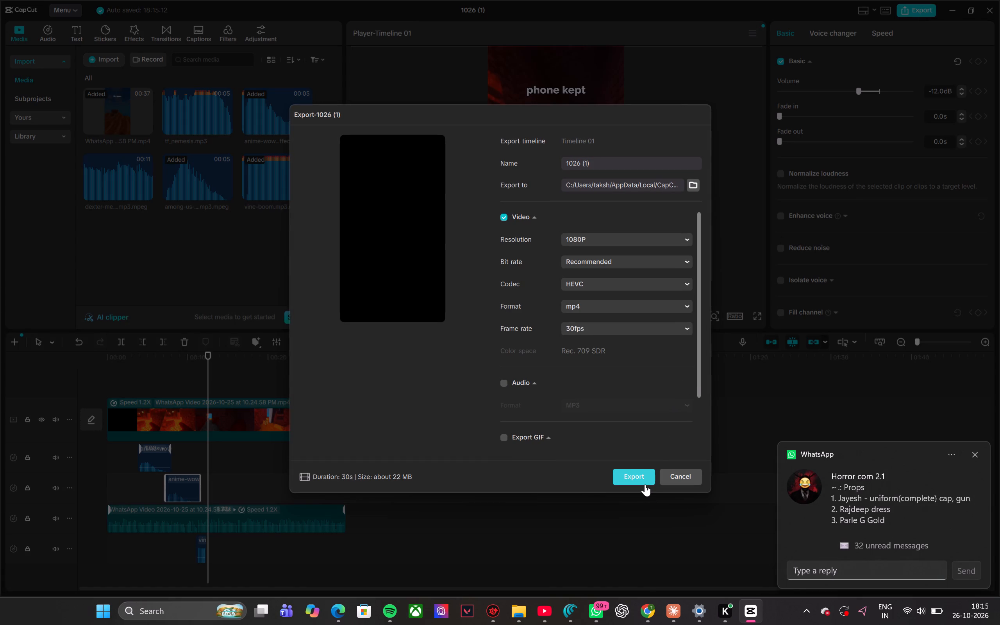
pyautogui.click(645, 484)
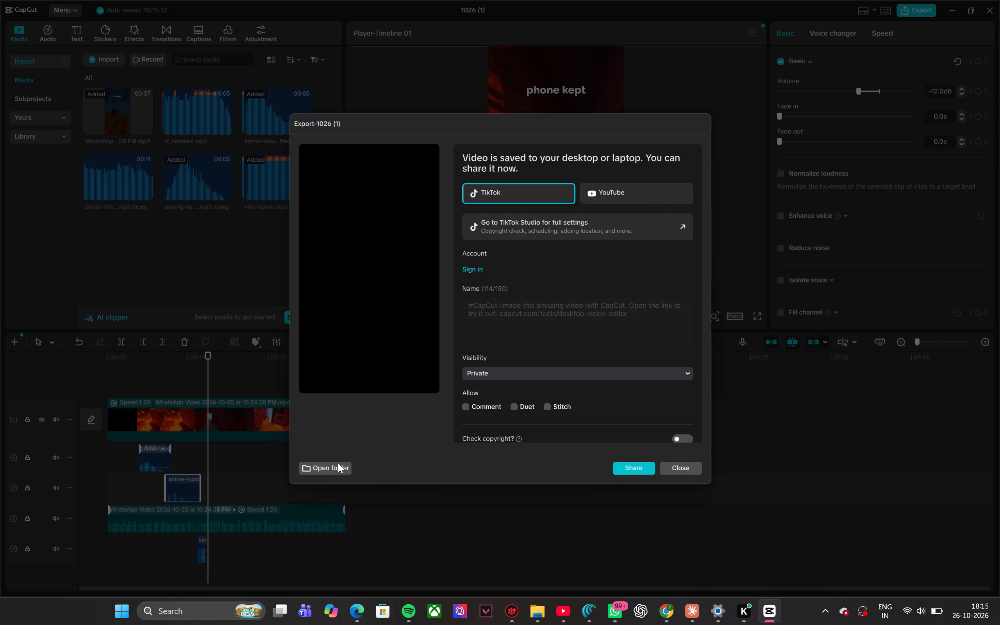
# Open the export's folder and copy the 1026 (1) video file into Downloads.
pyautogui.click(327, 474)
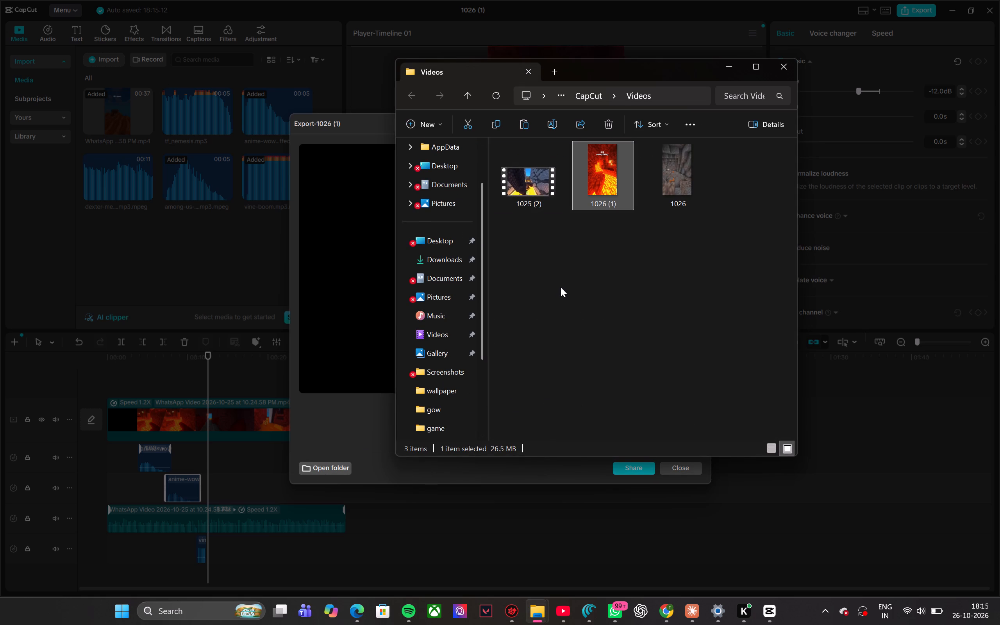
pyautogui.hotkey('ctrl', 'c')
pyautogui.click(452, 262)
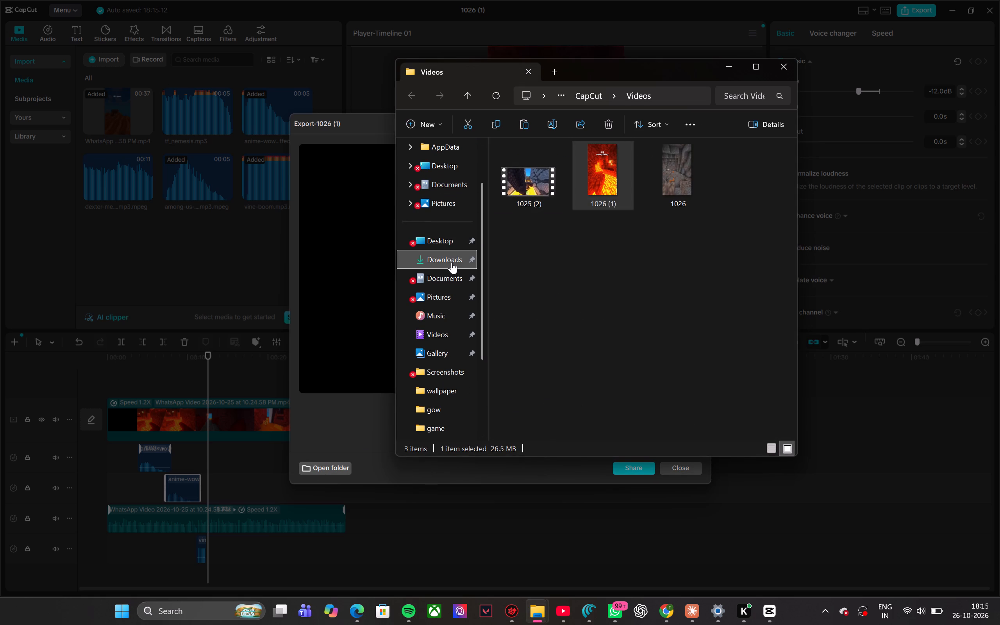
pyautogui.hotkey('ctrl', 'v')
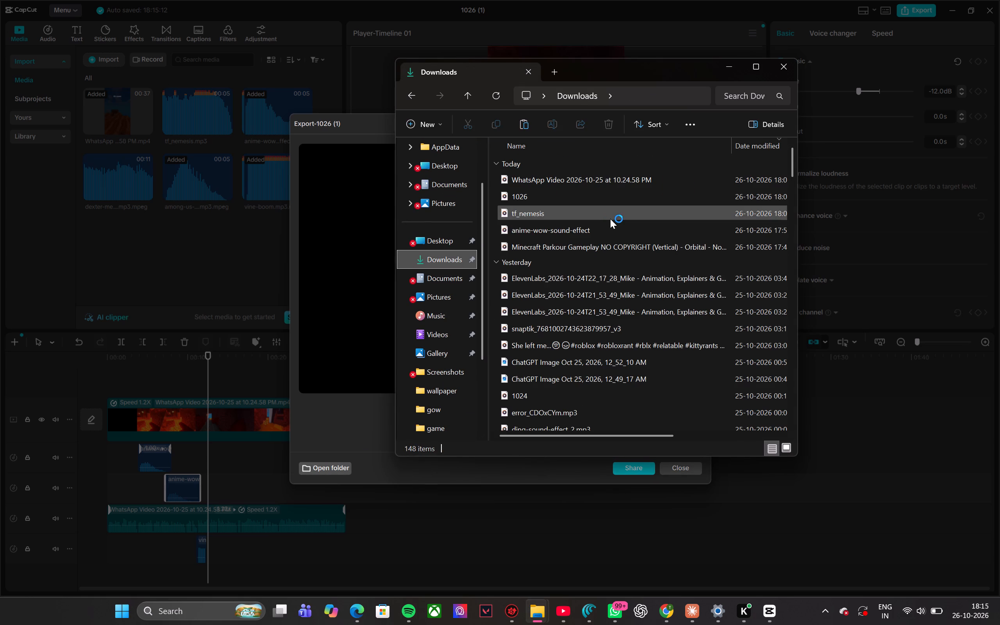
# Switch to YouTube, open the Lollies Rants channel and upload the 1026 (1) video from Downloads.
pyautogui.click(564, 610)
pyautogui.click(616, 183)
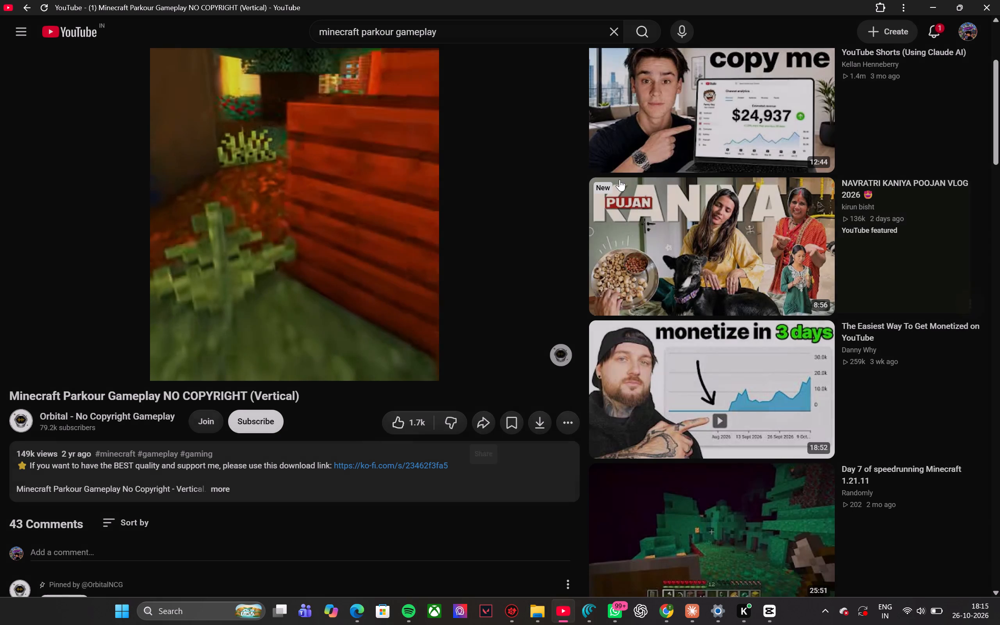
pyautogui.click(962, 34)
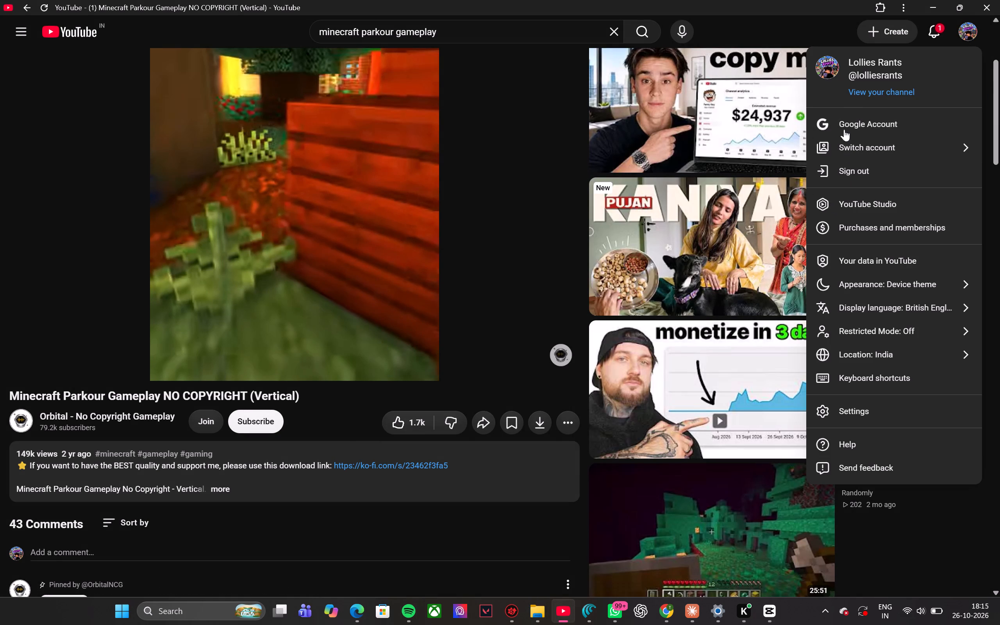
pyautogui.click(861, 92)
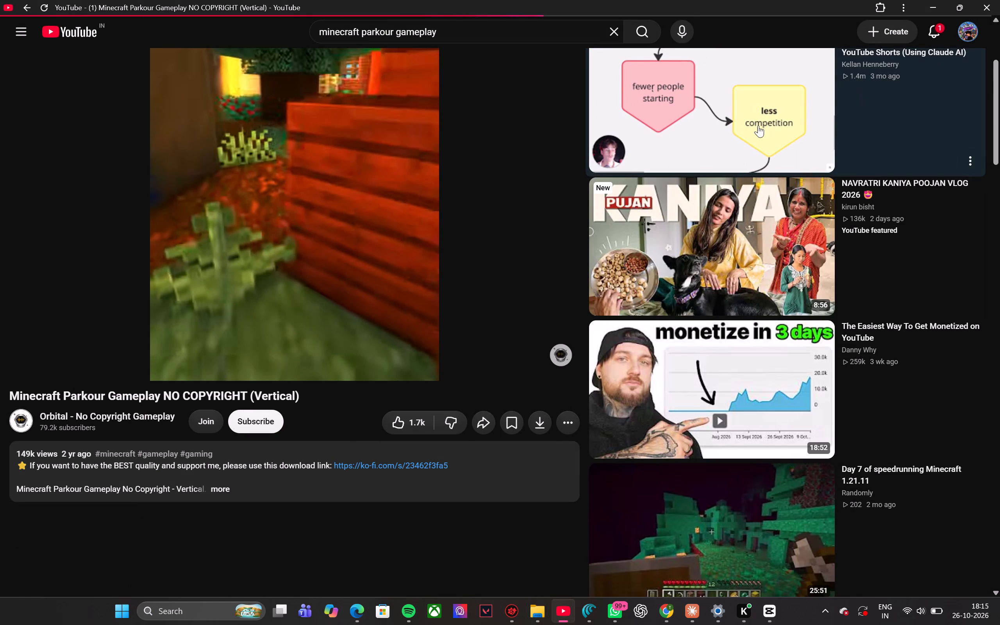
pyautogui.click(868, 38)
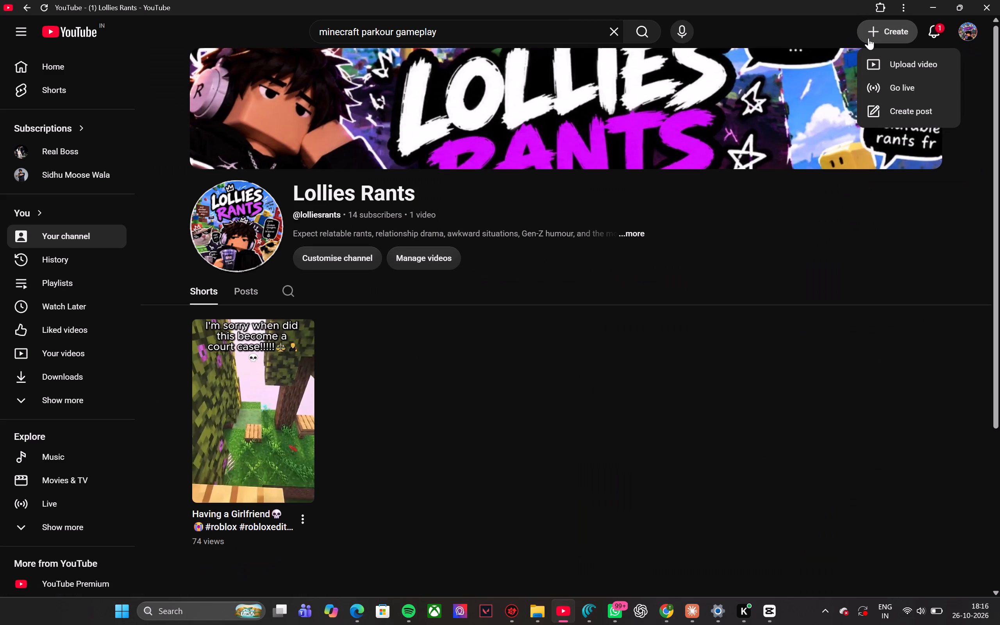
pyautogui.click(884, 62)
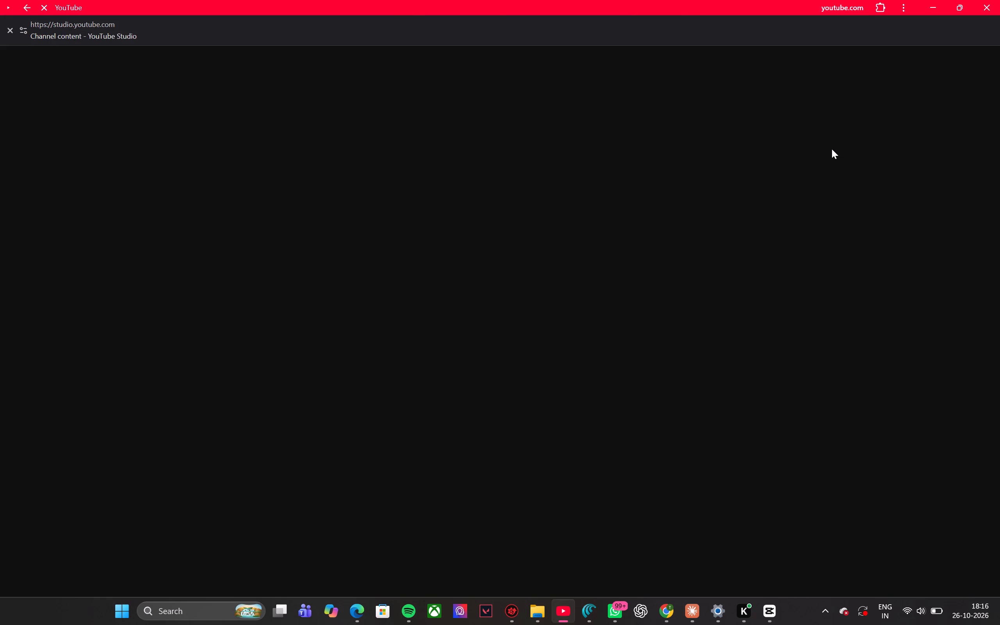
pyautogui.click(507, 387)
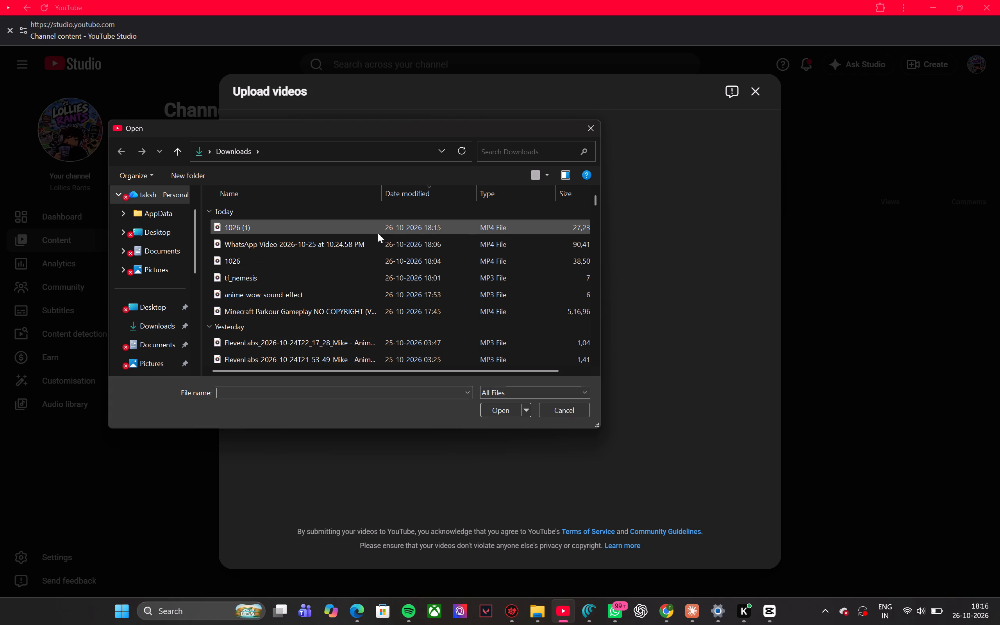
pyautogui.click(348, 221)
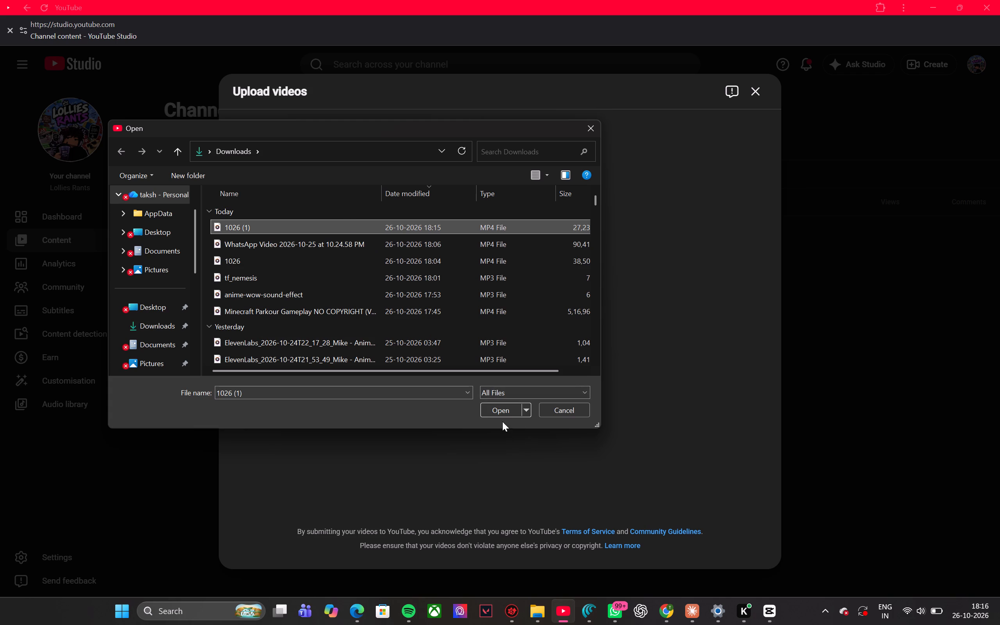
pyautogui.click(502, 411)
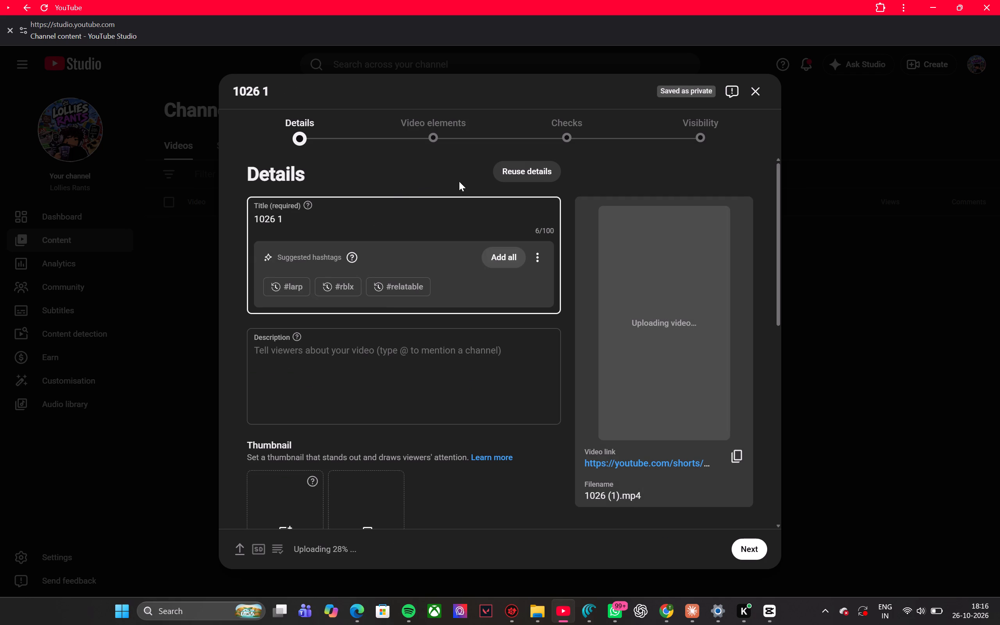
# Look through the upload's details form, including the audience options, and examine the upload and processing status.
pyautogui.scroll(-4, 443, 336)
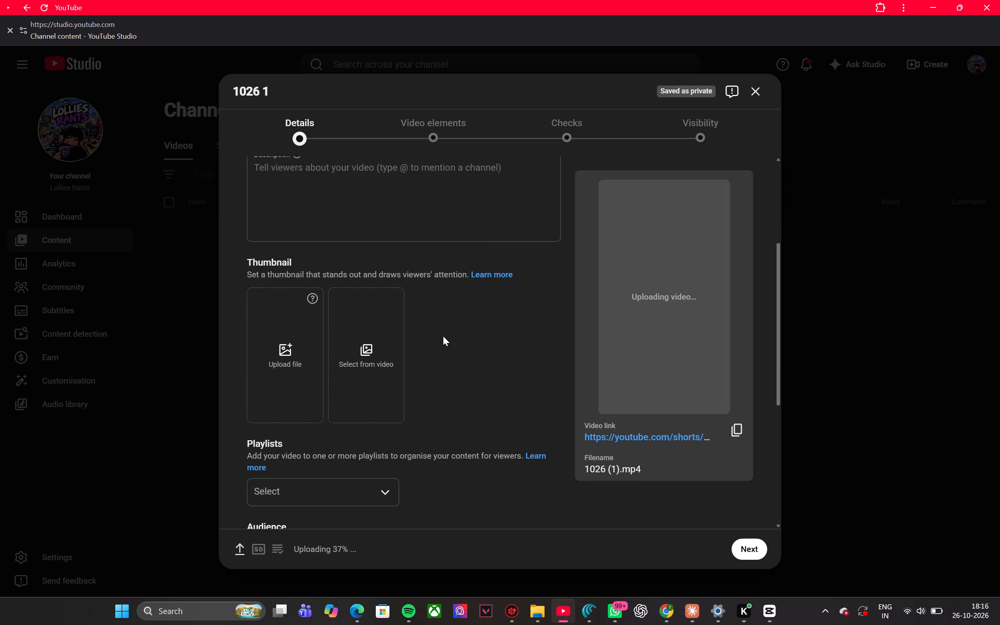
pyautogui.scroll(-6, 443, 336)
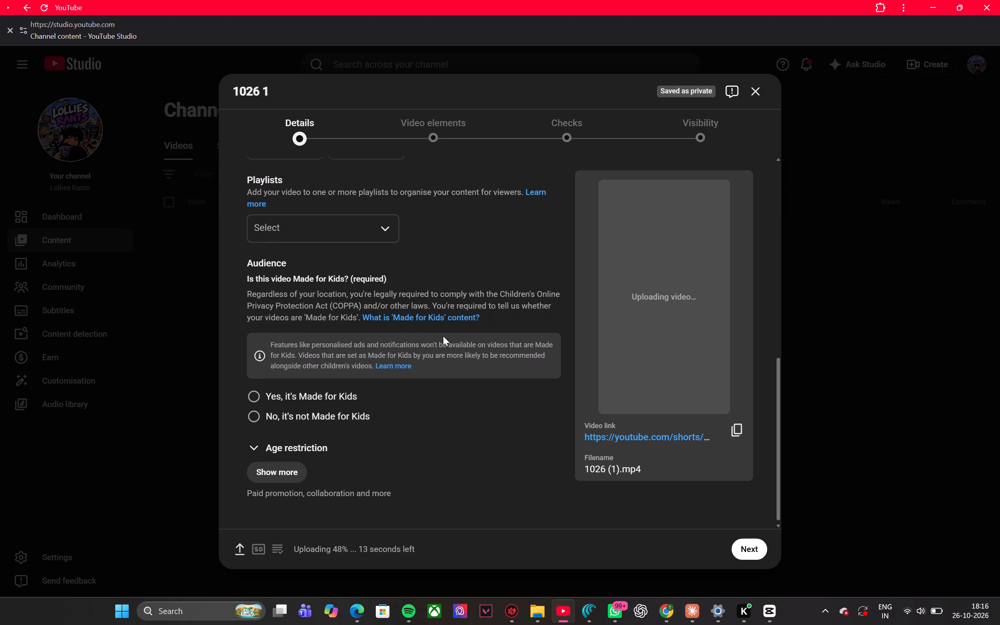
pyautogui.scroll(-1, 443, 336)
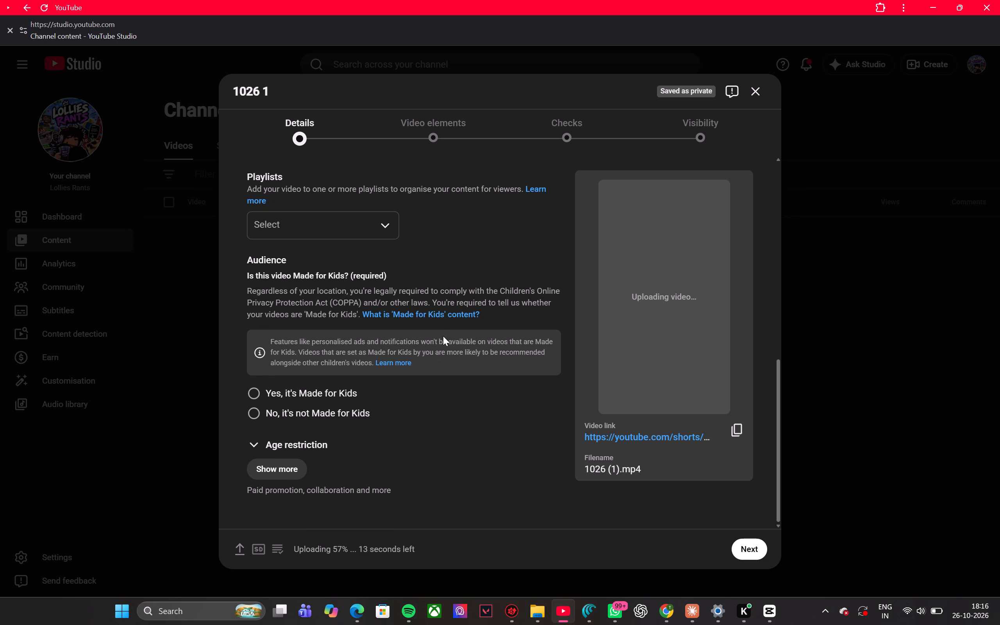
pyautogui.scroll(6, 443, 336)
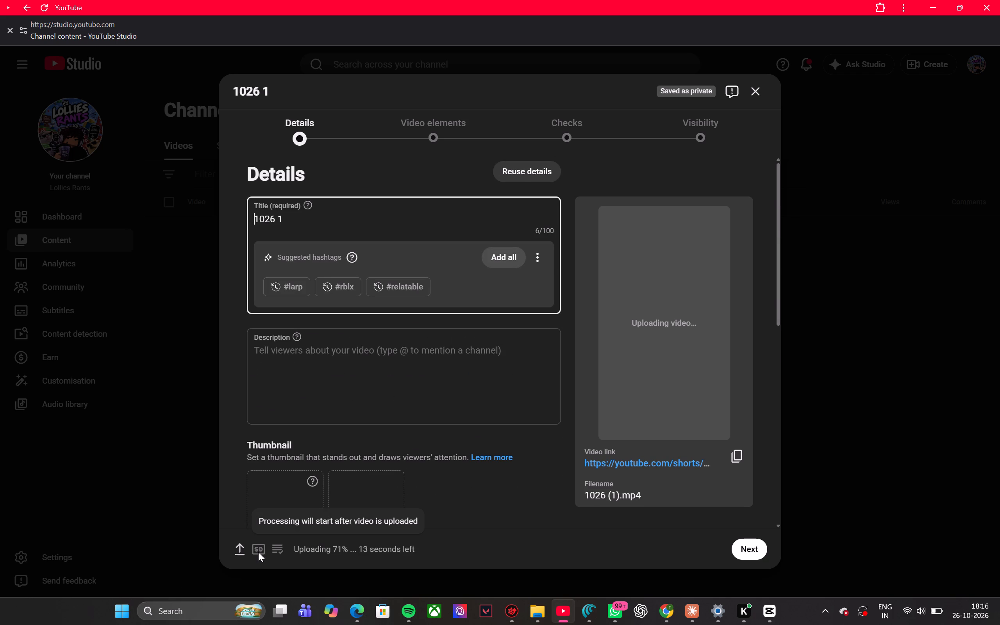
pyautogui.click(258, 552)
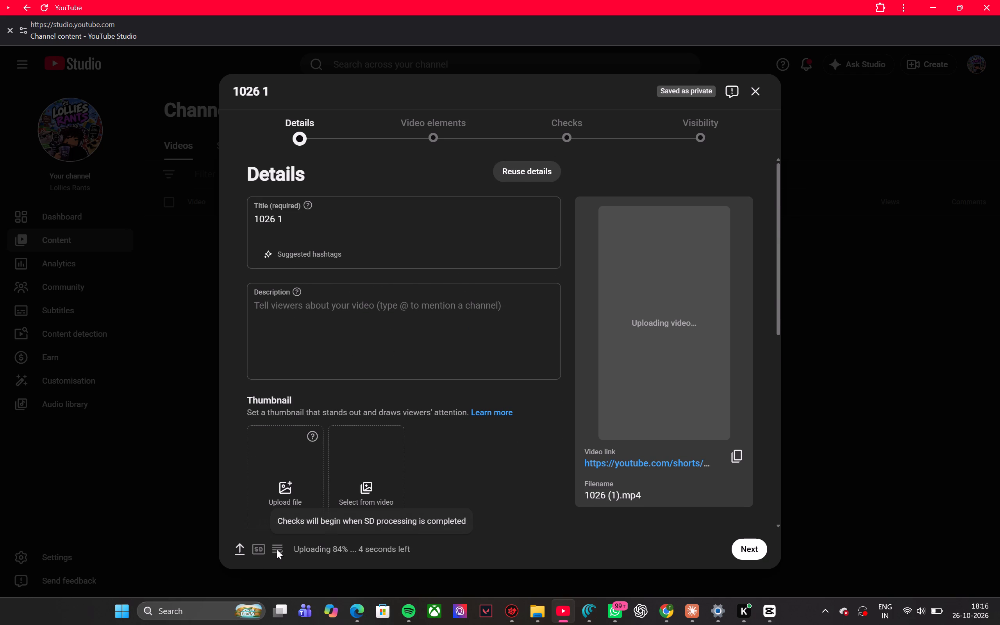
pyautogui.scroll(9, 452, 341)
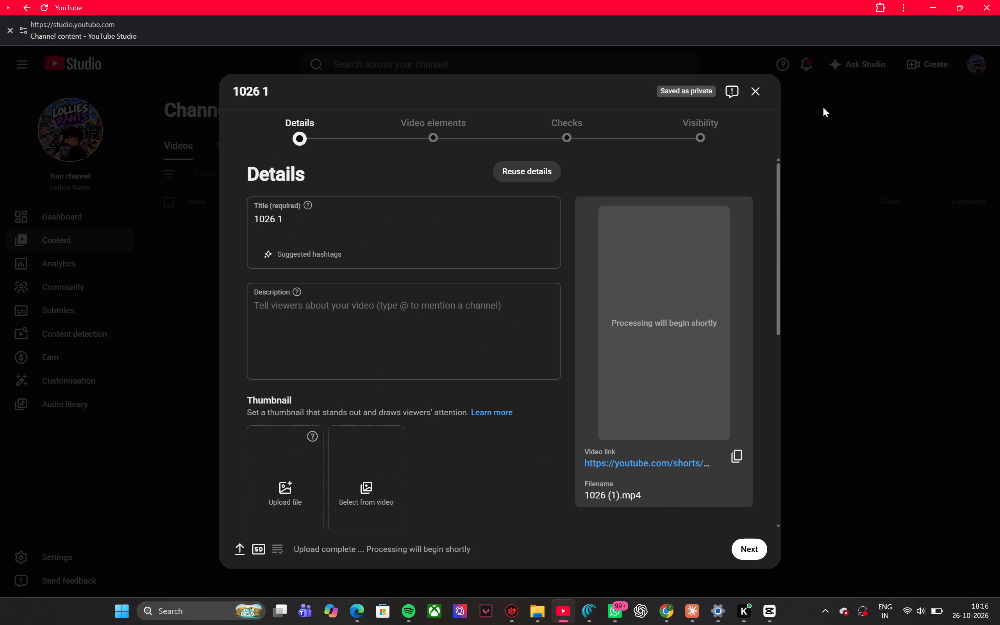
# Close the upload form, leaving the video as a draft, and reopen the 1026 1 draft from the channel's Shorts for editing.
pyautogui.click(761, 92)
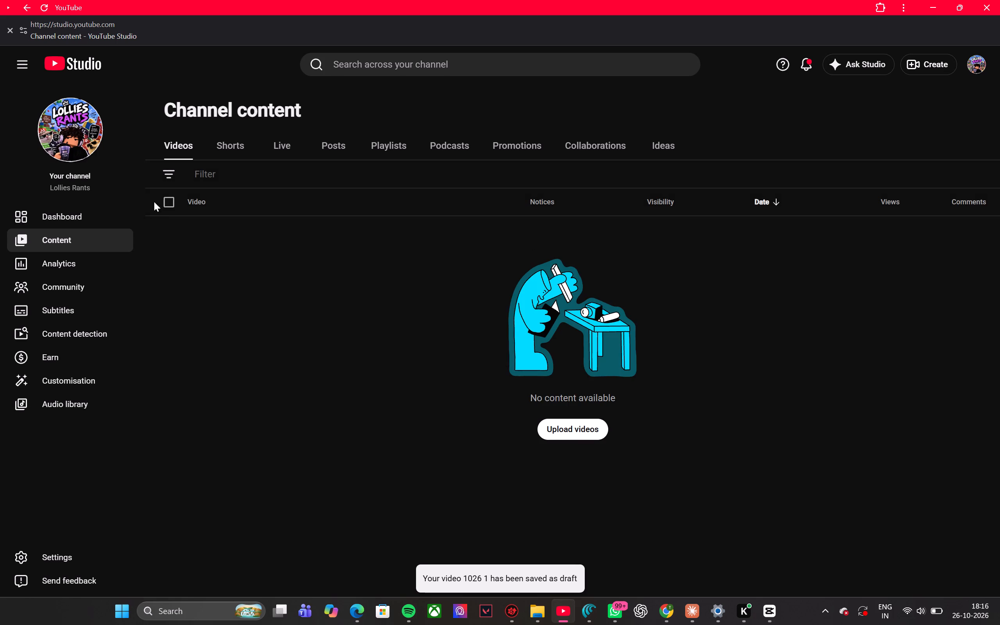
pyautogui.click(231, 146)
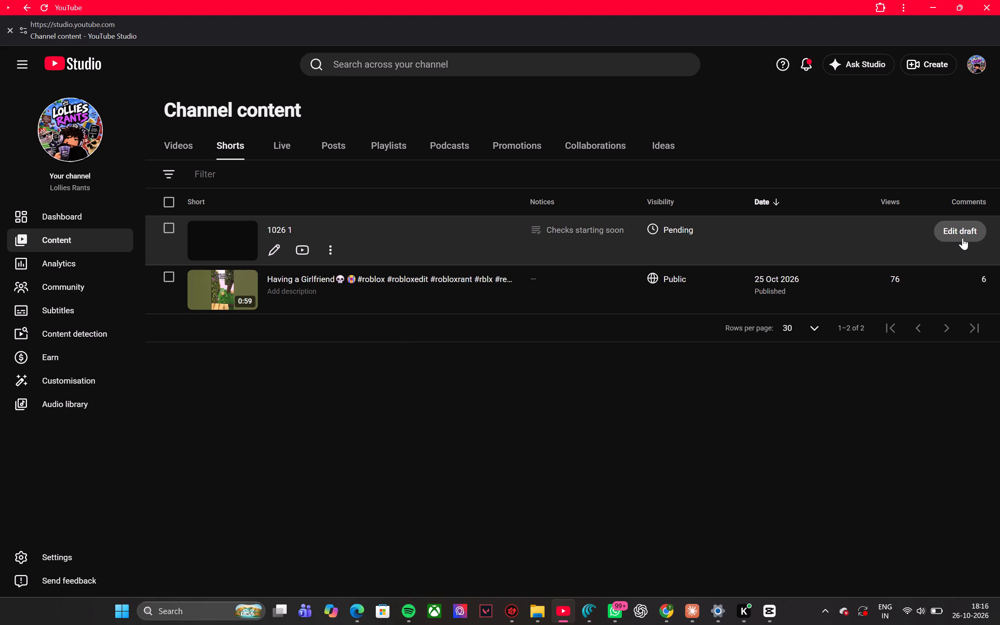
pyautogui.click(962, 237)
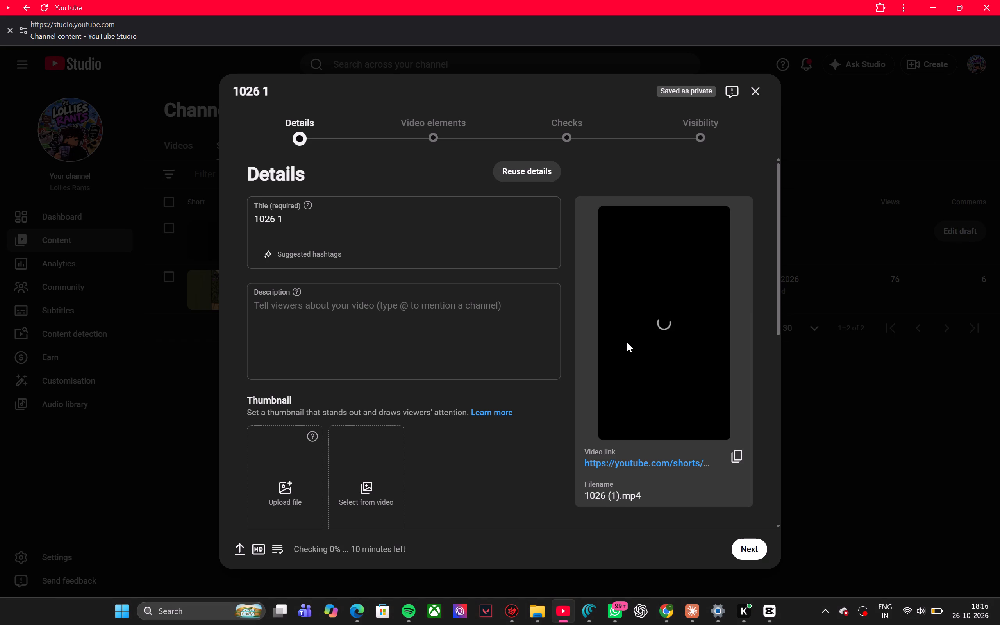